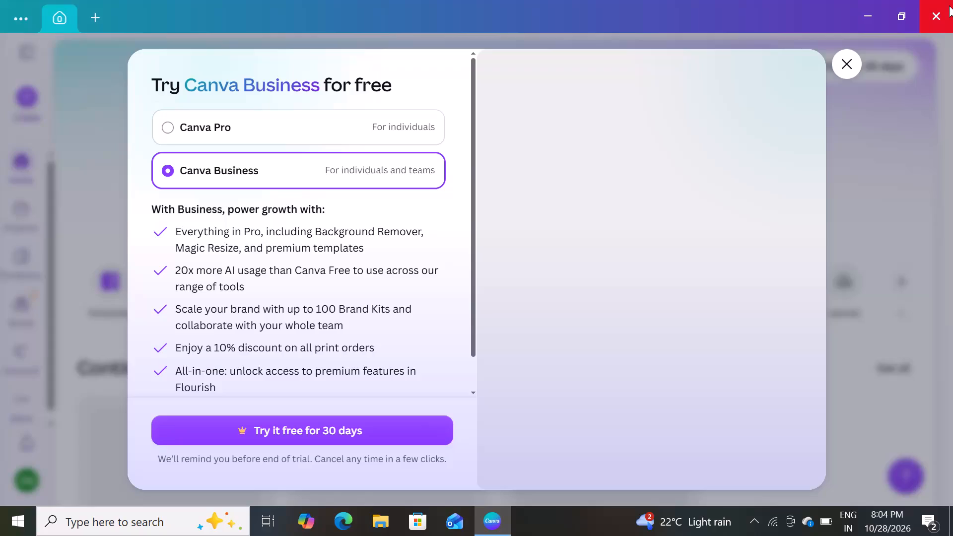
Dismiss the Canva Business free-trial offer covering the home page.
left_click(851, 55)
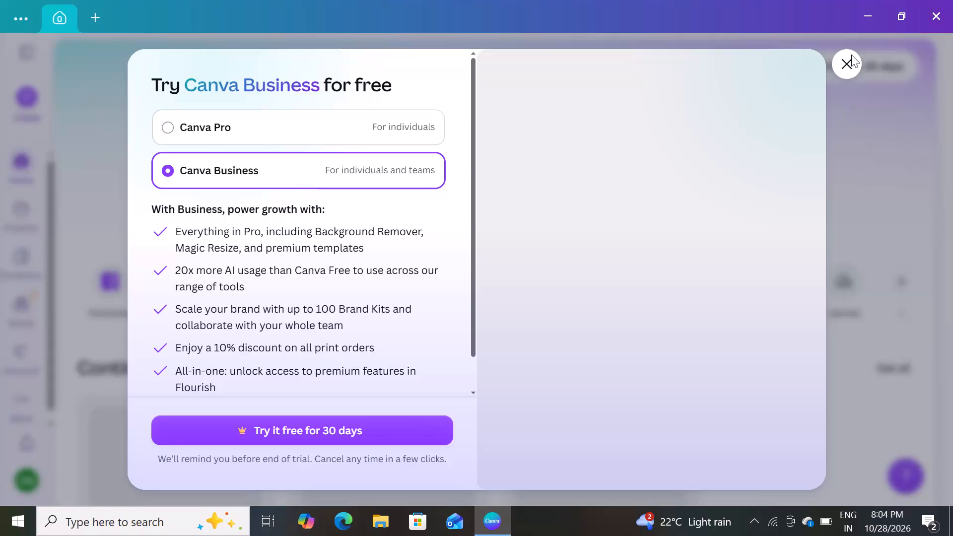
left_click(851, 55)
left_click(846, 64)
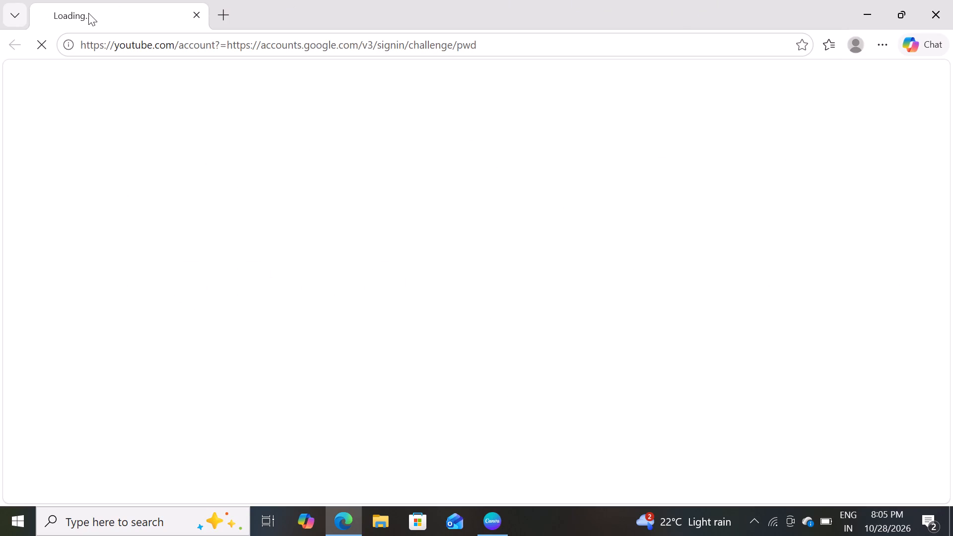
Close the loading YouTube account page in Microsoft Edge to return to Canva.
left_click(198, 19)
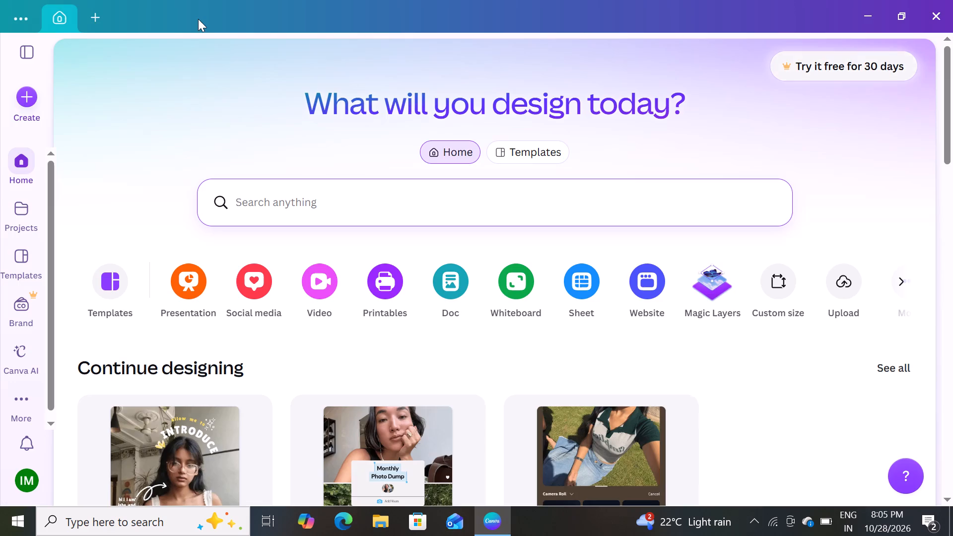
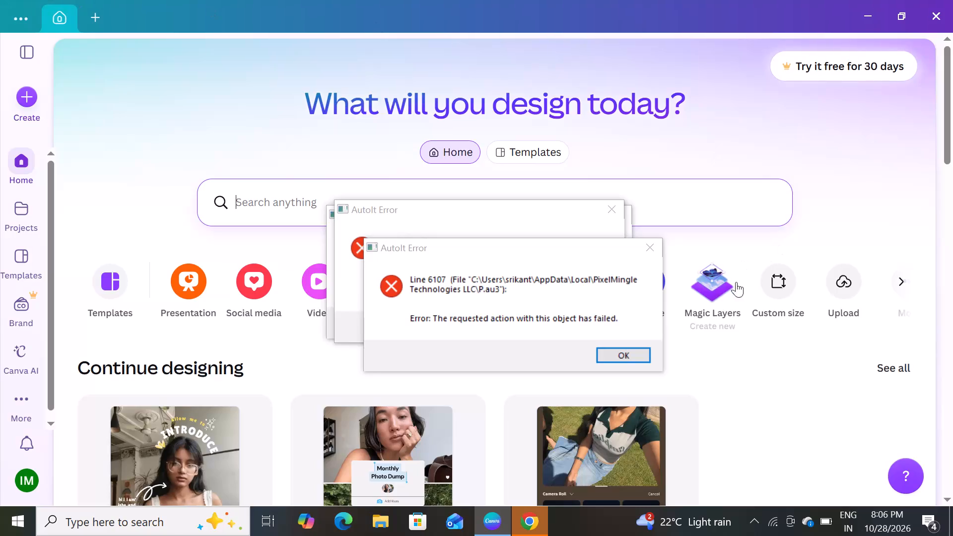
Dismiss the three AutoIt Error dialogs covering the Canva home page.
left_click(649, 242)
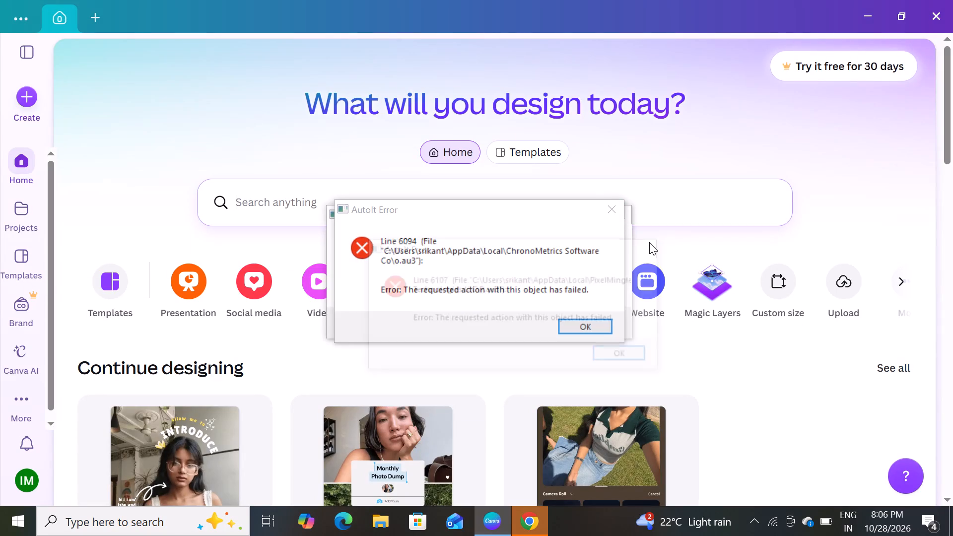
left_click(613, 203)
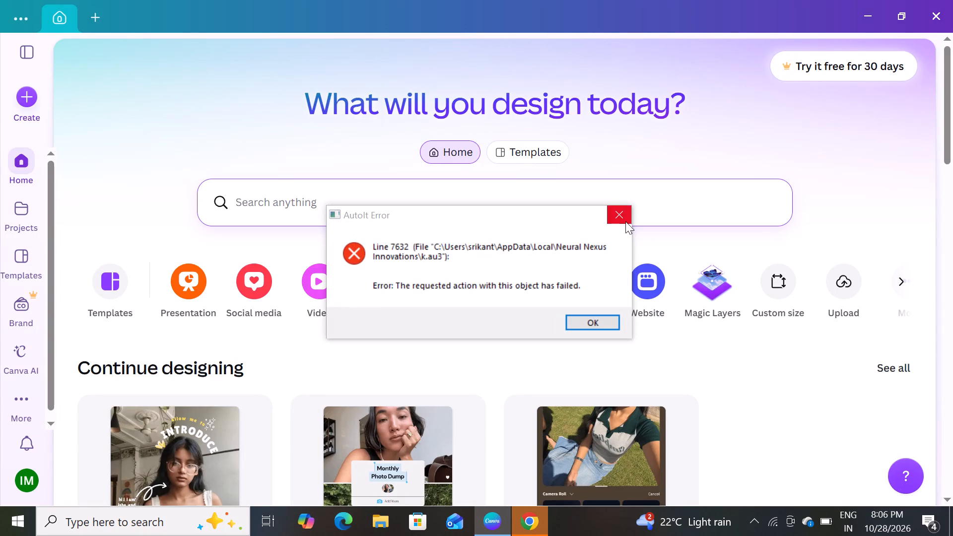
left_click(625, 221)
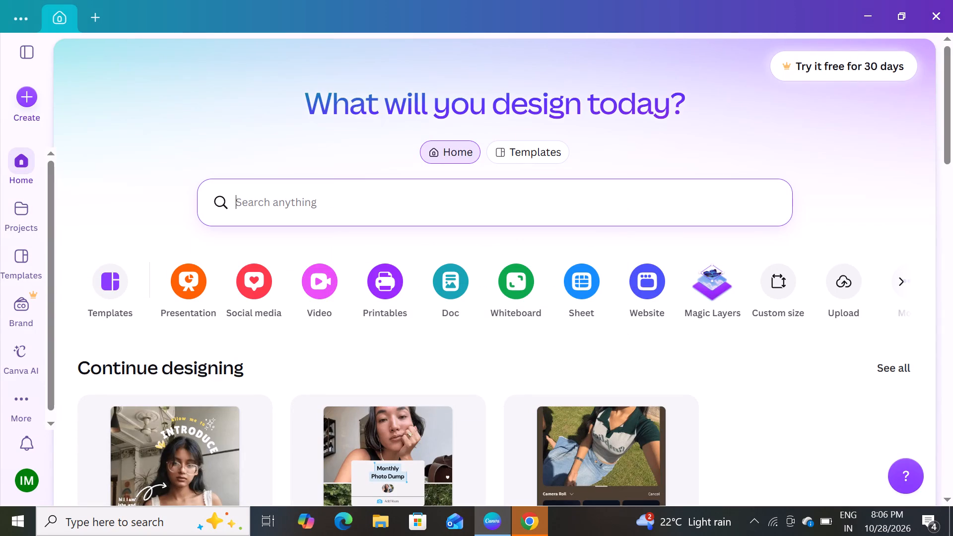
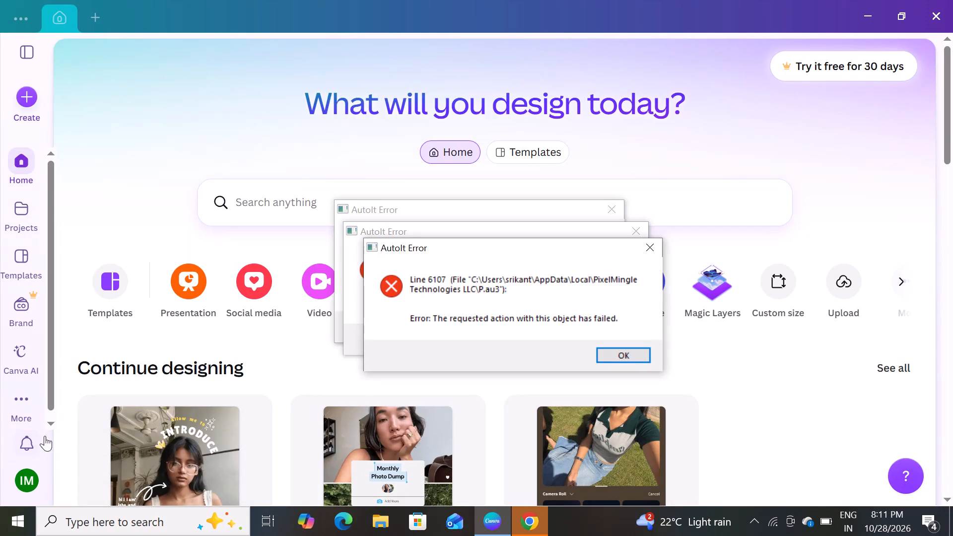
Dismiss the three AutoIt Error dialogs stacked over the home page.
left_click(15, 93)
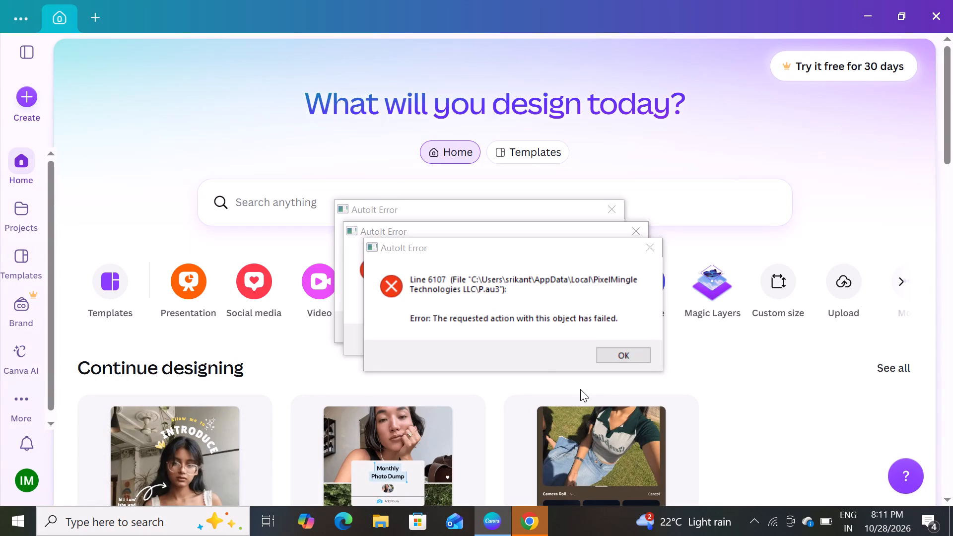
left_click(620, 353)
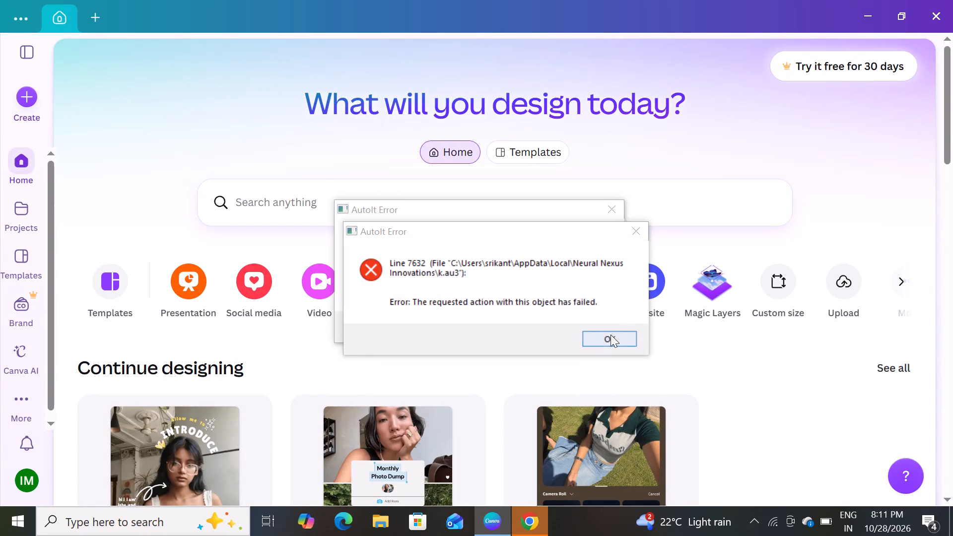
left_click(611, 335)
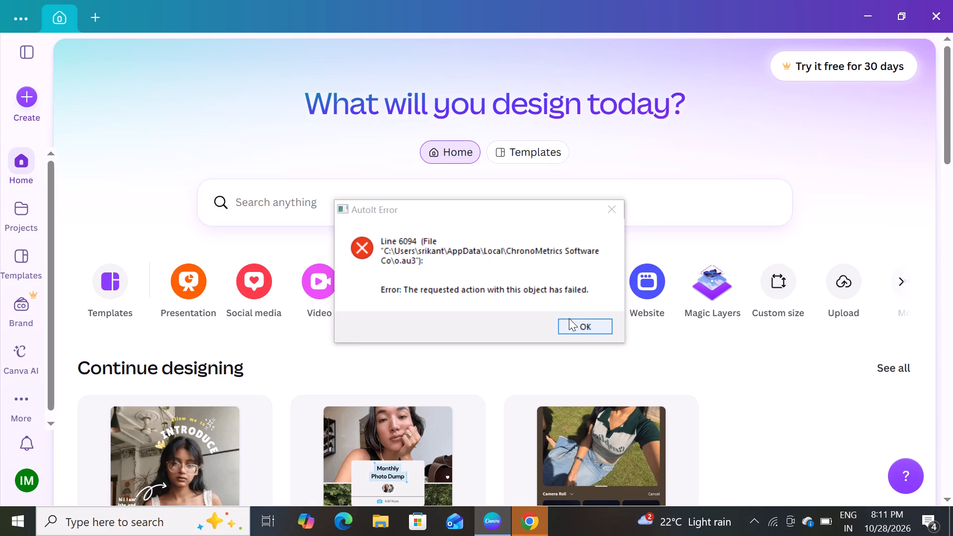
left_click(569, 318)
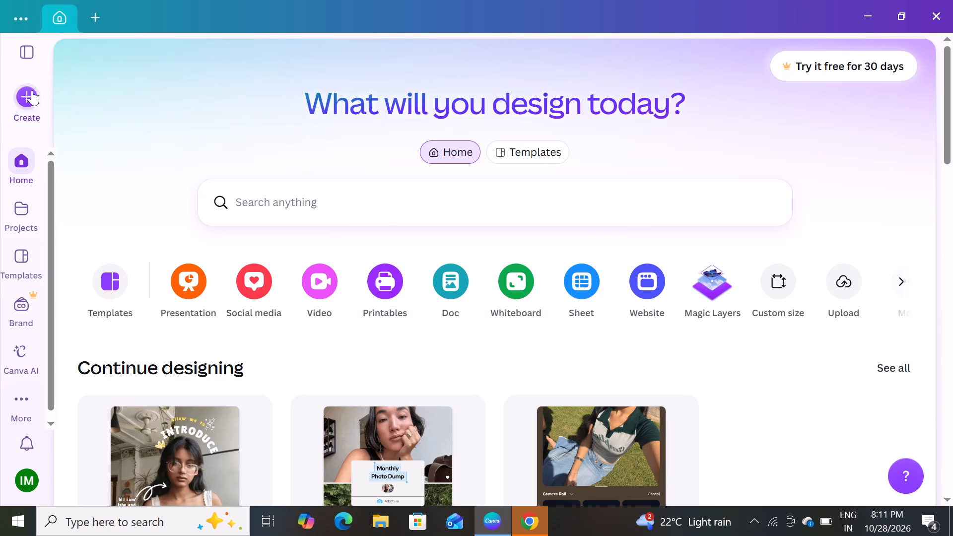
Open the Create a design window from the home page.
left_click(28, 94)
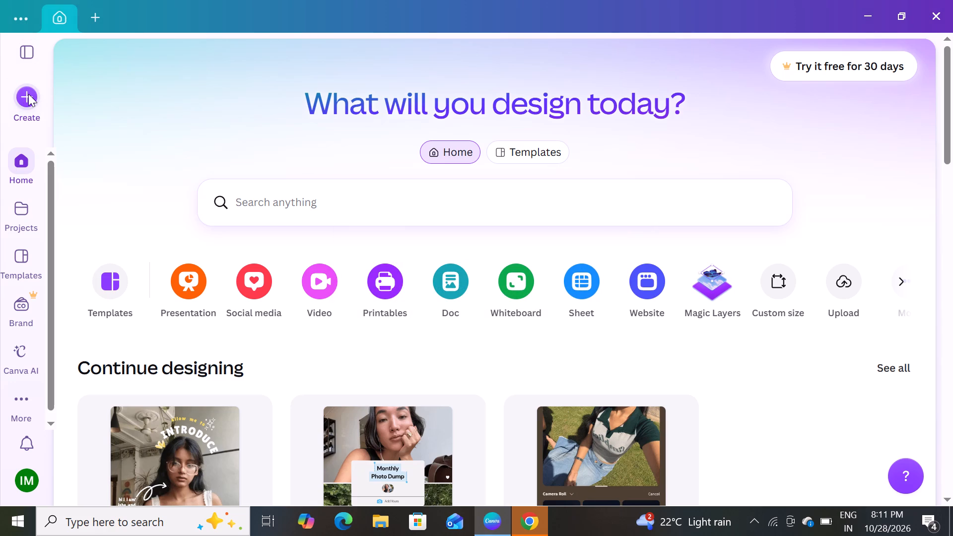
left_click(28, 94)
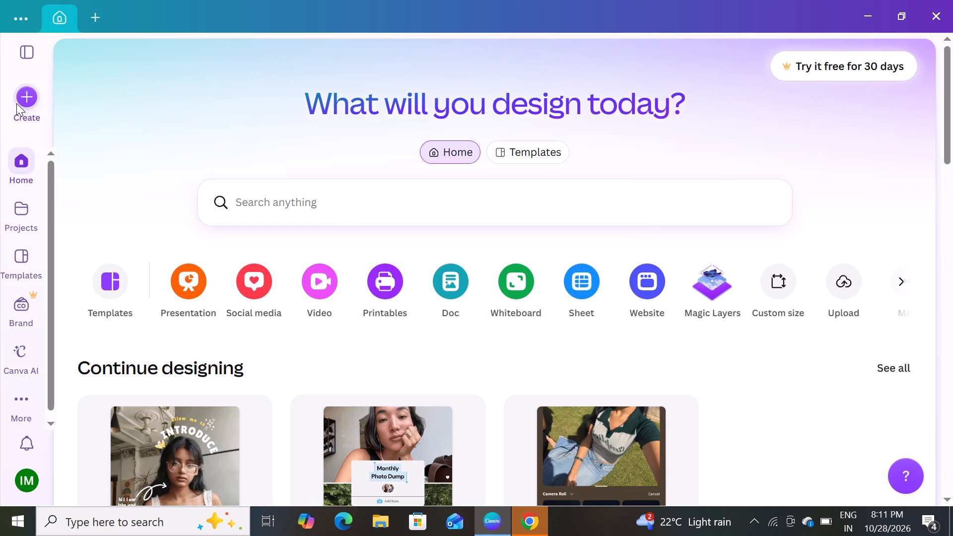
left_click(24, 95)
left_click(24, 87)
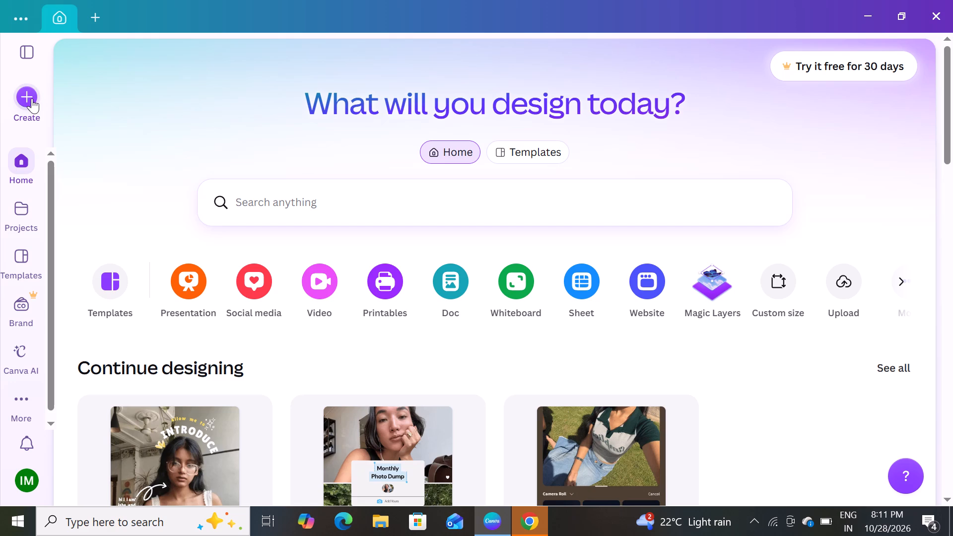
left_click(32, 98)
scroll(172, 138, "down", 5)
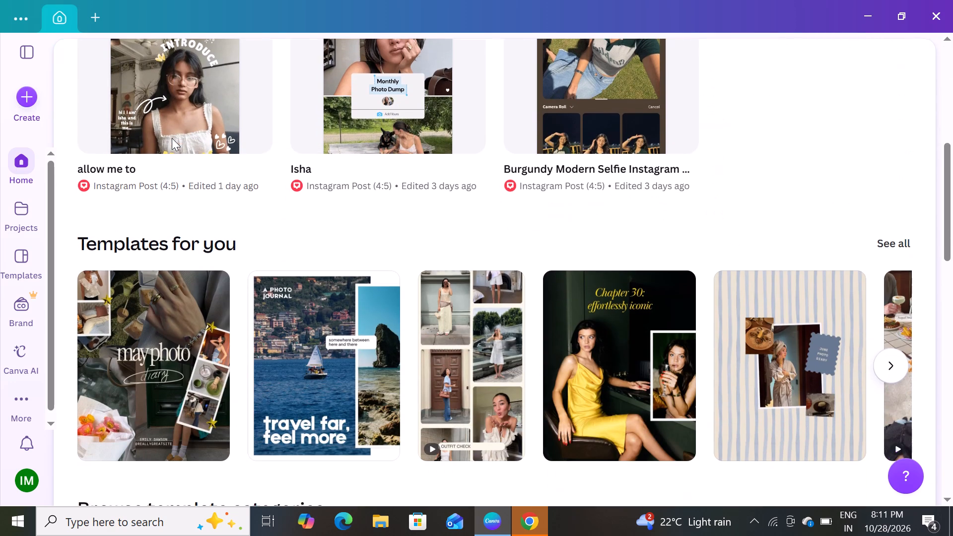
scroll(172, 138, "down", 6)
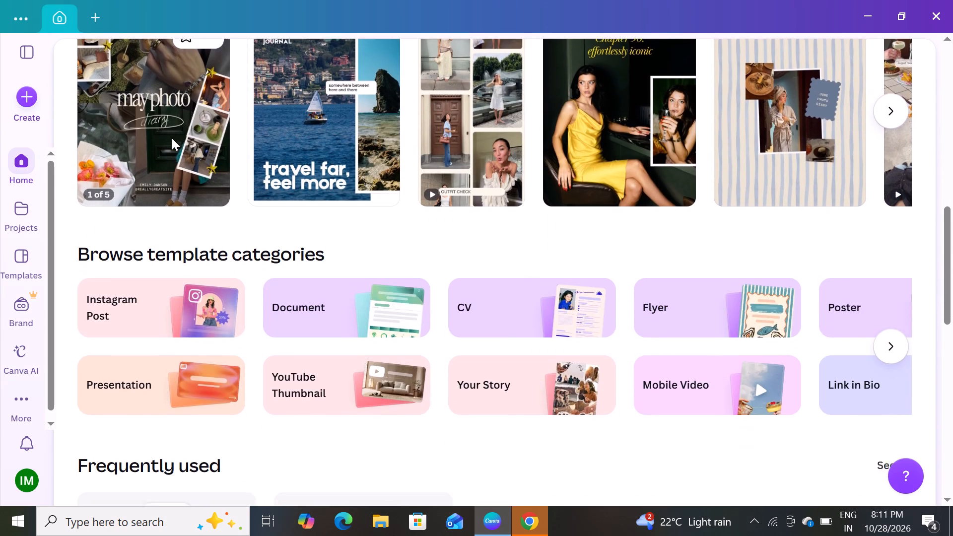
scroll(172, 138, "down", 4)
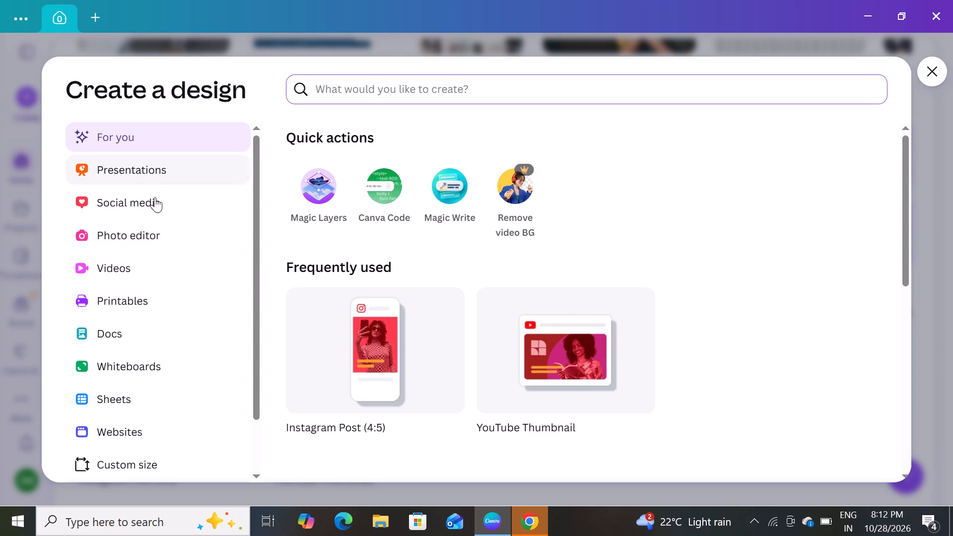
Search the design types for "poster" and start a new Poster (A2, Portrait) design, 42 × 59.4 cm.
scroll(122, 370, "down", 4)
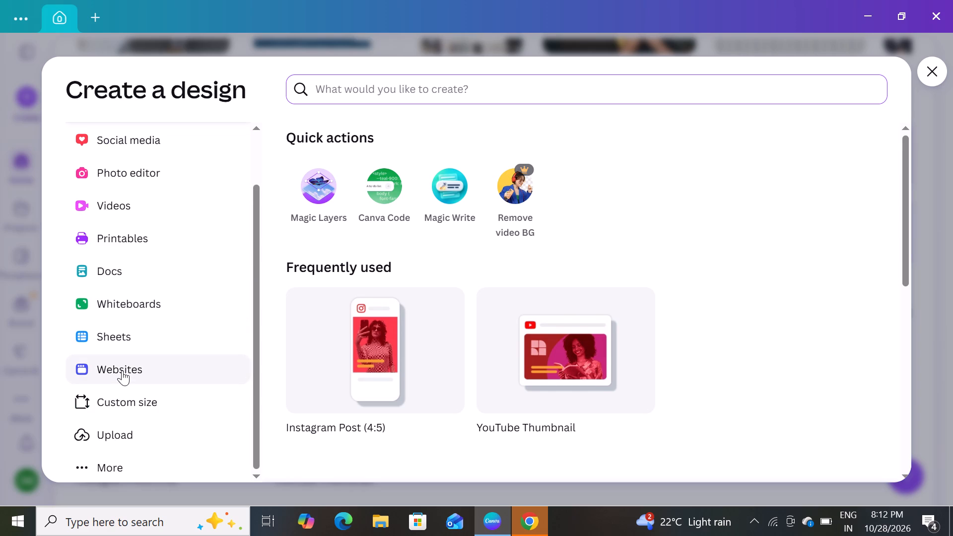
scroll(119, 216, "up", 2)
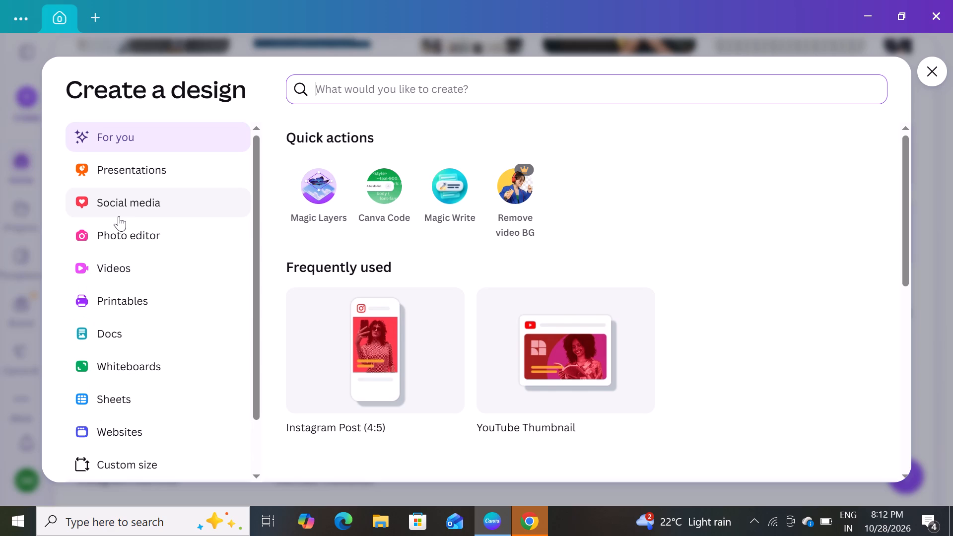
left_click(376, 87)
type("post")
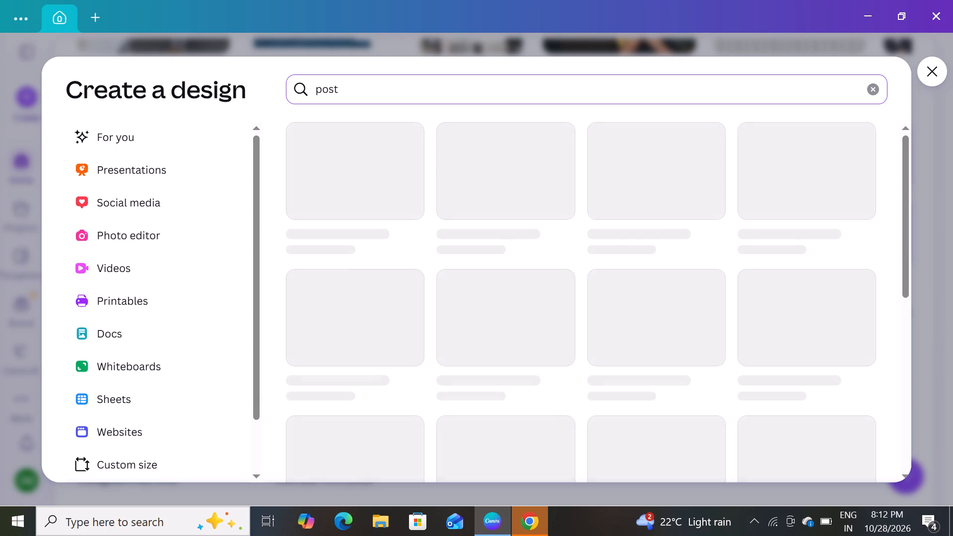
type("er")
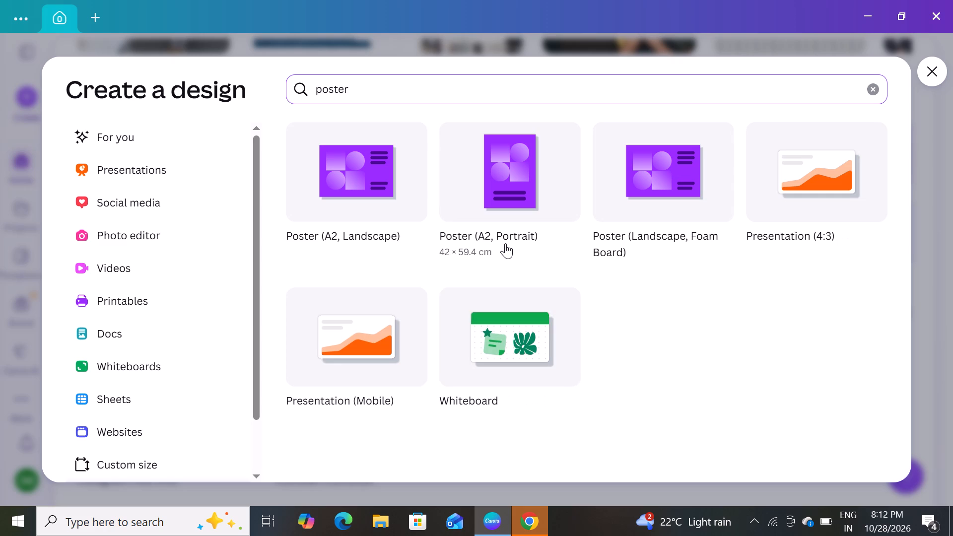
left_click(526, 190)
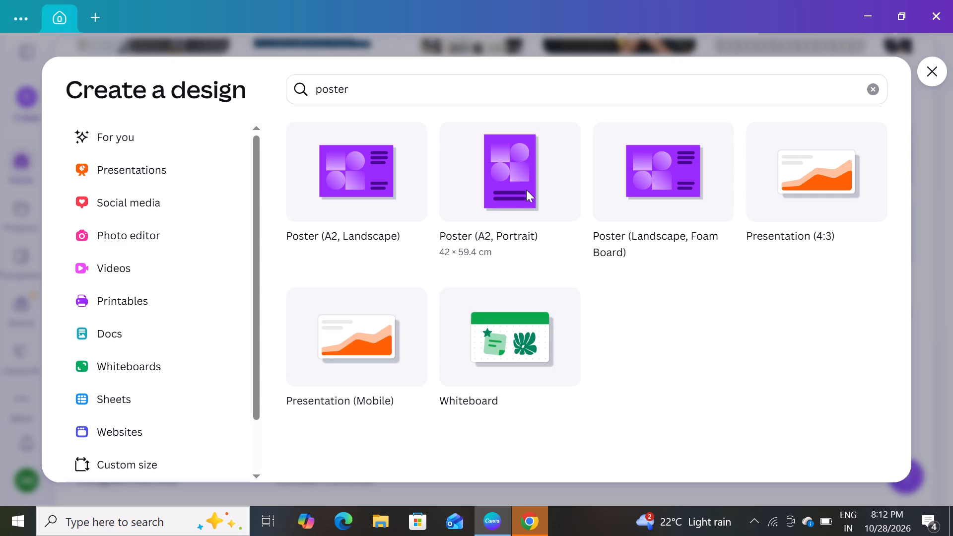
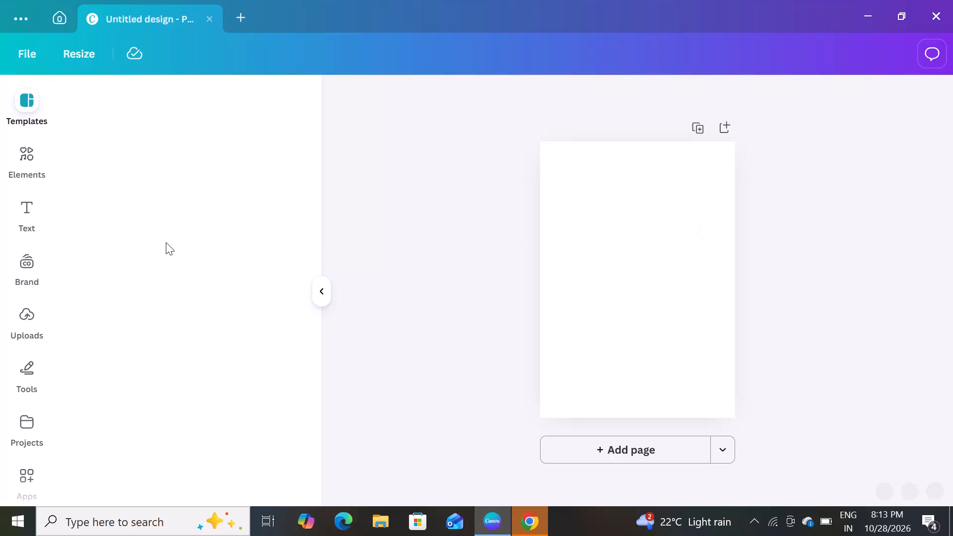
Search the elements for "iced coffee" and show all the matching graphics.
left_click(26, 168)
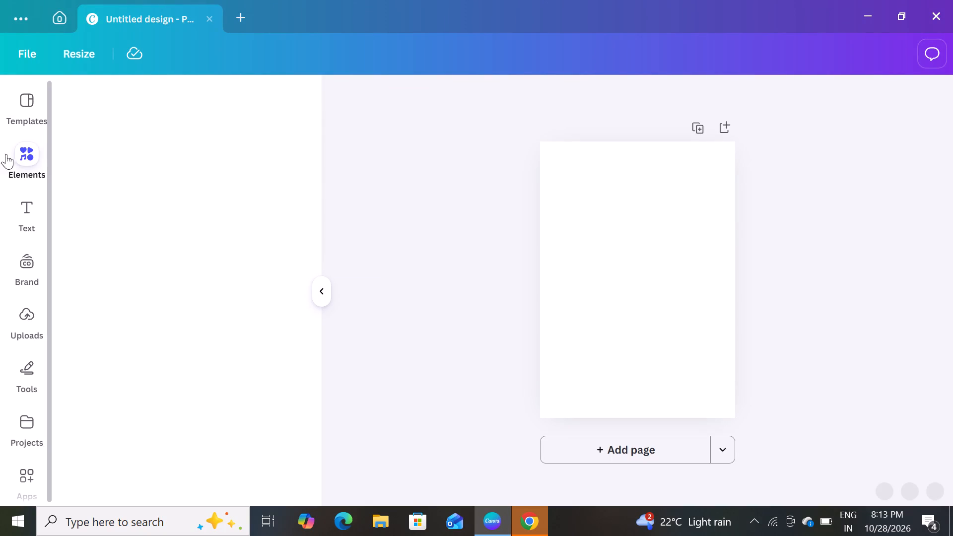
left_click(21, 92)
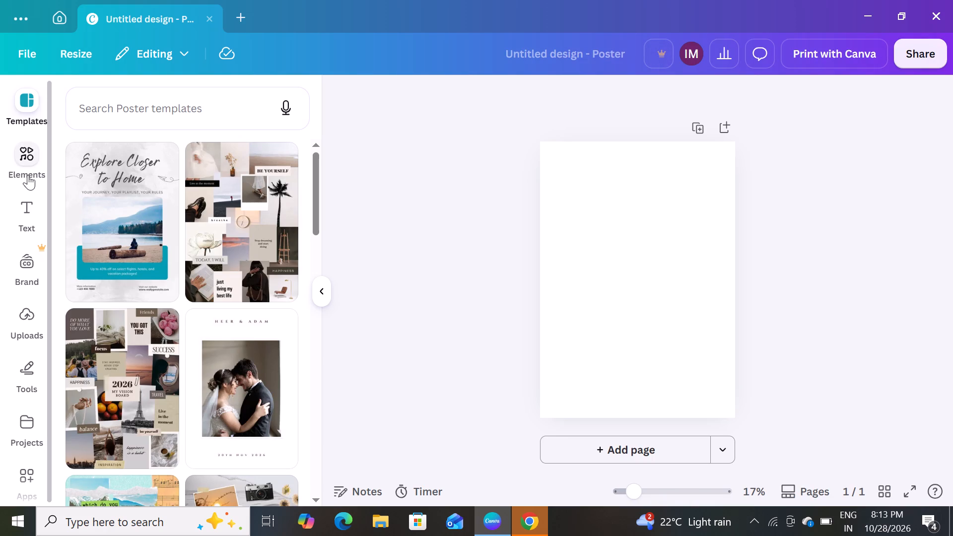
left_click(28, 175)
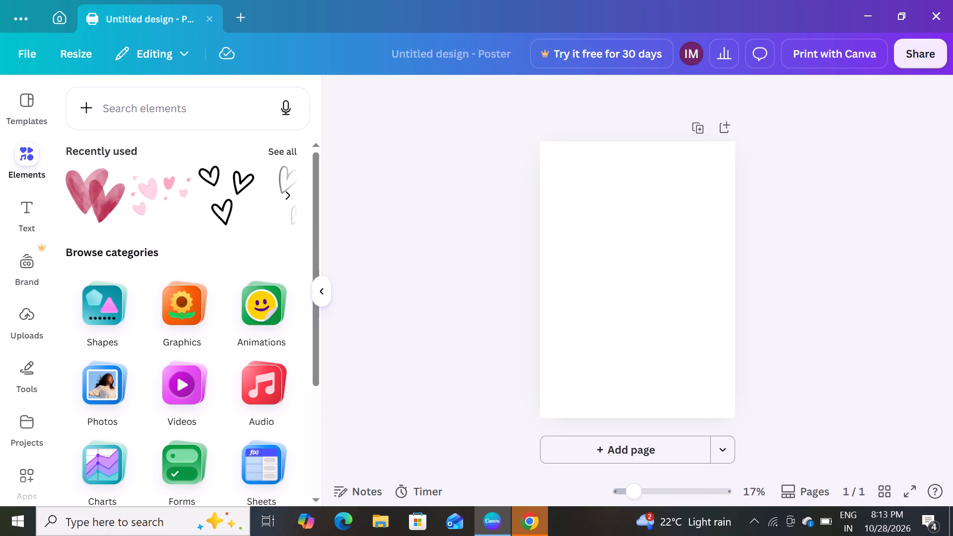
left_click(121, 108)
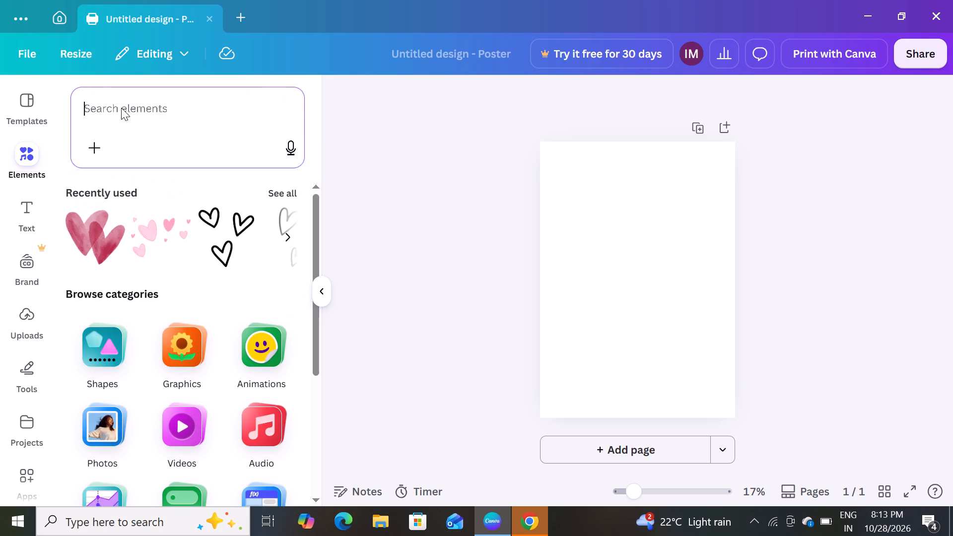
type("co")
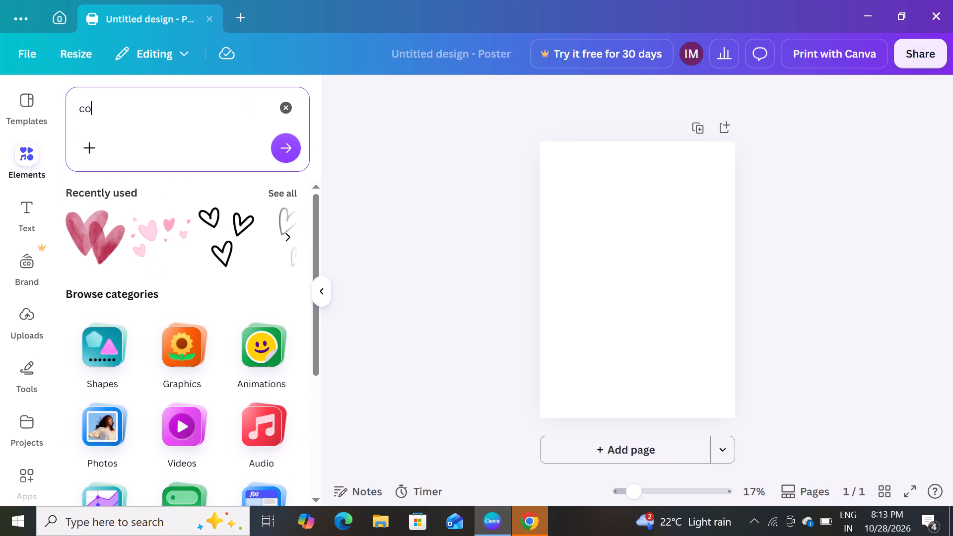
key("BackSpace")
key("BackSpace")
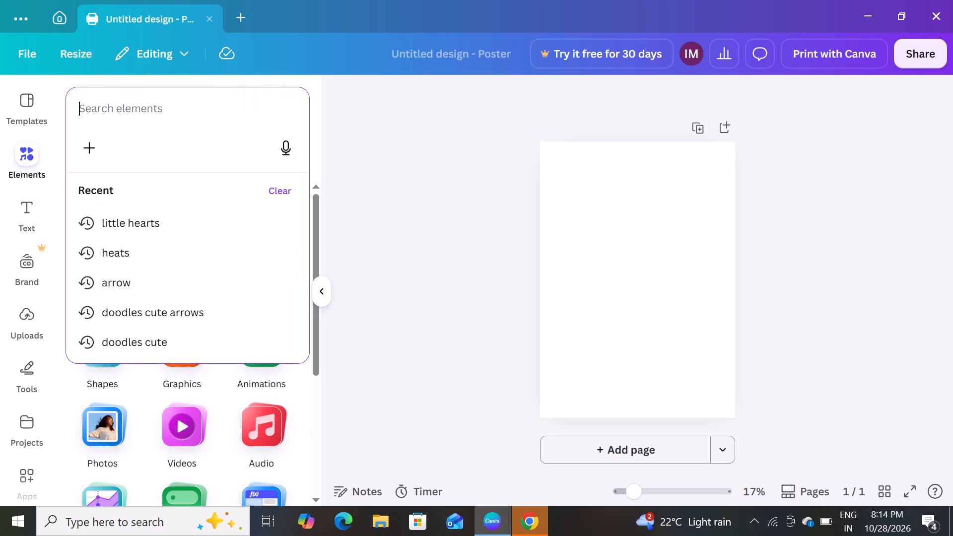
type("iced")
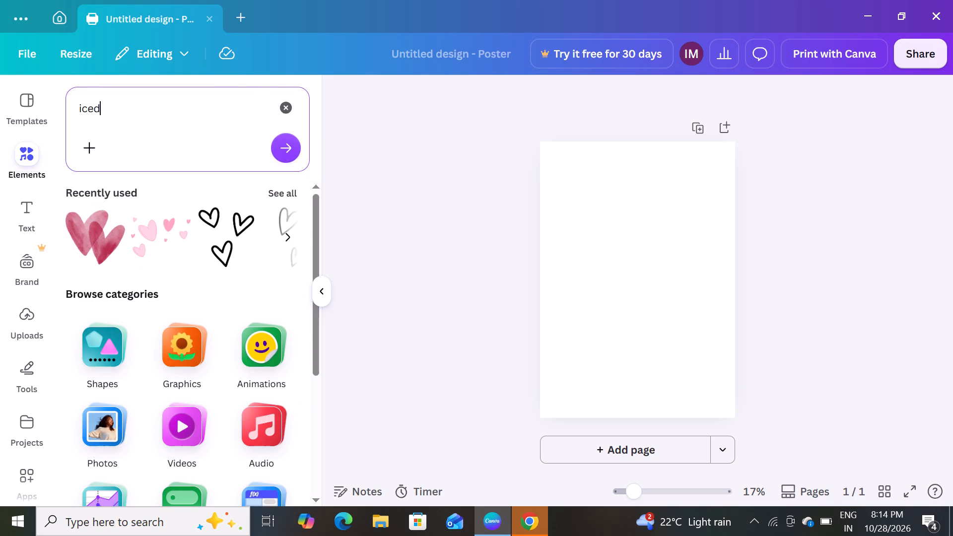
key("space")
type("coffee")
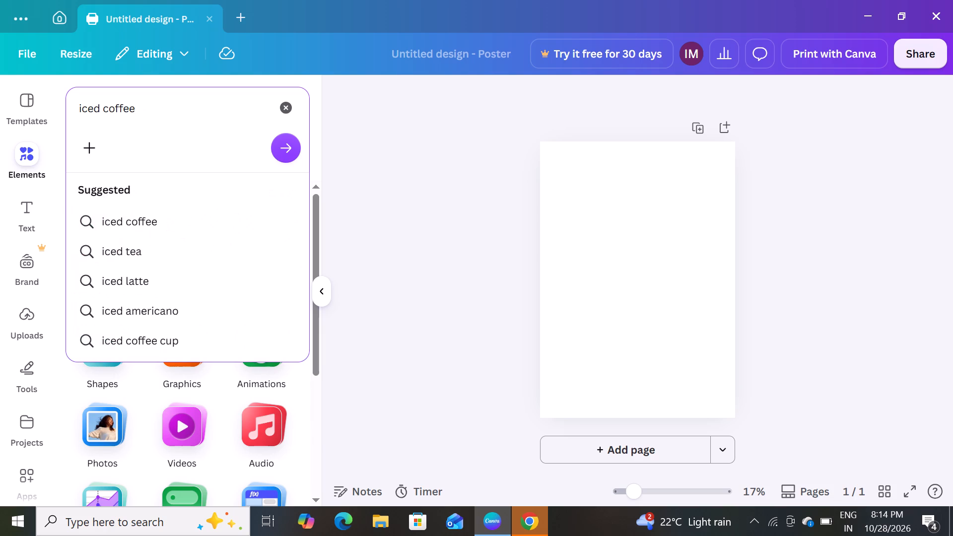
left_click(128, 222)
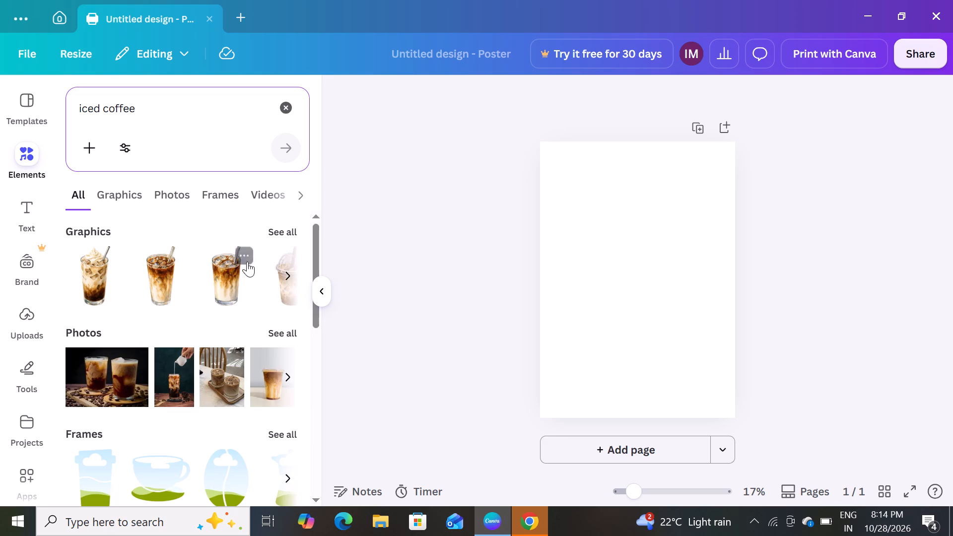
left_click(281, 231)
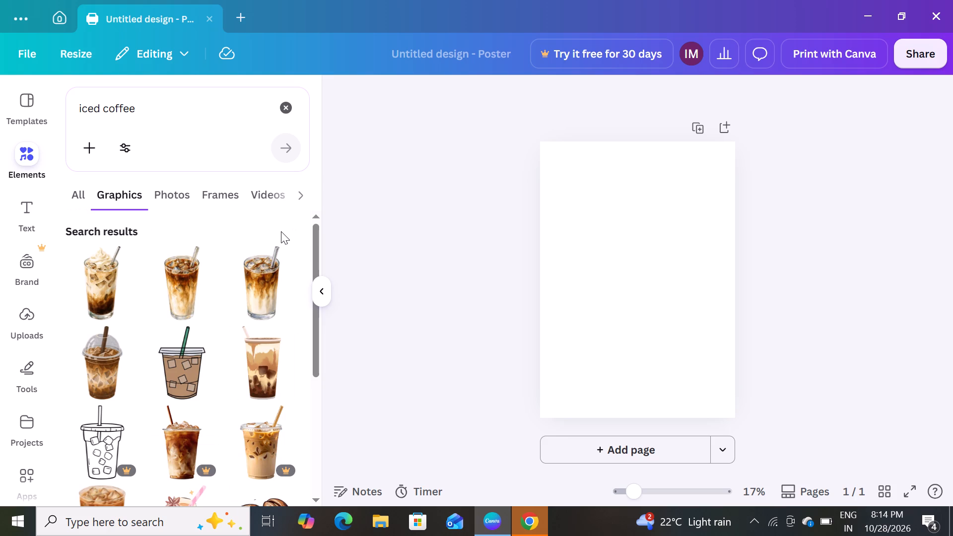
Browse the iced coffee graphics for a suitable drink illustration for the poster.
scroll(281, 231, "down", 3)
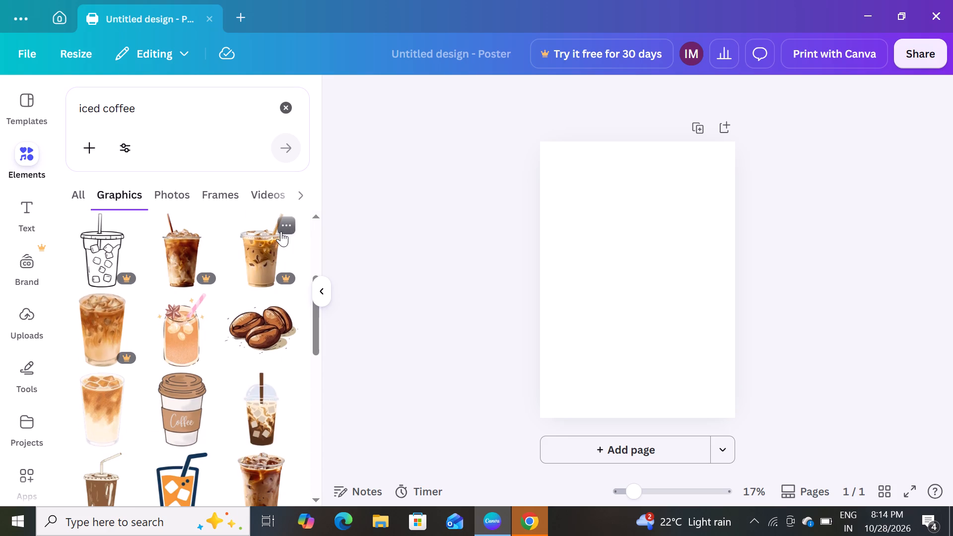
scroll(281, 231, "down", 1)
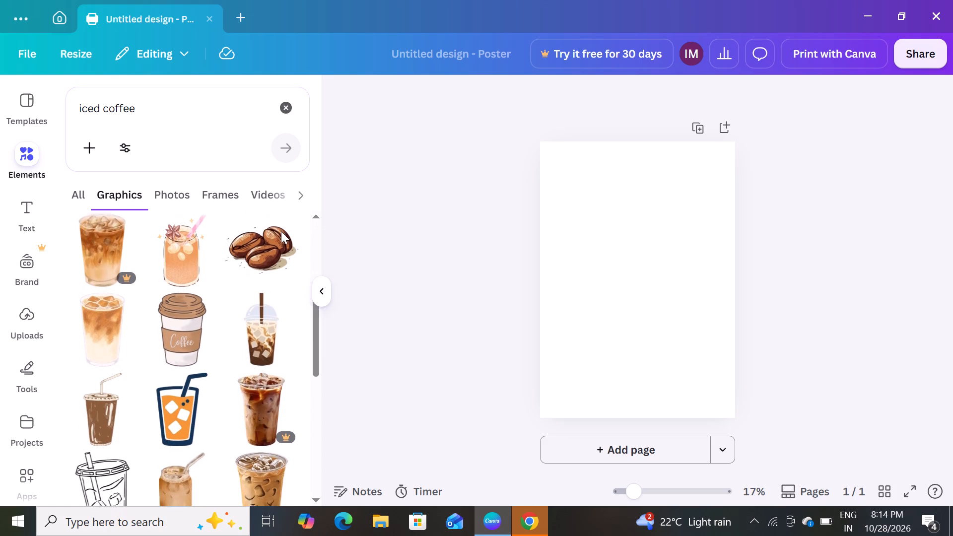
scroll(281, 231, "down", 4)
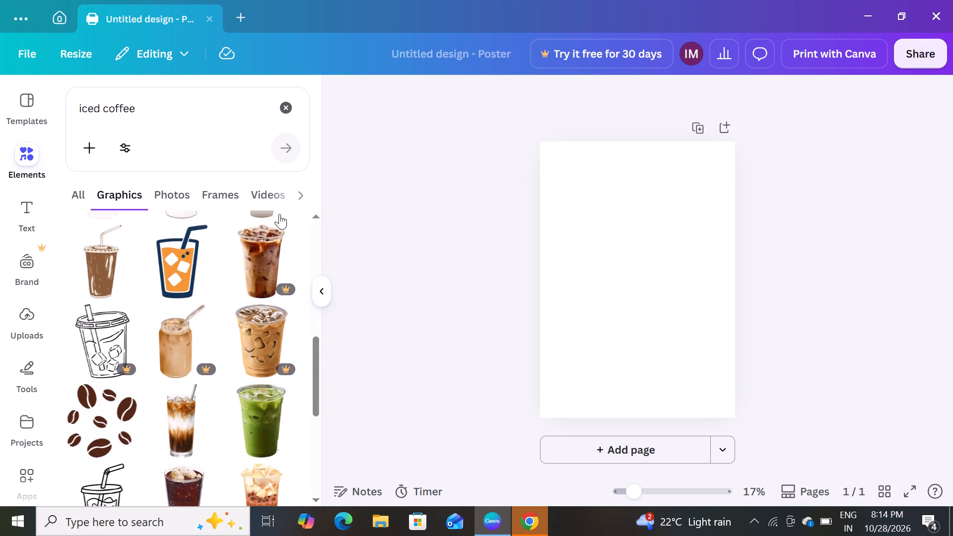
scroll(279, 214, "down", 3)
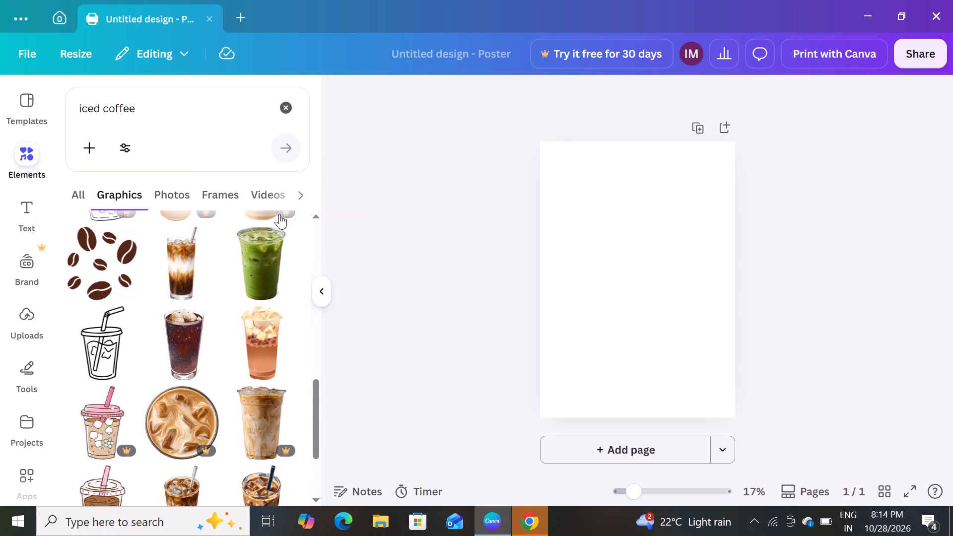
scroll(279, 214, "down", 4)
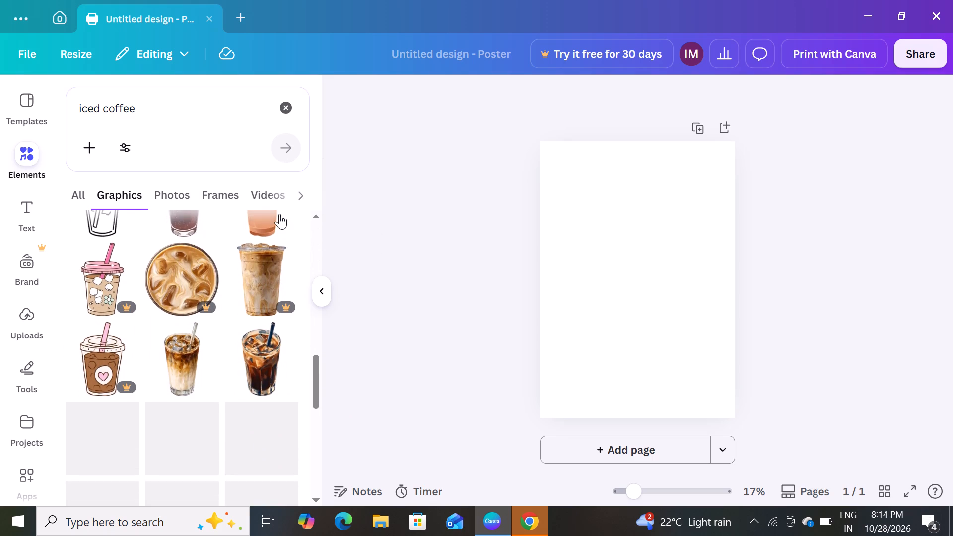
scroll(279, 214, "down", 2)
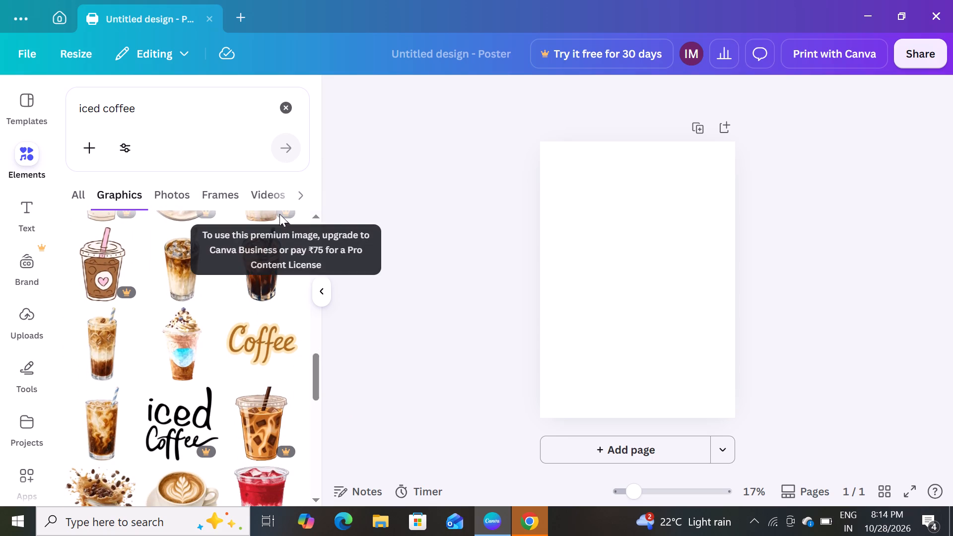
scroll(279, 214, "down", 5)
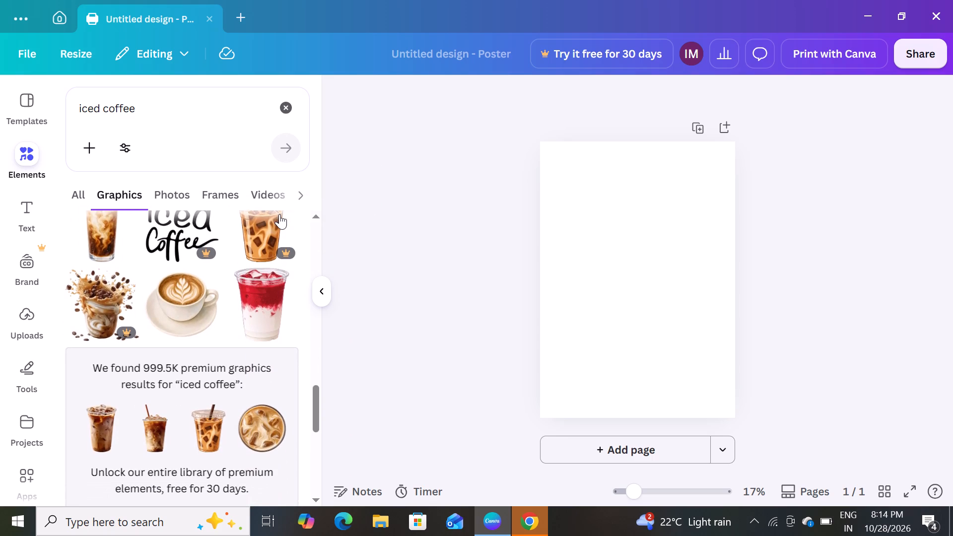
scroll(279, 214, "down", 5)
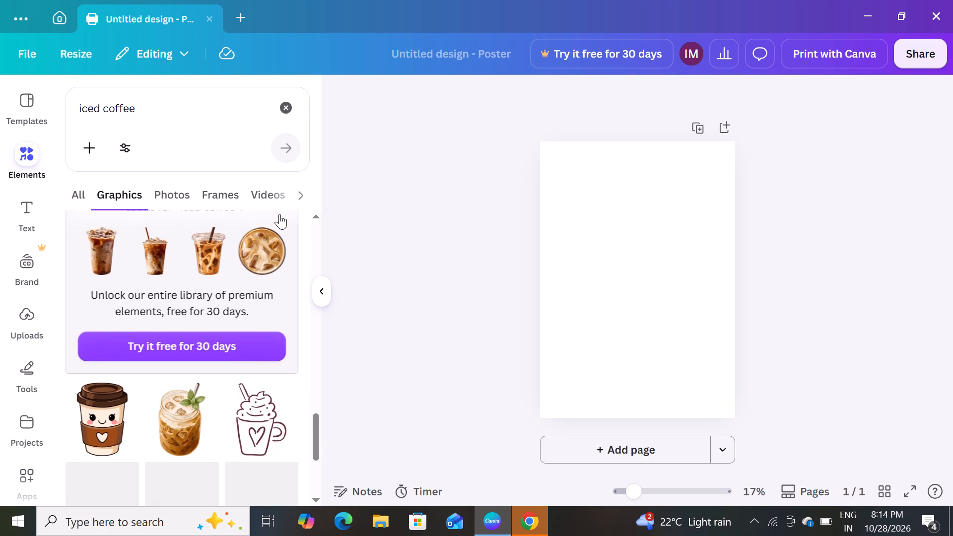
scroll(279, 214, "down", 2)
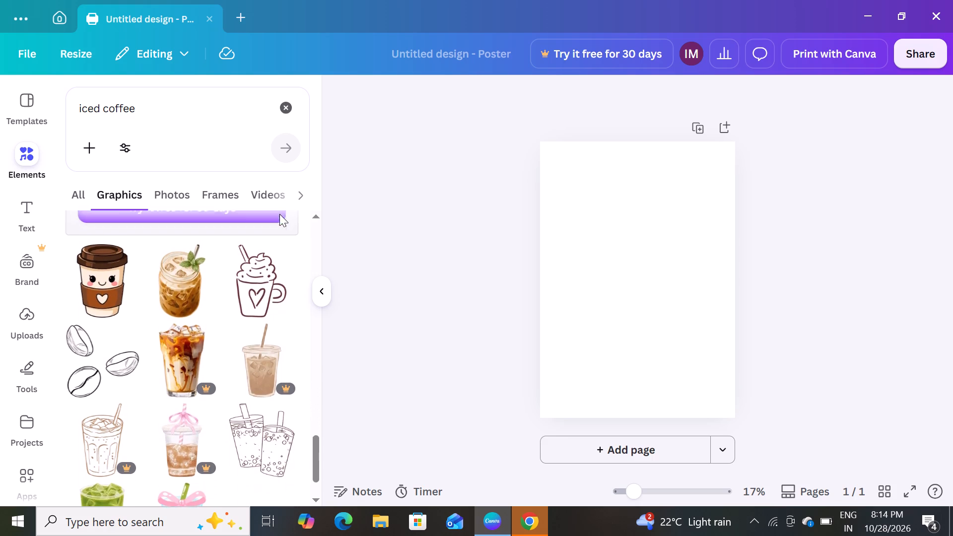
scroll(279, 214, "down", 4)
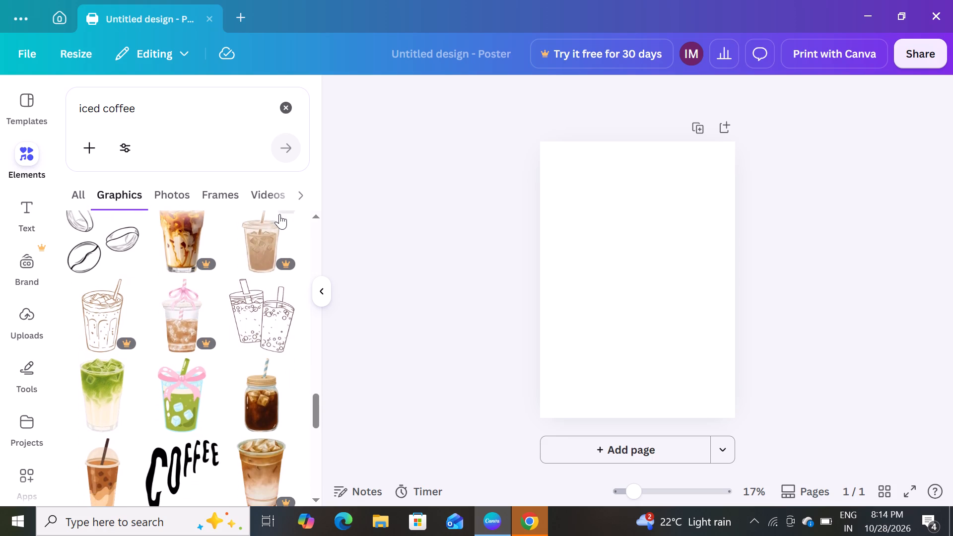
scroll(279, 214, "down", 5)
scroll(279, 214, "up", 9)
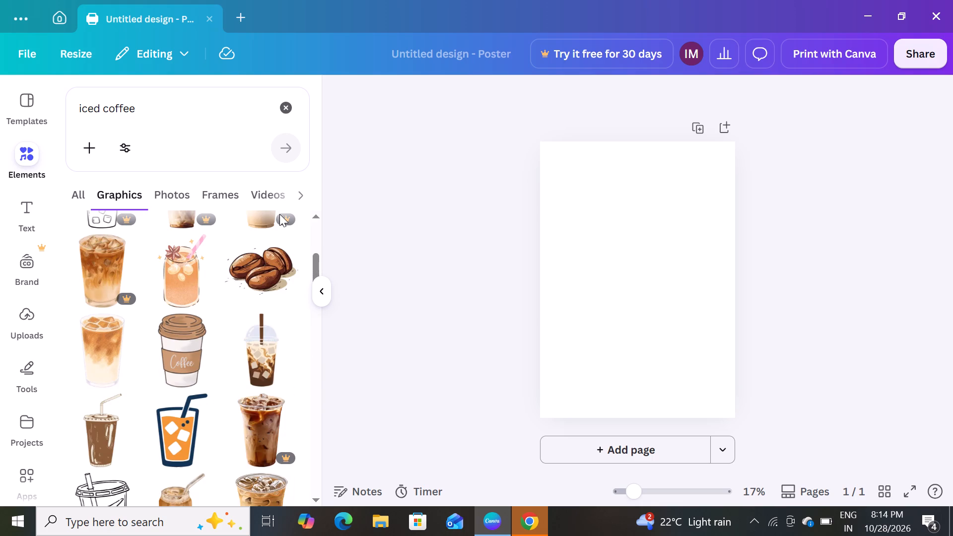
scroll(279, 214, "up", 5)
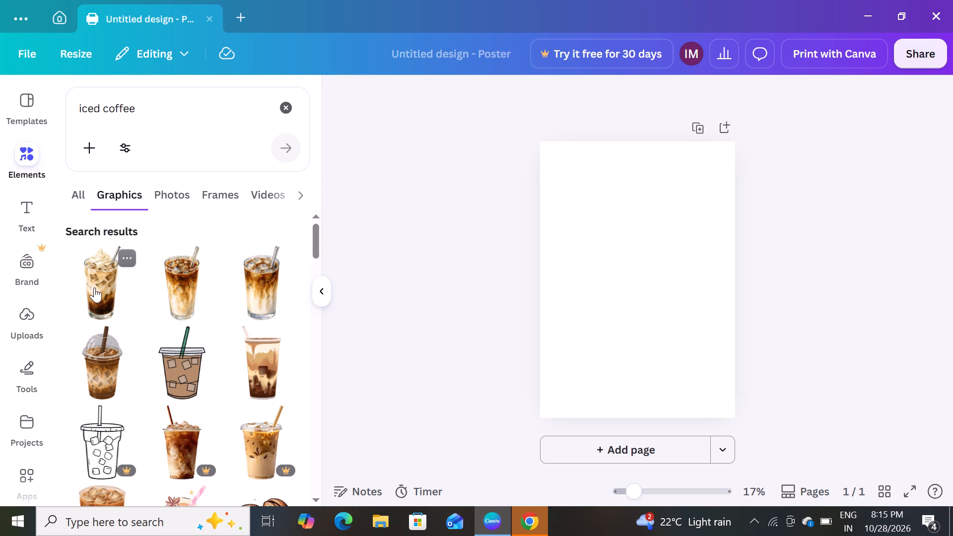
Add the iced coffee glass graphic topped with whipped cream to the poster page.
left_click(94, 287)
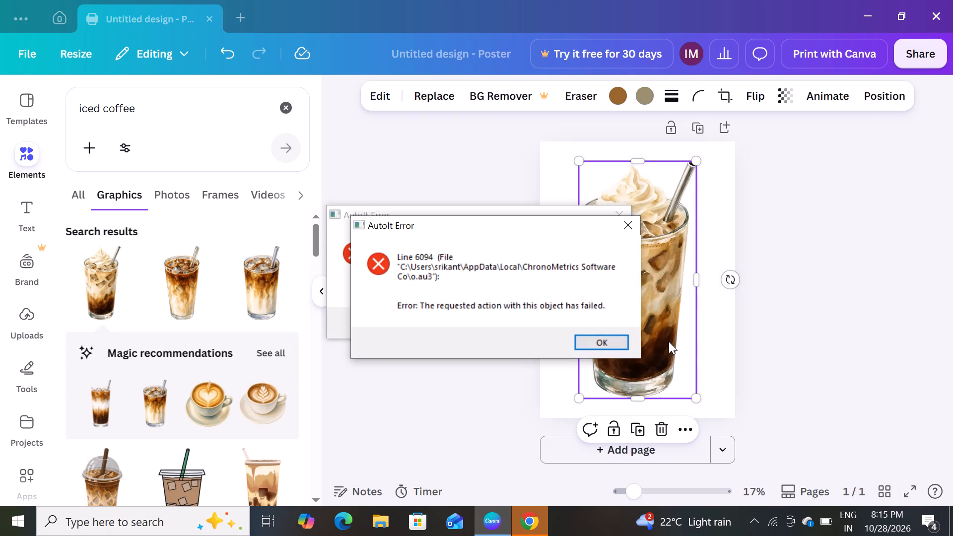
Dismiss the two AutoIt Error dialogs covering the poster.
left_click(626, 354)
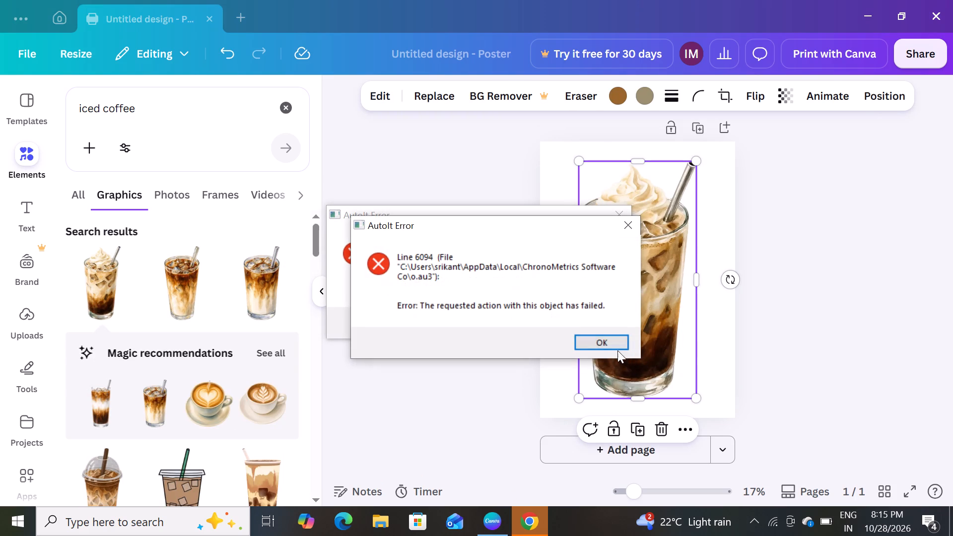
left_click(594, 340)
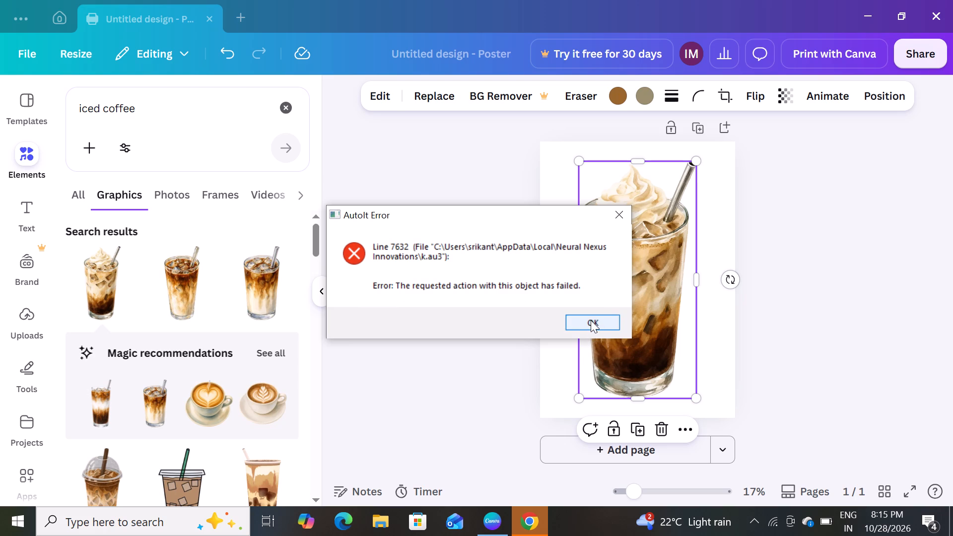
left_click(591, 320)
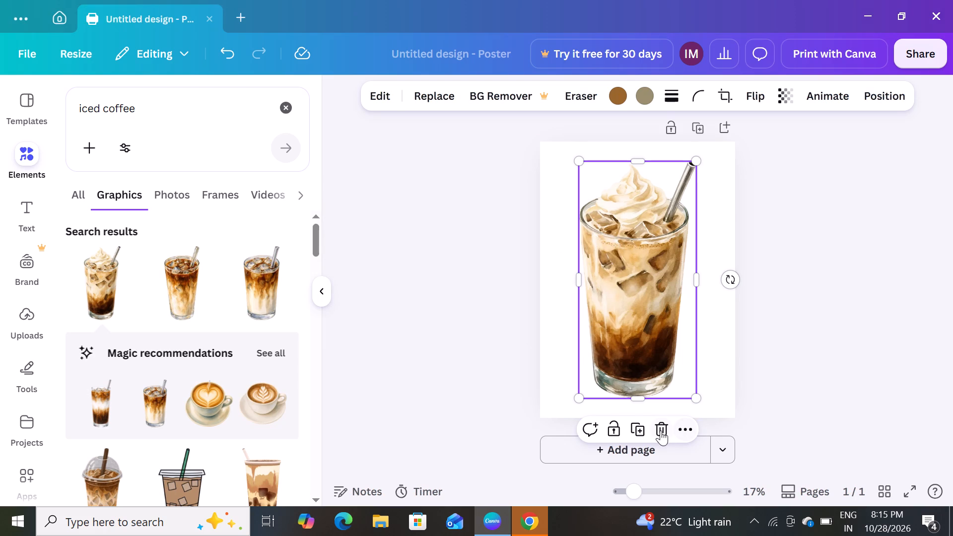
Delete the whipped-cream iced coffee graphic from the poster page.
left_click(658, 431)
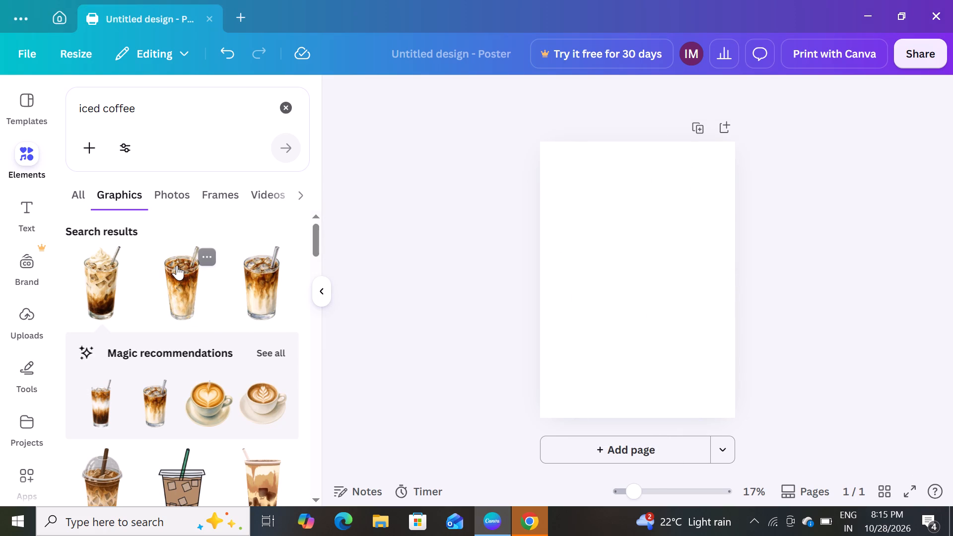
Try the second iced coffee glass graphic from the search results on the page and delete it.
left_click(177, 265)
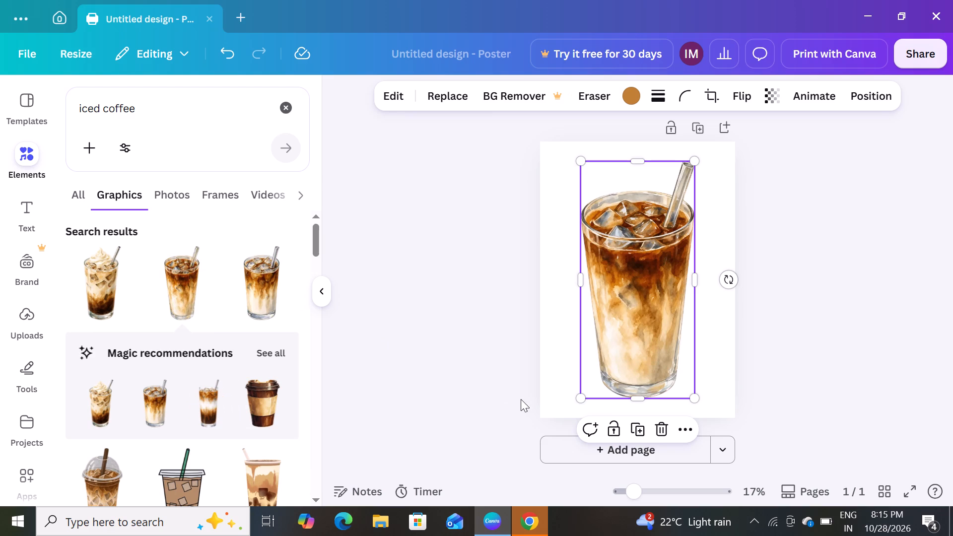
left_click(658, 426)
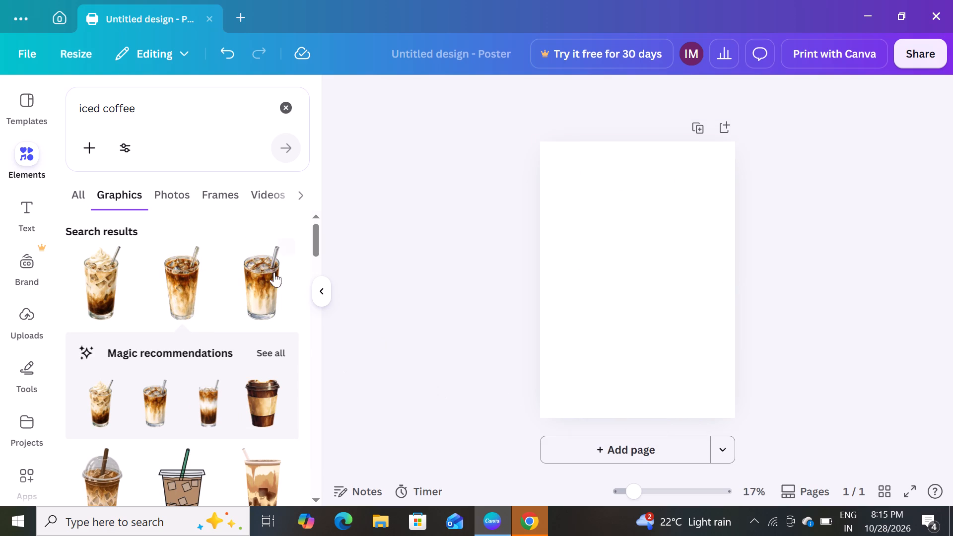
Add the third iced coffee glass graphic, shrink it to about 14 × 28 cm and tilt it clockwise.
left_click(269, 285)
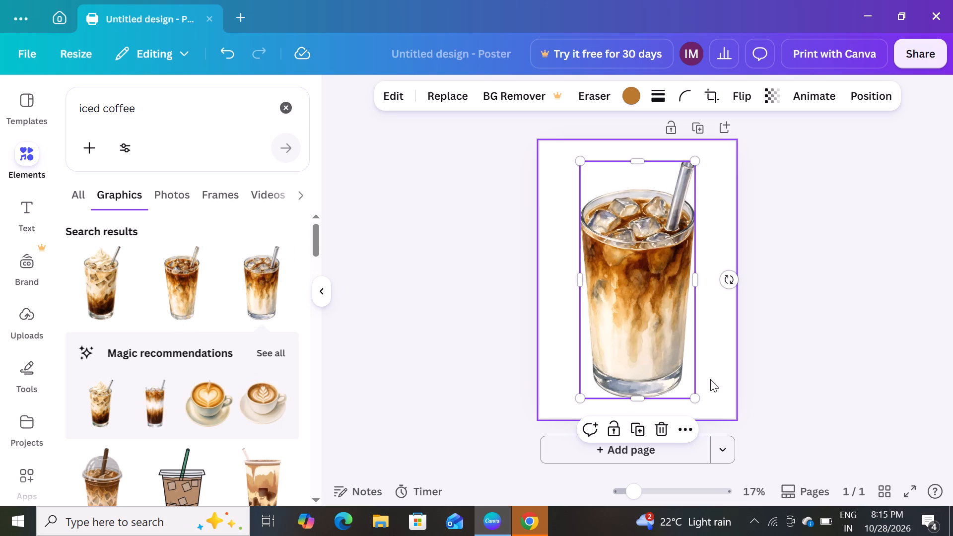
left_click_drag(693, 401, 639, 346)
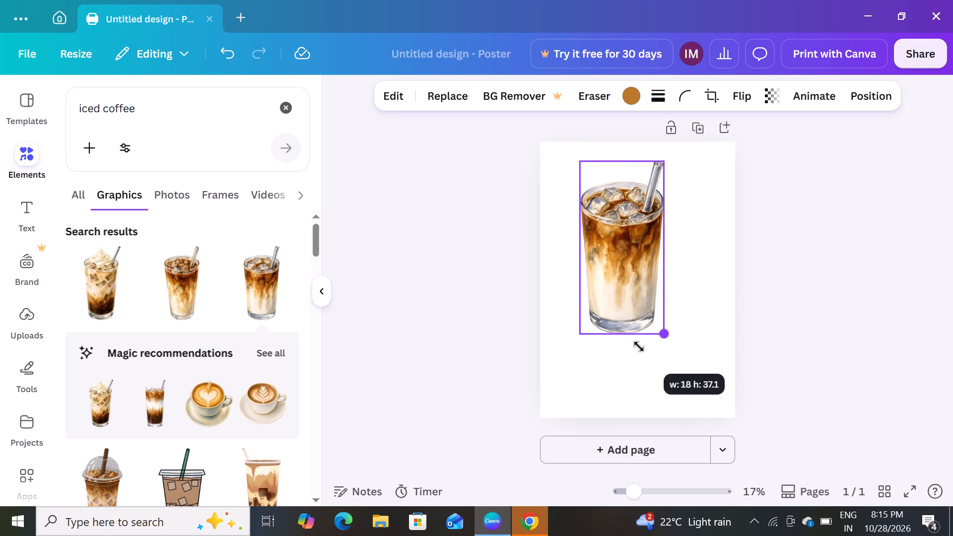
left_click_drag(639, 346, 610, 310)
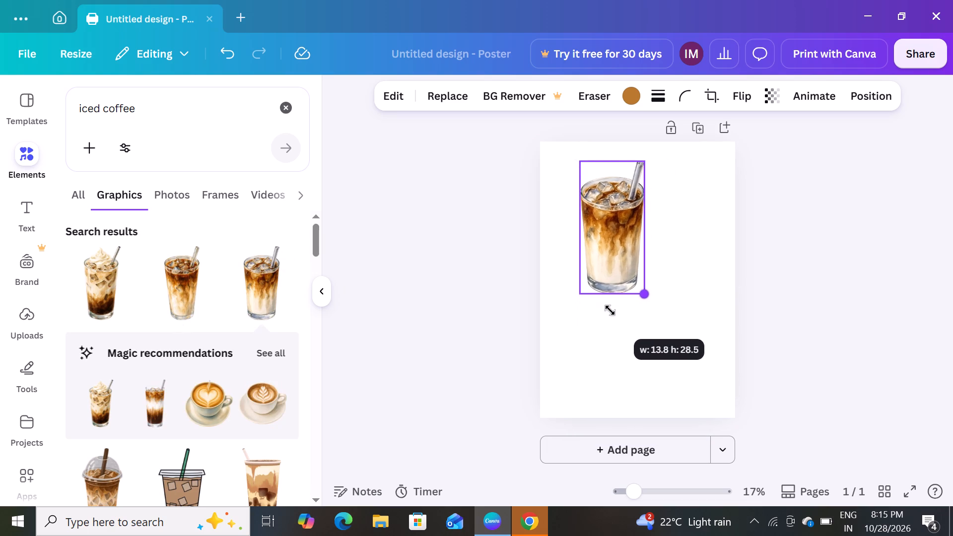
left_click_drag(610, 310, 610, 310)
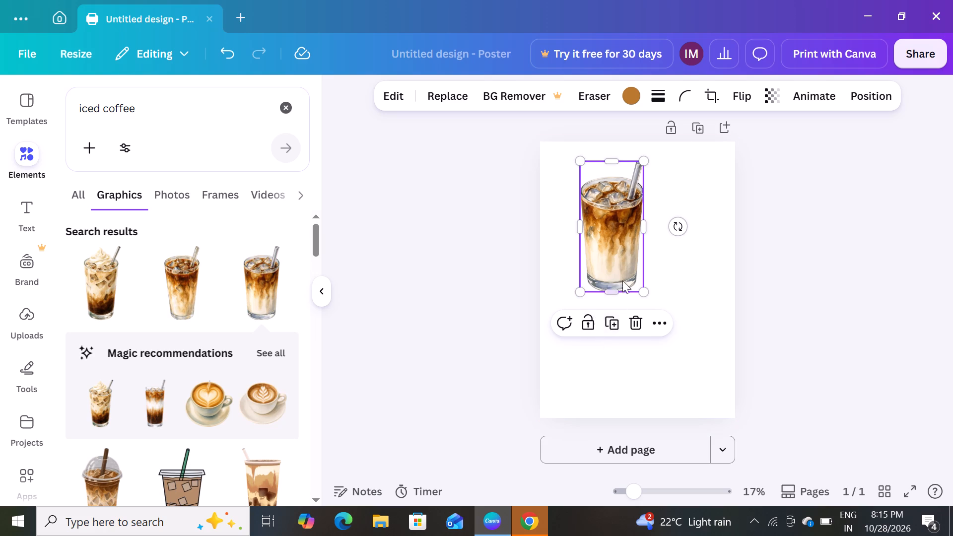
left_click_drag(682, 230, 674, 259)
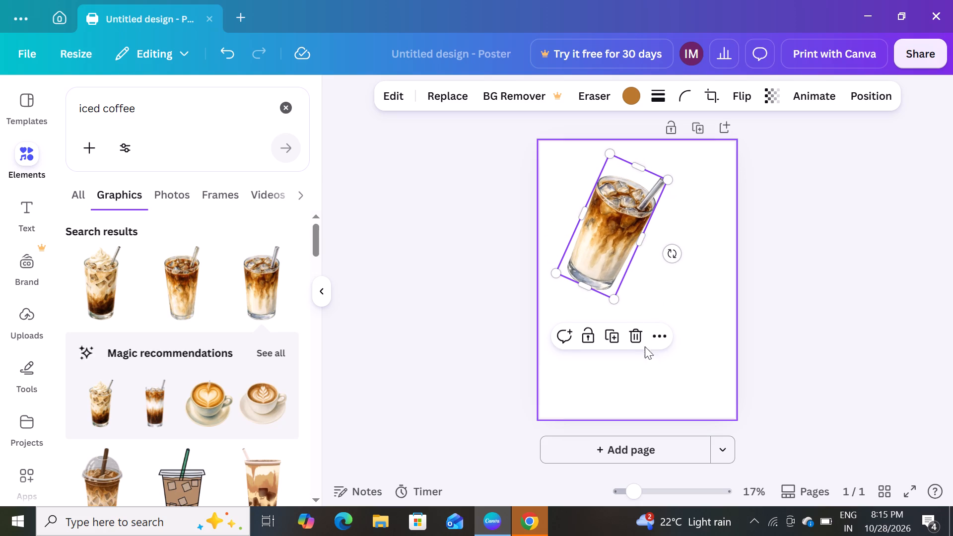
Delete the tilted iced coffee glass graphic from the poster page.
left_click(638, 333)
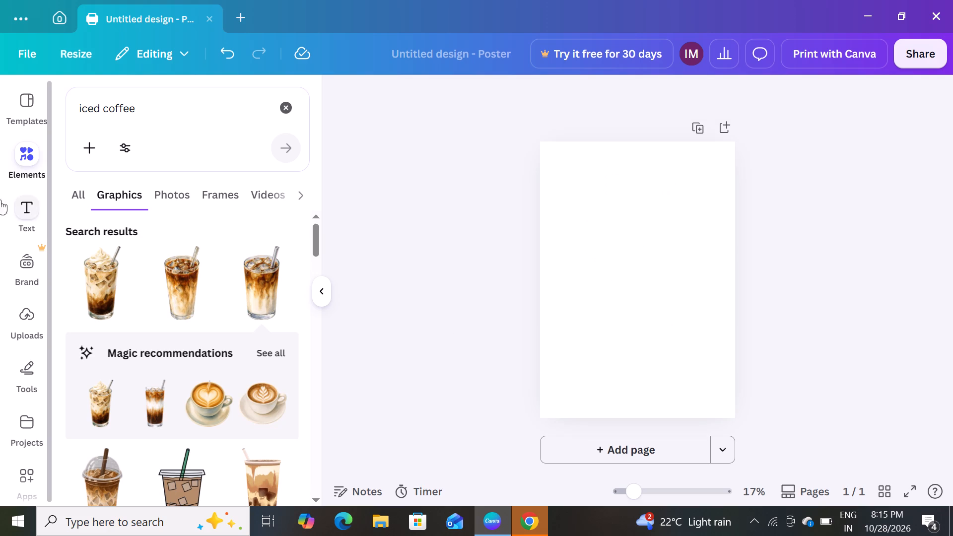
Open the "iced coffee" element search query for editing.
left_click(168, 104)
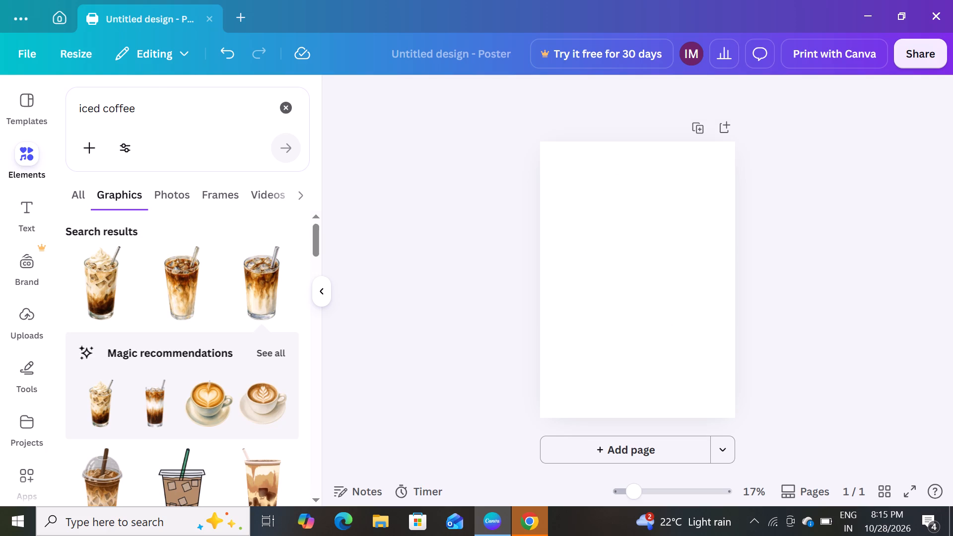
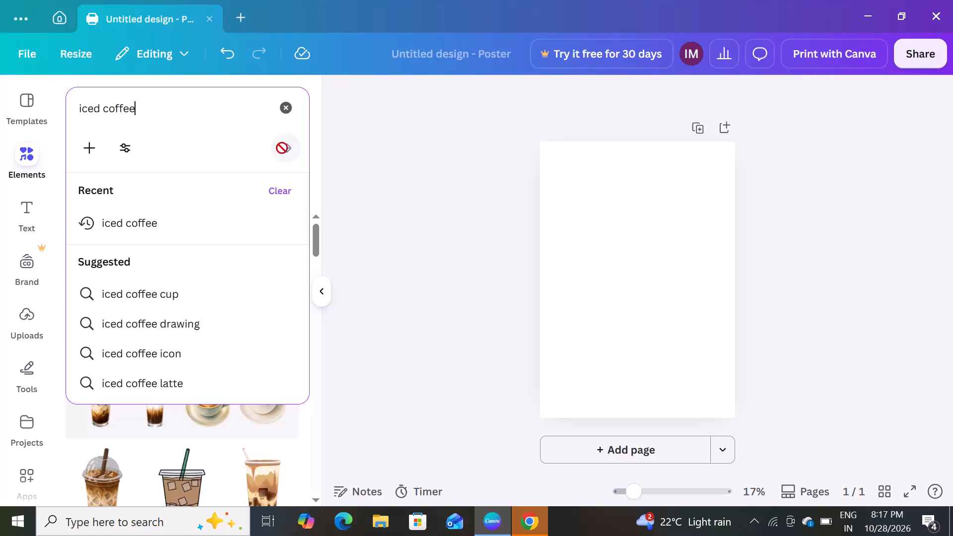
Dismiss the search suggestions and look through more of the iced coffee graphics for a suitable drink image.
left_click(344, 172)
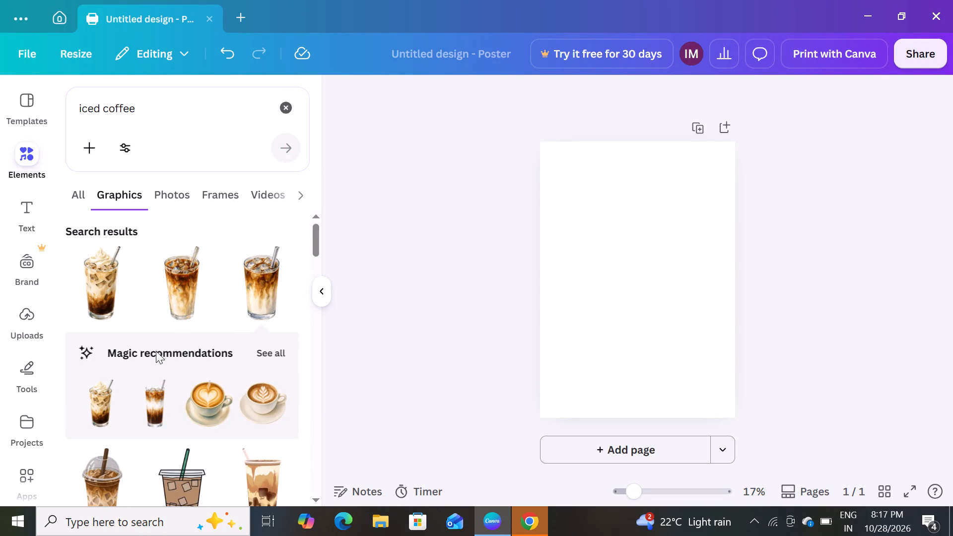
scroll(156, 351, "down", 5)
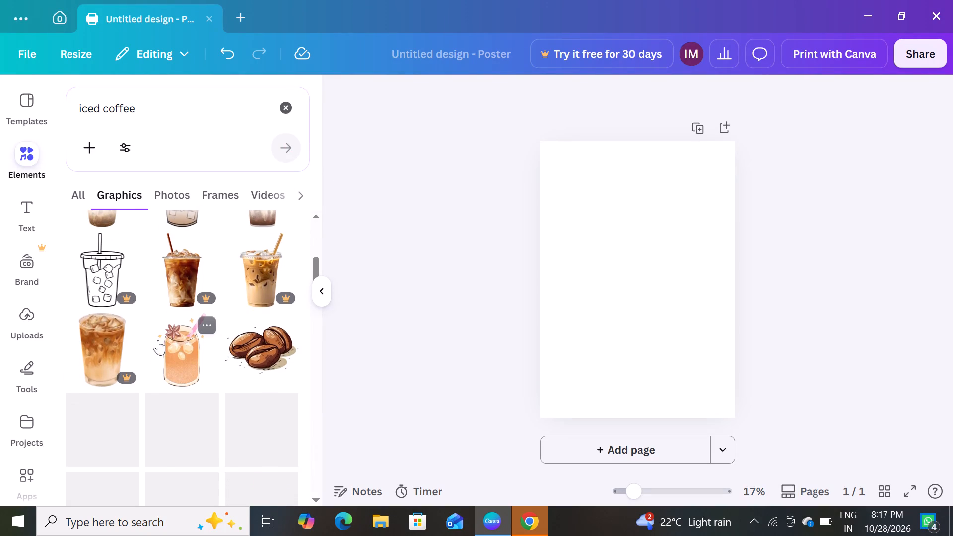
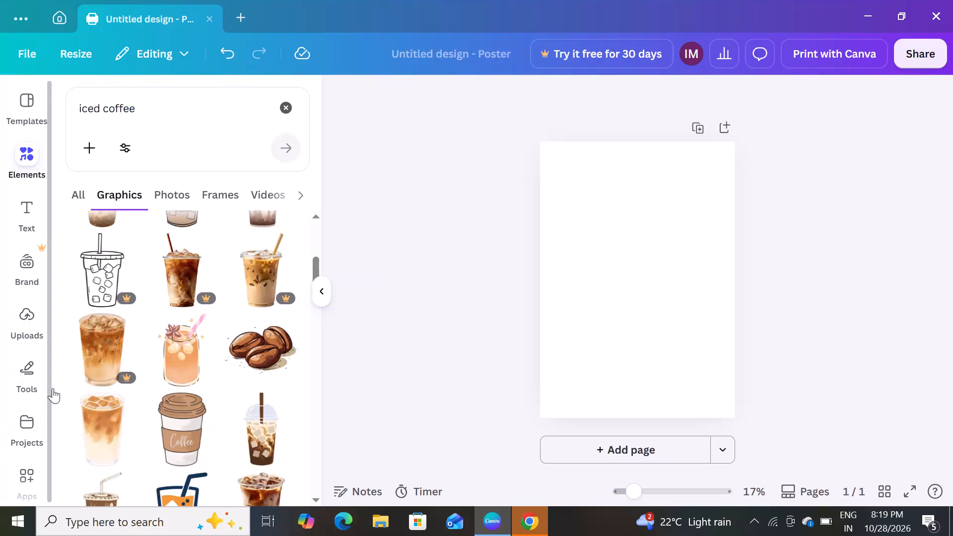
left_click(5, 527)
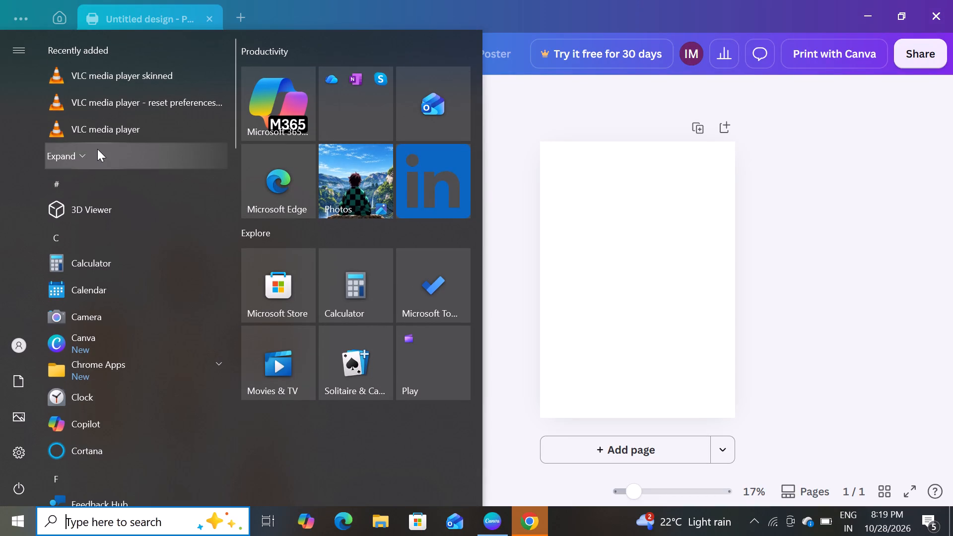
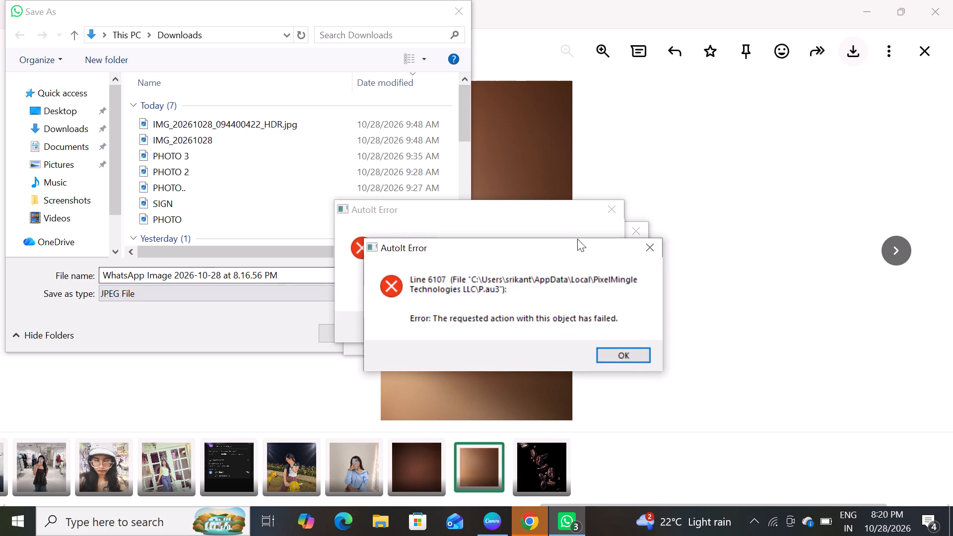
Dismiss the AutoIt error dialogs covering the WhatsApp image save dialog.
left_click(624, 348)
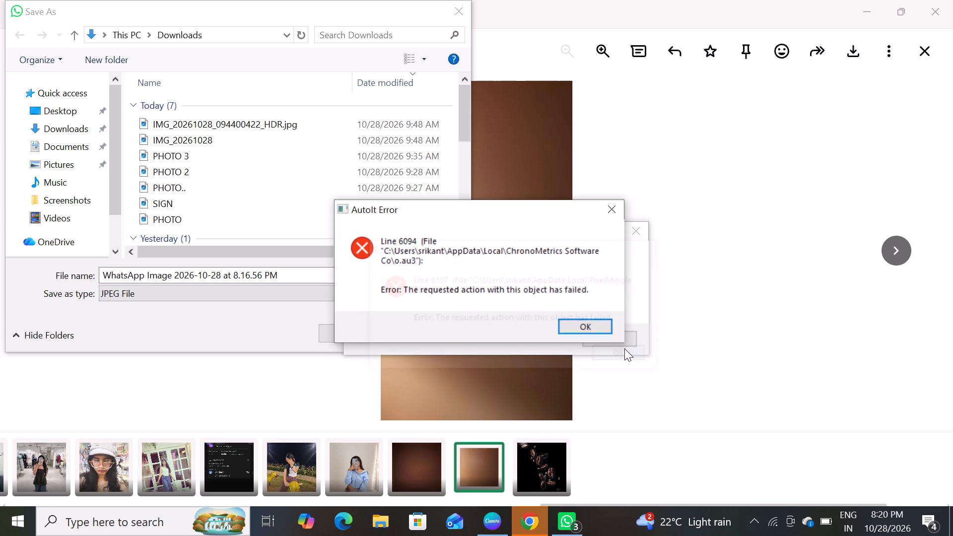
left_click(593, 316)
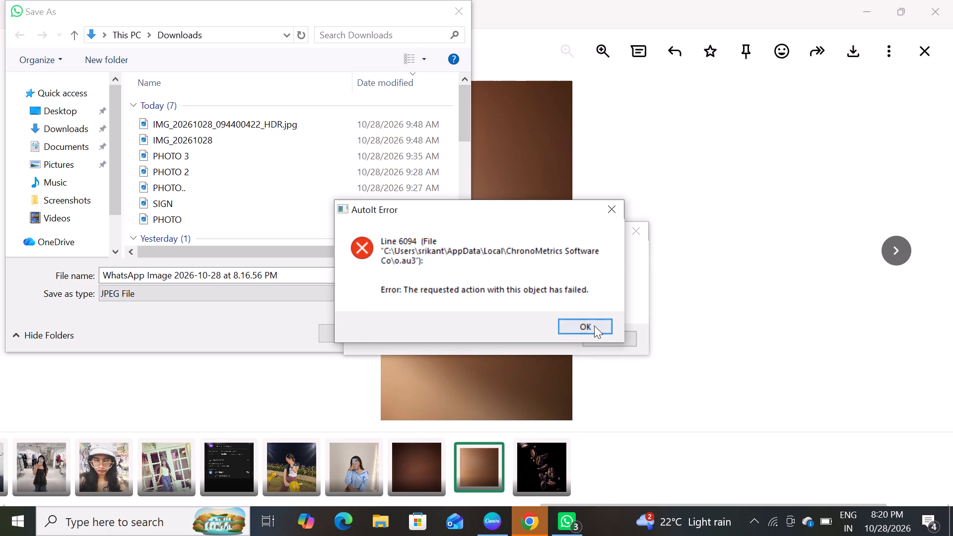
left_click(594, 326)
double_click(600, 338)
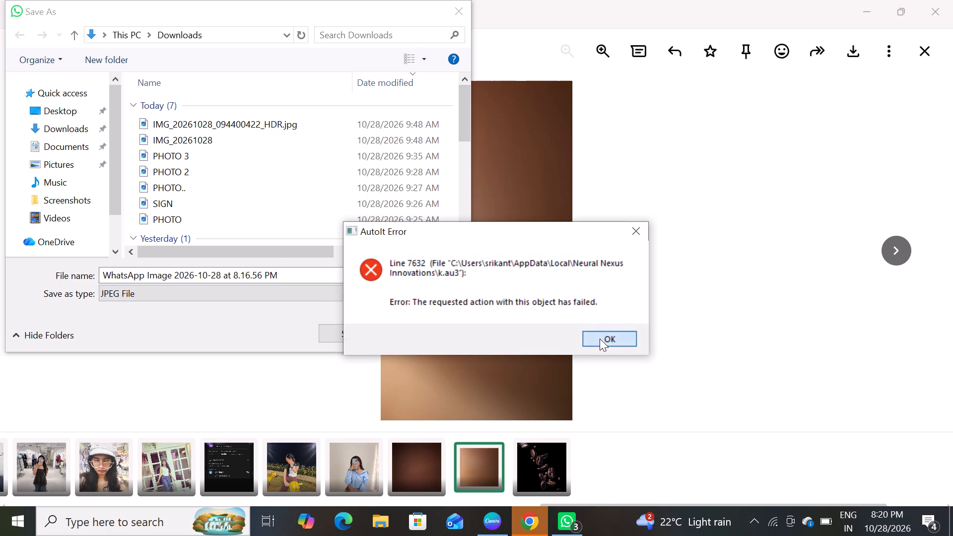
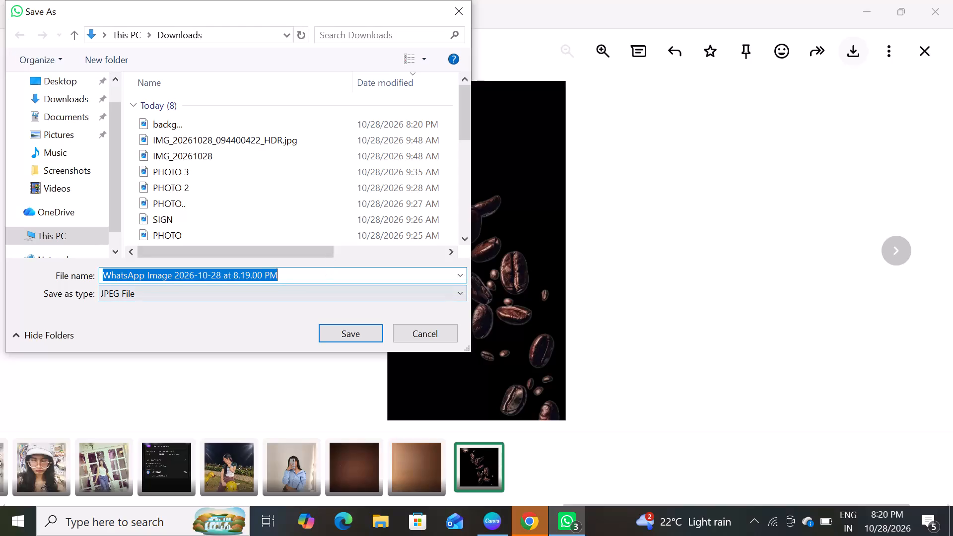
Name the black-background coffee beans image "coffee beans" for saving as a JPEG in the Downloads folder.
left_click(324, 269)
key("BackSpace")
key("BackSpace")
key("BackSpace")
key("BackSpace")
key("BackSpace")
key("BackSpace")
key("BackSpace")
key("BackSpace")
key("BackSpace")
key("BackSpace")
key("BackSpace")
key("BackSpace")
key("BackSpace")
key("BackSpace")
key("BackSpace")
key("BackSpace")
key("BackSpace")
key("BackSpace")
key("BackSpace")
key("BackSpace")
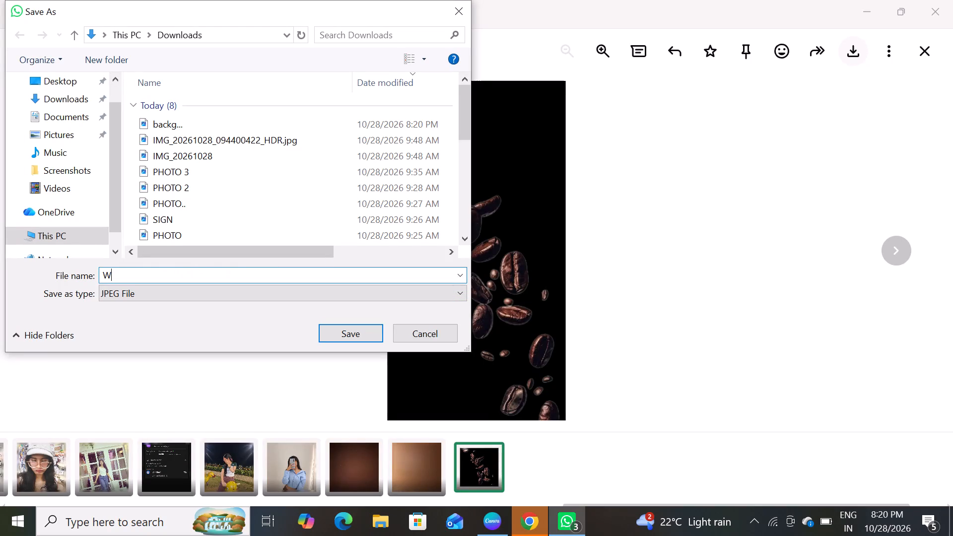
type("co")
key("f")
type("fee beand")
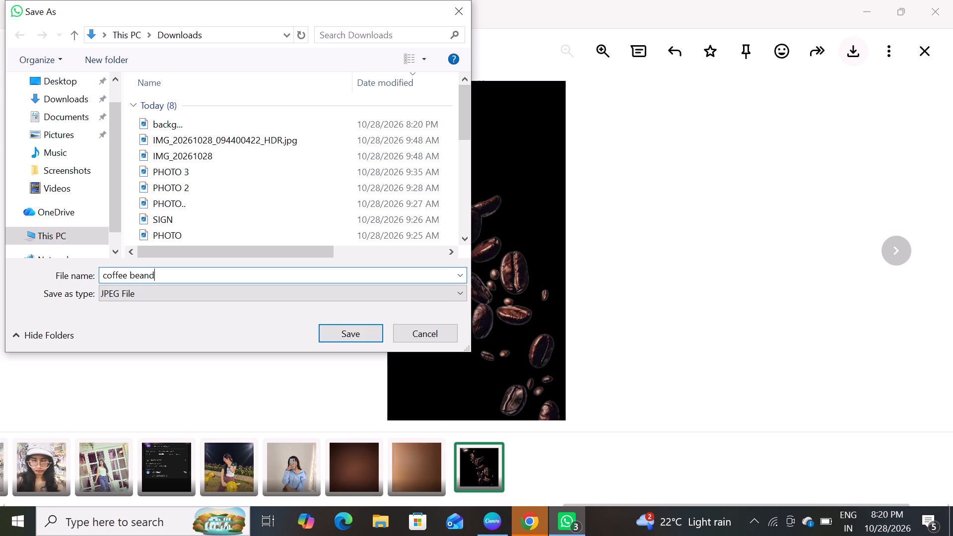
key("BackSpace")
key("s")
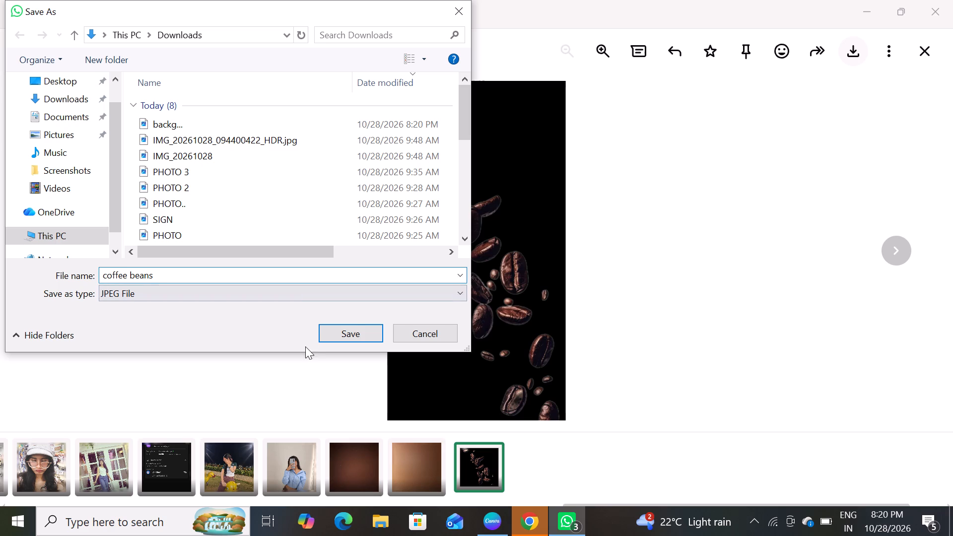
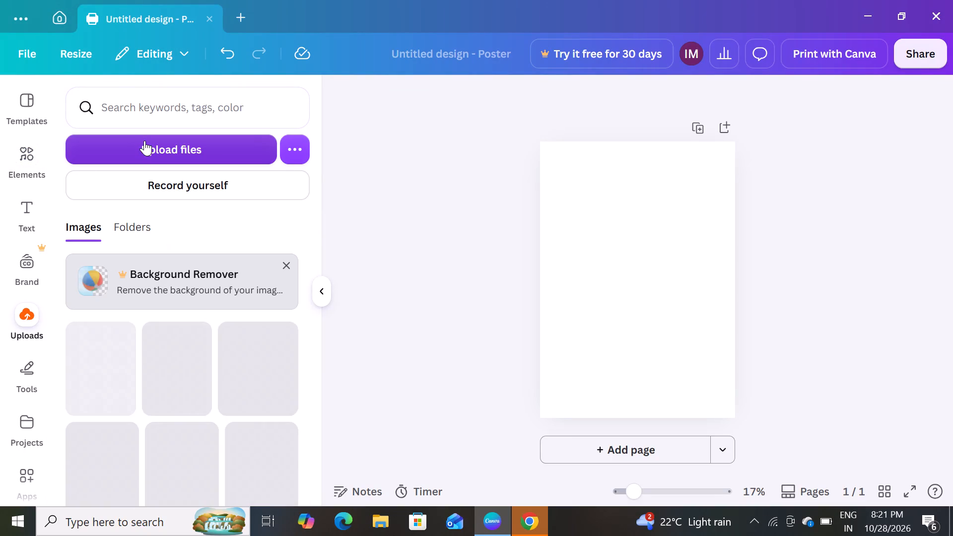
Upload the "coffee beans" image from the Downloads folder to the design's uploads.
left_click(146, 147)
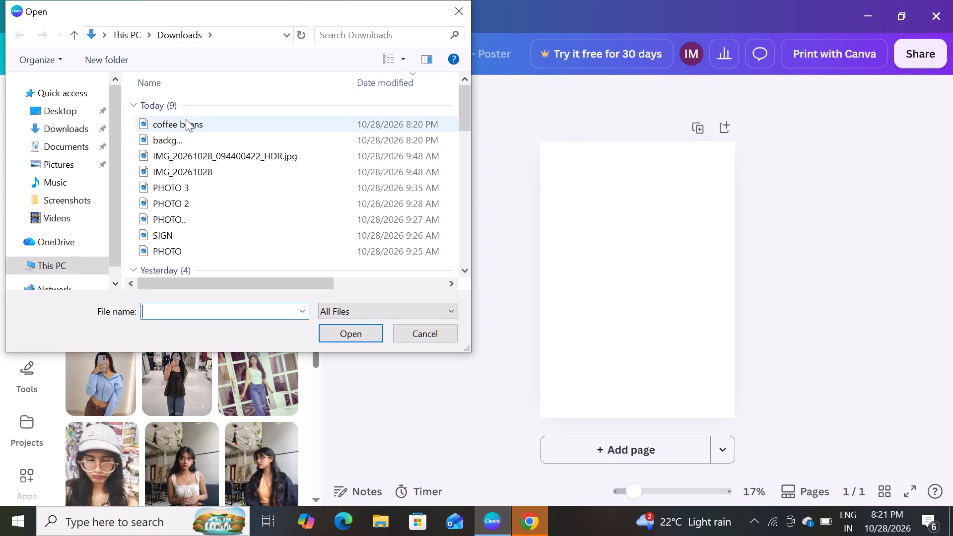
left_click(186, 119)
left_click(351, 337)
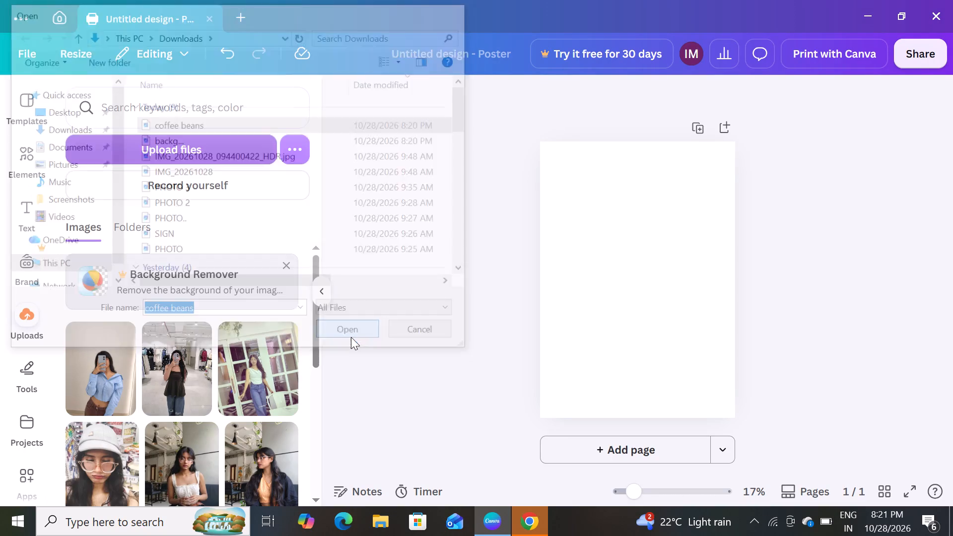
Upload the "backg..." image file from the Downloads folder.
left_click(190, 139)
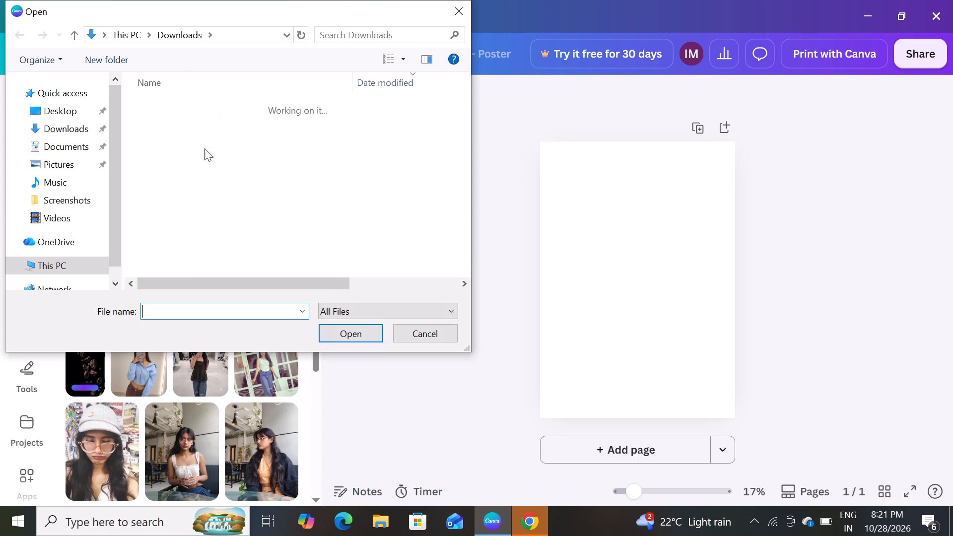
left_click(243, 146)
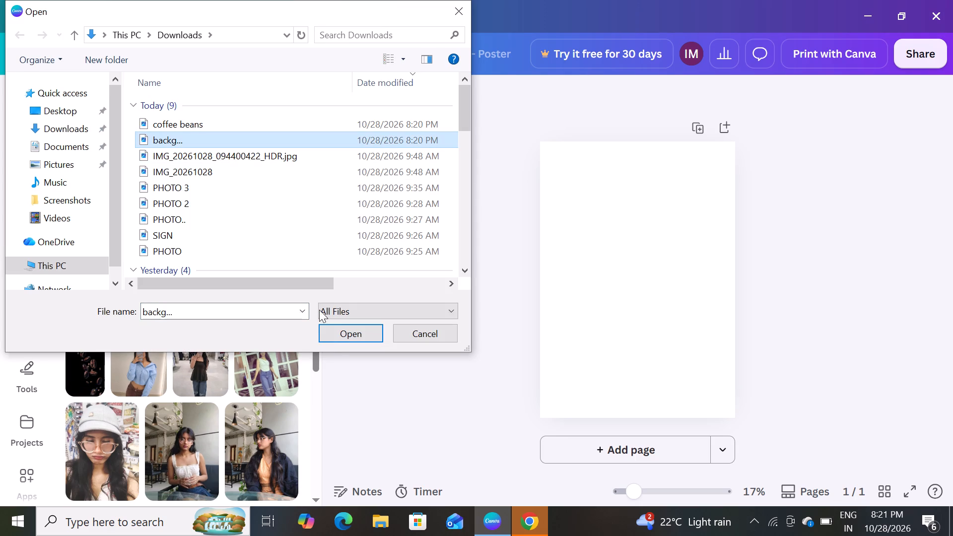
left_click(352, 329)
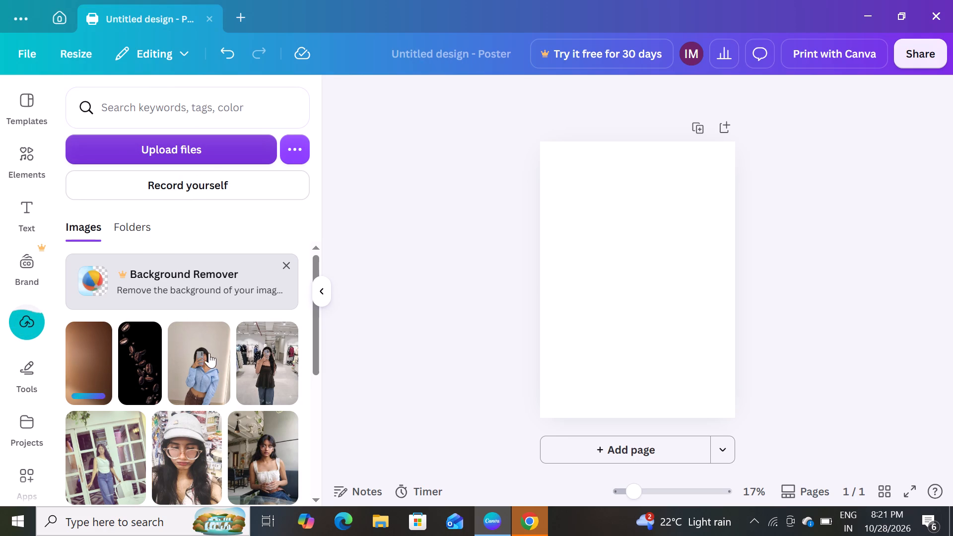
Add the uploaded brown gradient image to the page and stretch its four sides to cover the whole page, about 42.4 by 59.4.
left_click(92, 371)
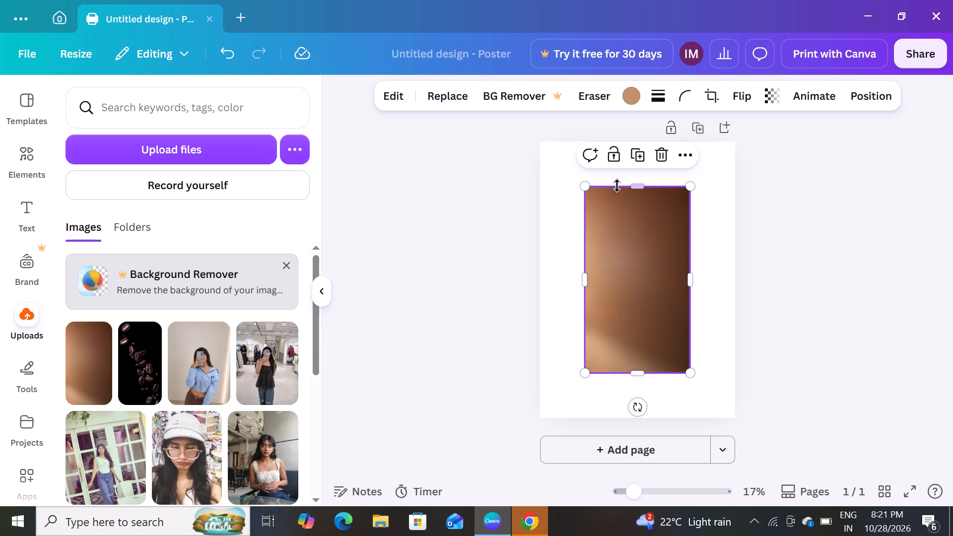
left_click_drag(640, 186, 635, 138)
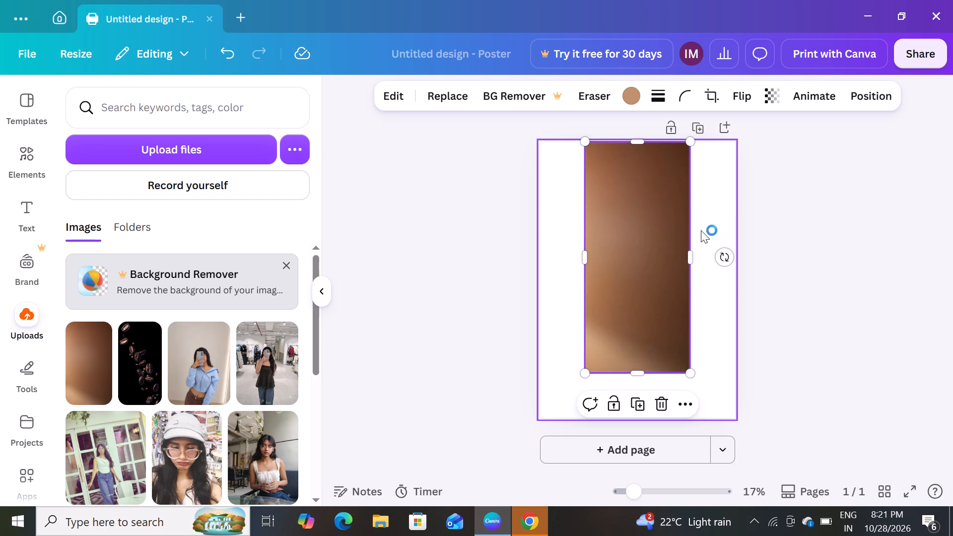
left_click_drag(689, 255, 736, 252)
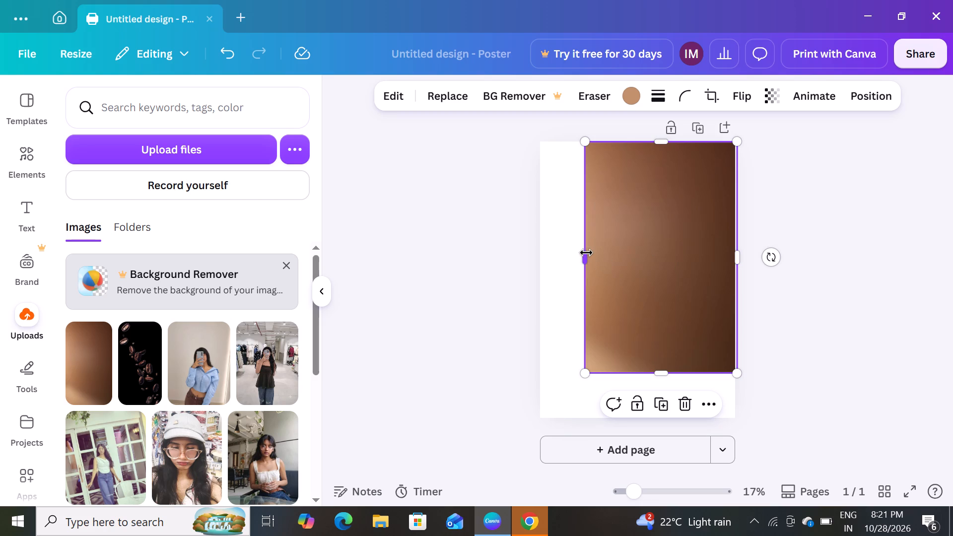
left_click_drag(586, 253, 545, 263)
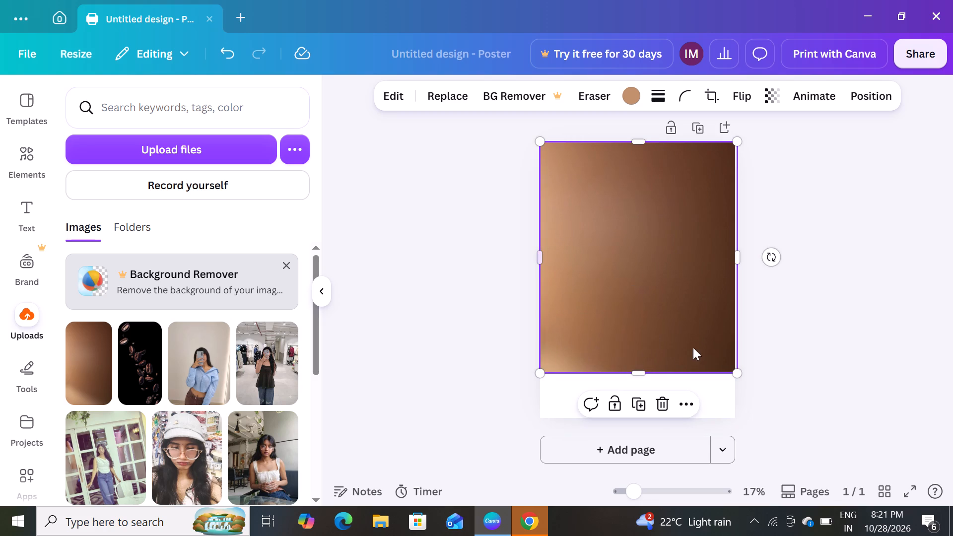
left_click_drag(639, 371, 646, 414)
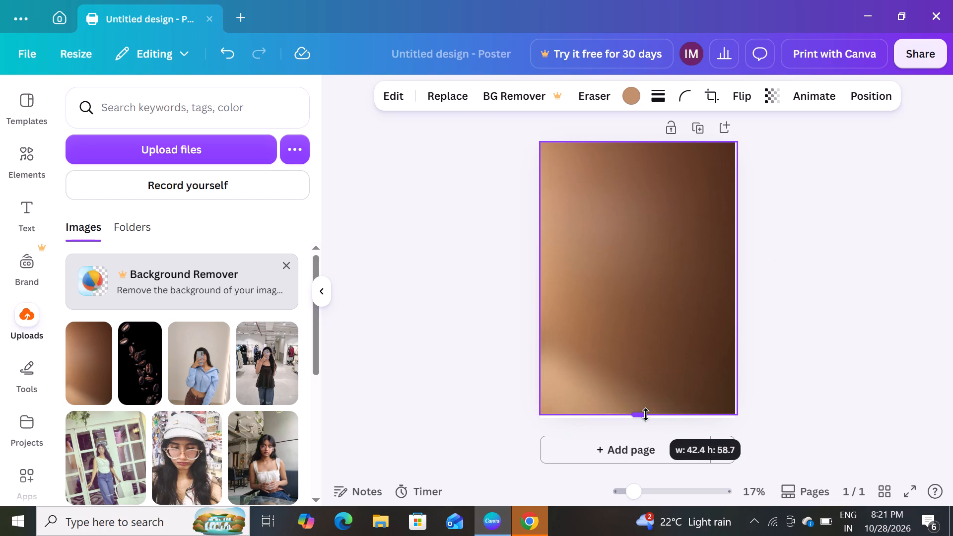
left_click_drag(646, 414, 646, 418)
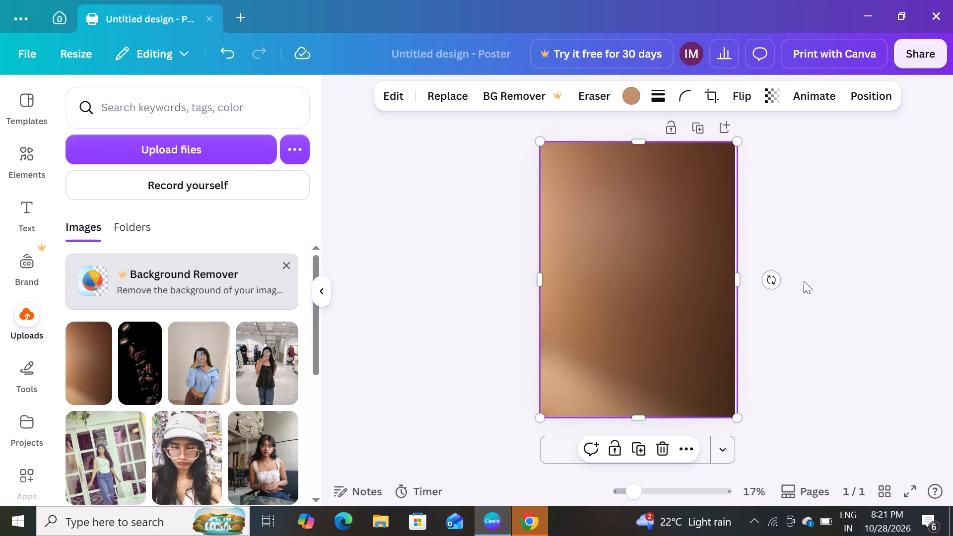
left_click(810, 348)
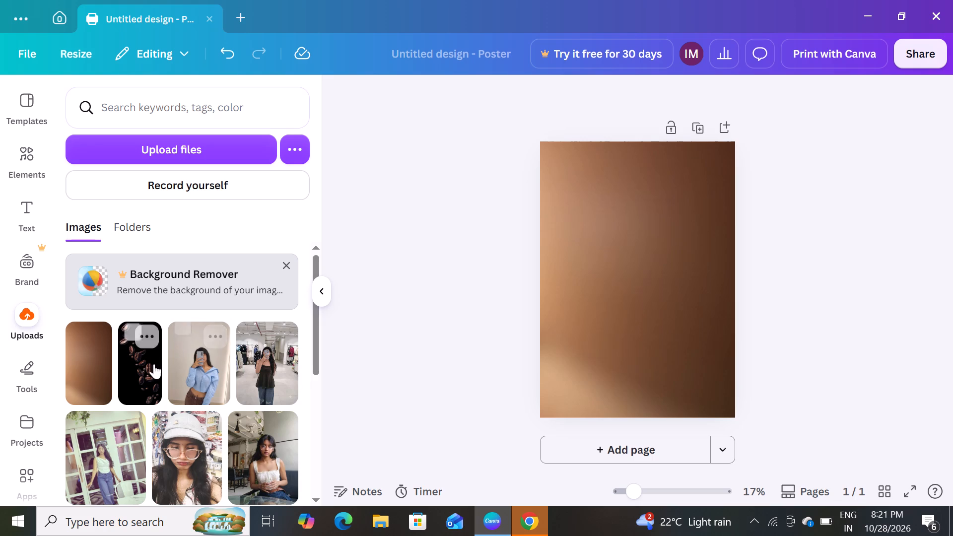
Widen the brown gradient image well past the page's right edge so its lighter tones fill more of the poster, and deselect it.
left_click(736, 282)
left_click(698, 281)
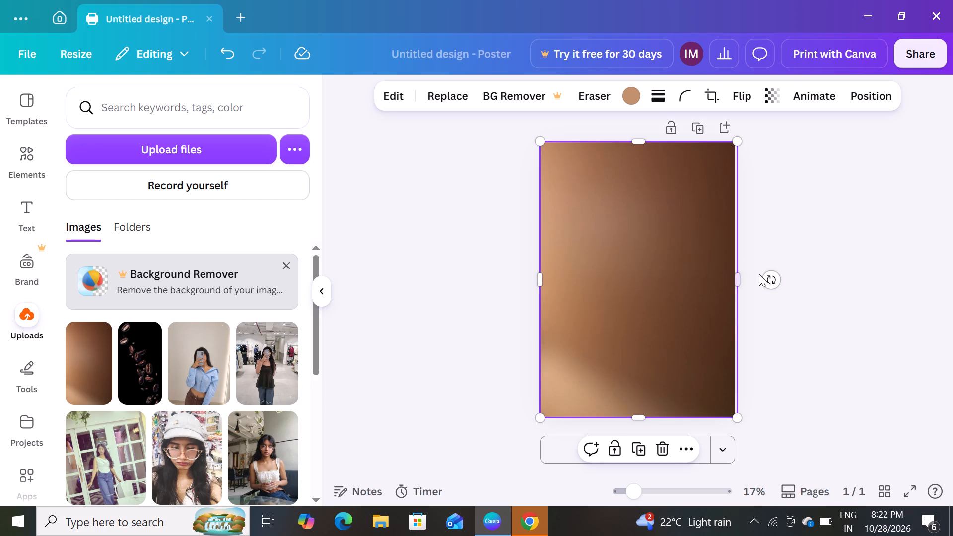
left_click_drag(736, 275, 746, 275)
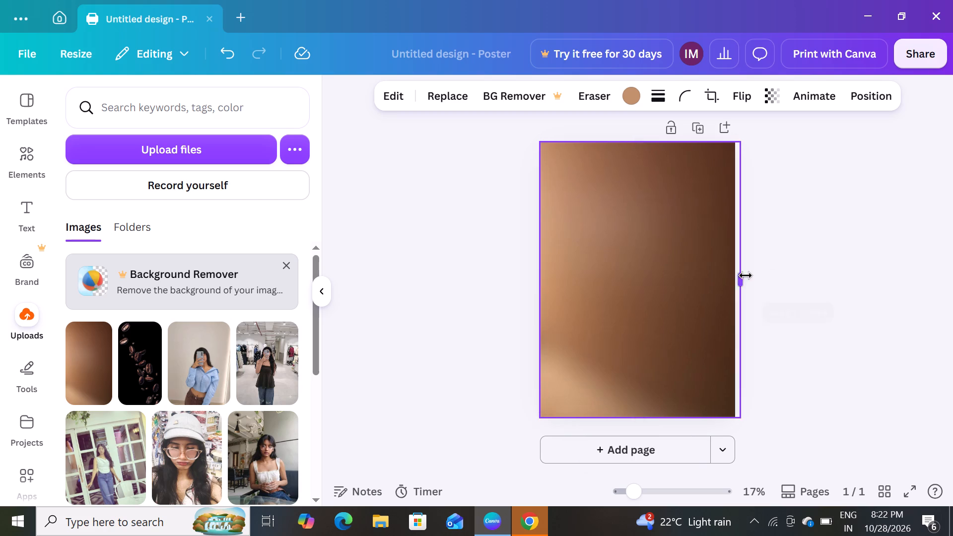
left_click_drag(746, 275, 683, 300)
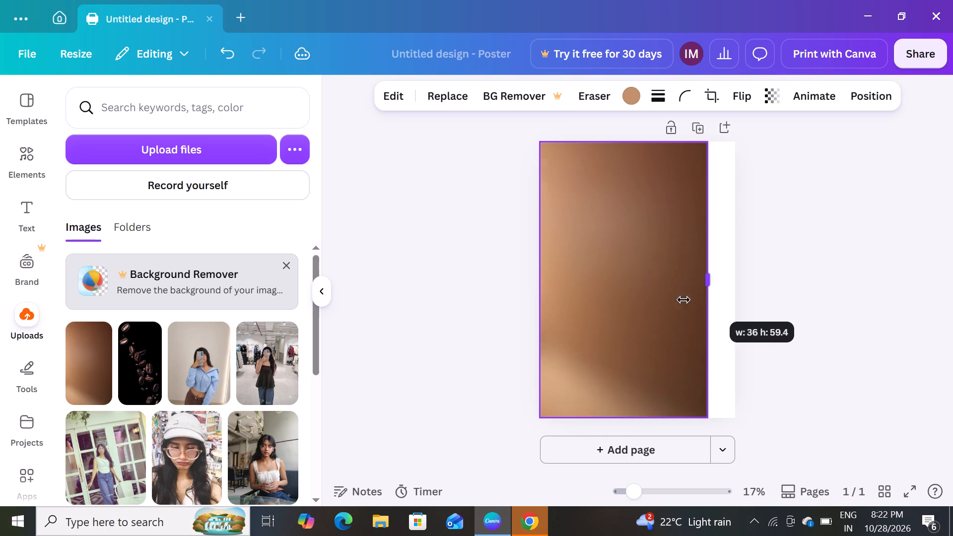
left_click_drag(683, 300, 797, 305)
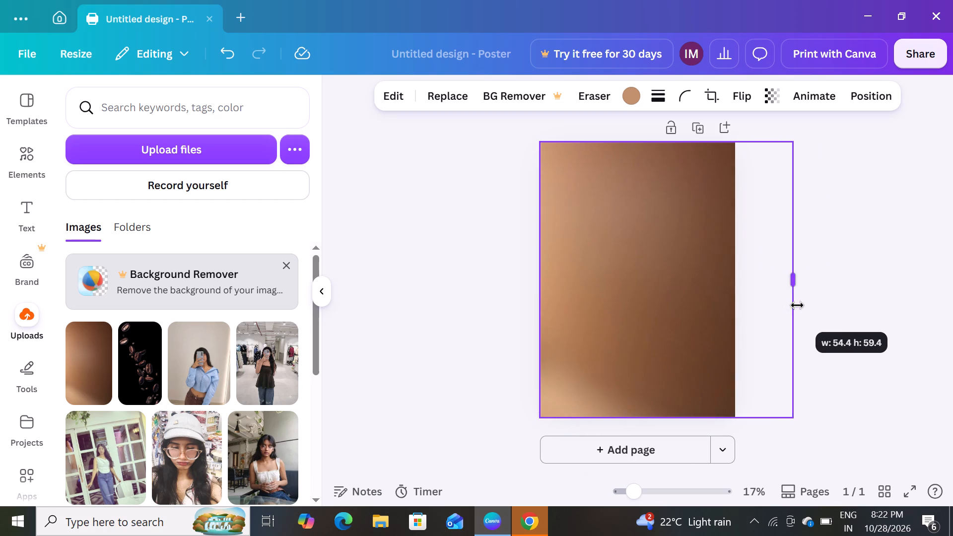
left_click_drag(797, 305, 858, 329)
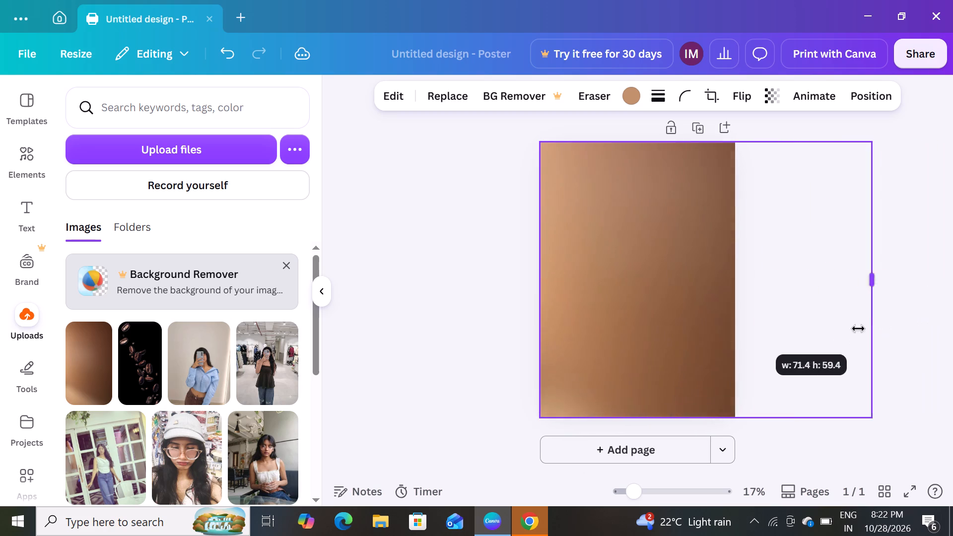
left_click_drag(858, 329, 797, 348)
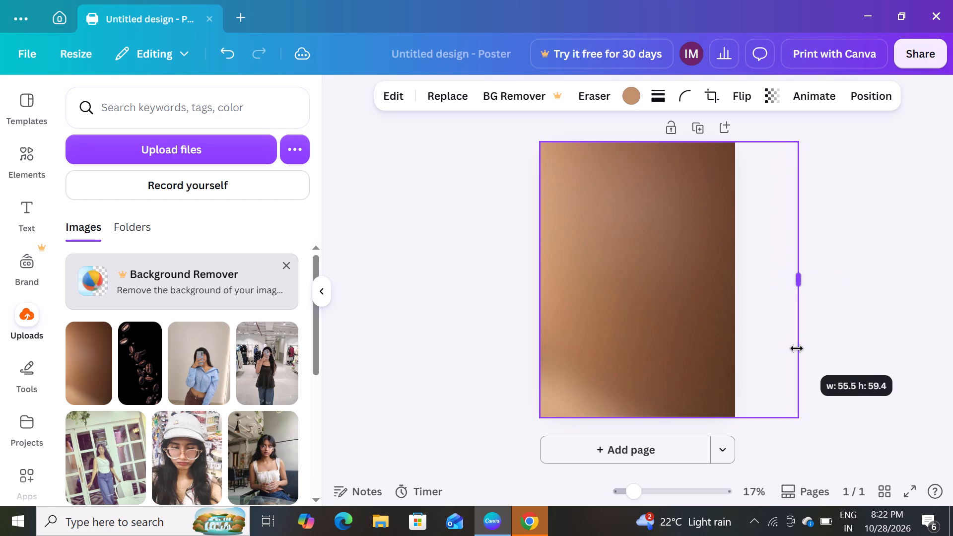
left_click_drag(797, 348, 812, 351)
left_click(395, 344)
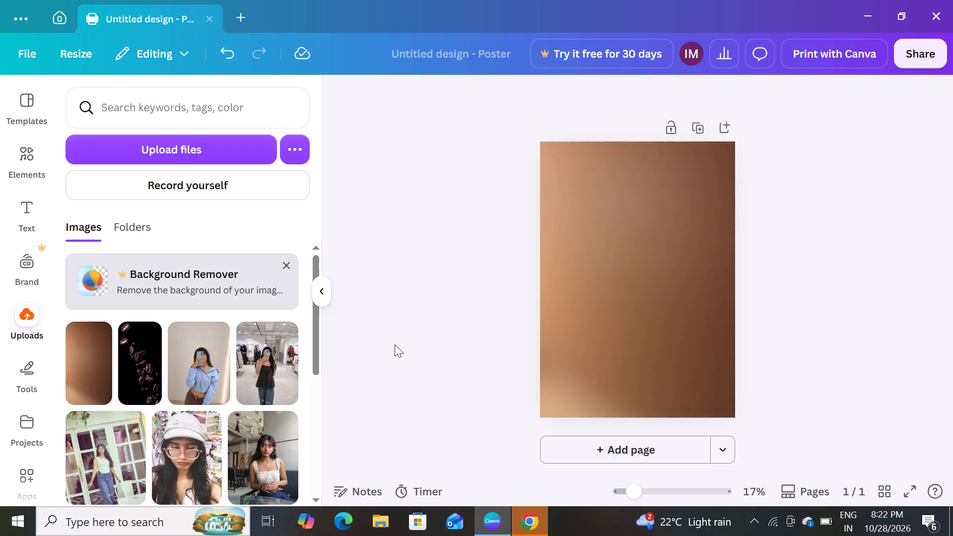
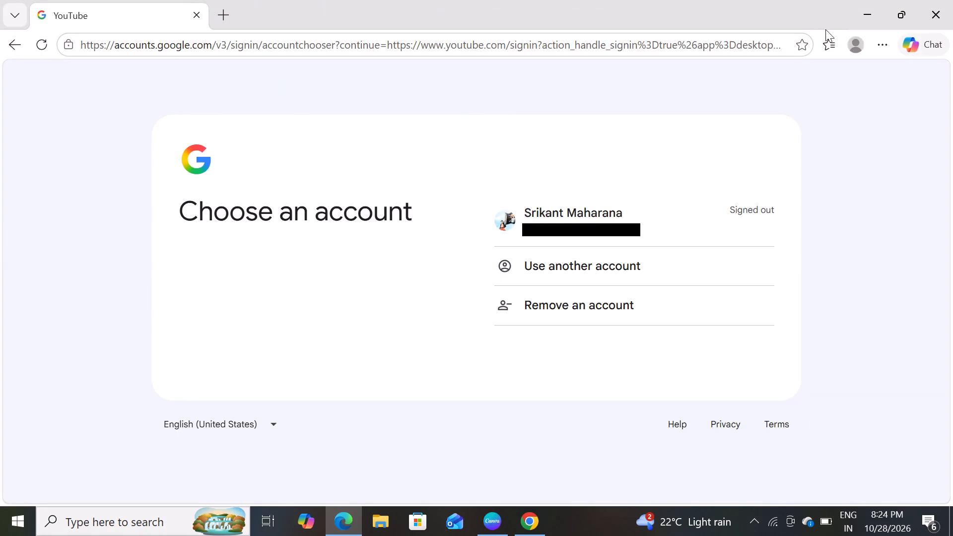
Close the Edge account sign-in window and the Chrome YouTube windows covering the poster design.
left_click(931, 13)
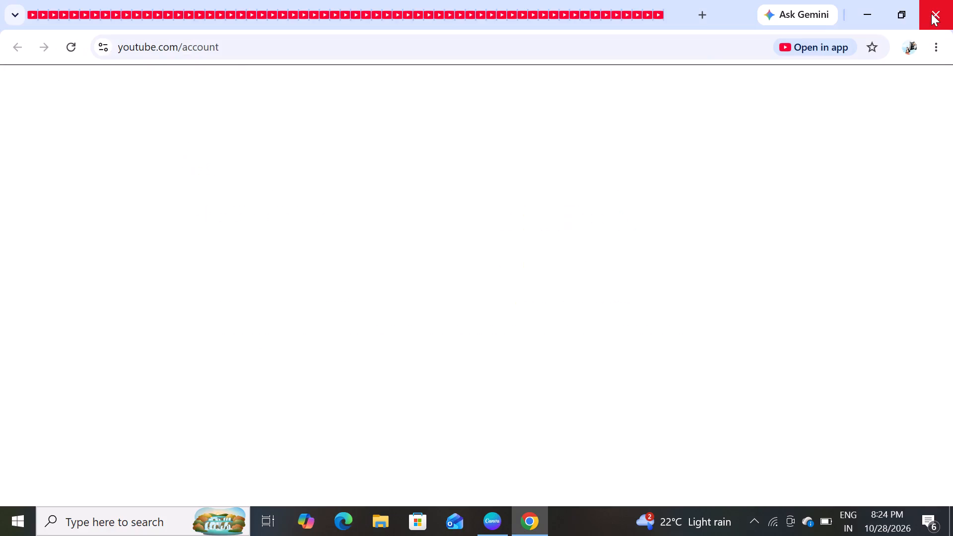
left_click(929, 13)
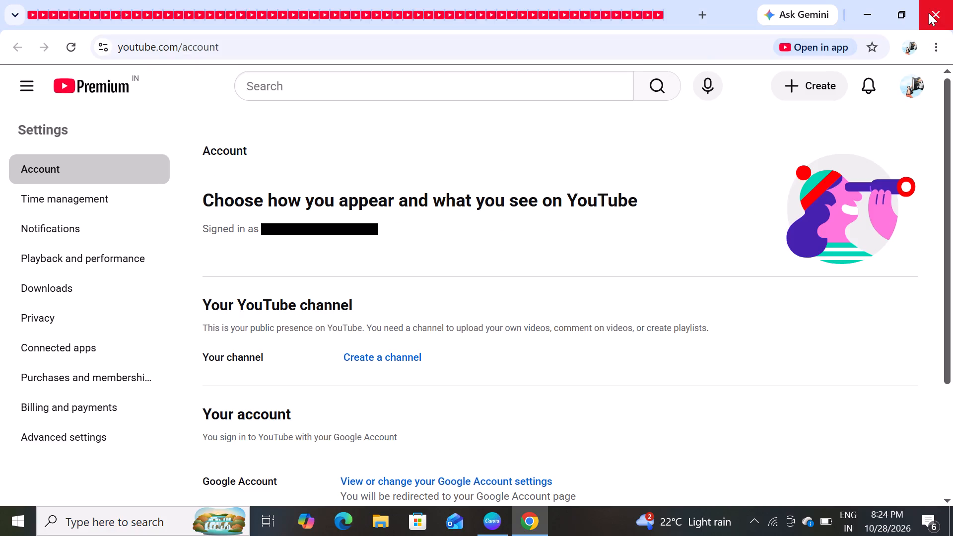
left_click(929, 13)
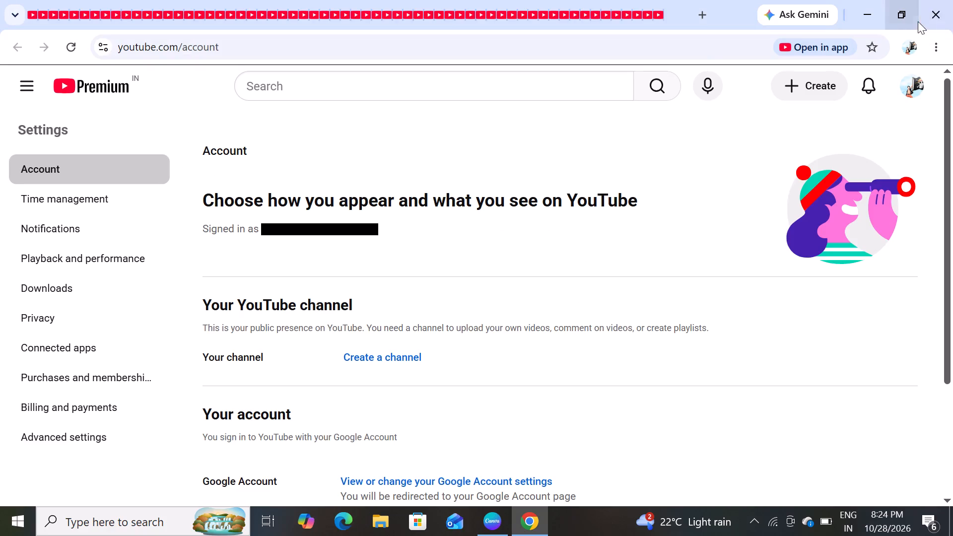
left_click(930, 19)
triple_click(930, 19)
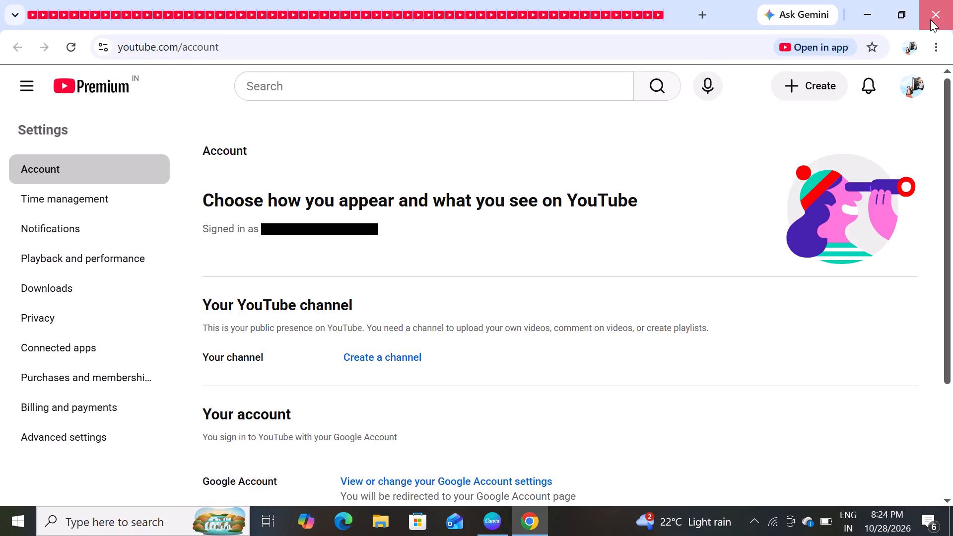
triple_click(930, 19)
left_click(930, 19)
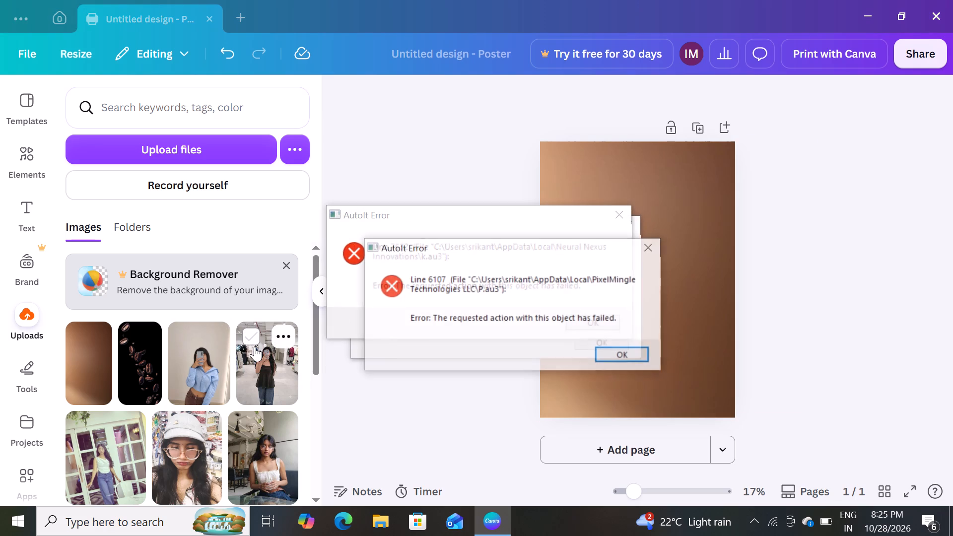
Dismiss the stacked AutoIt error dialogs covering the poster design.
left_click(634, 358)
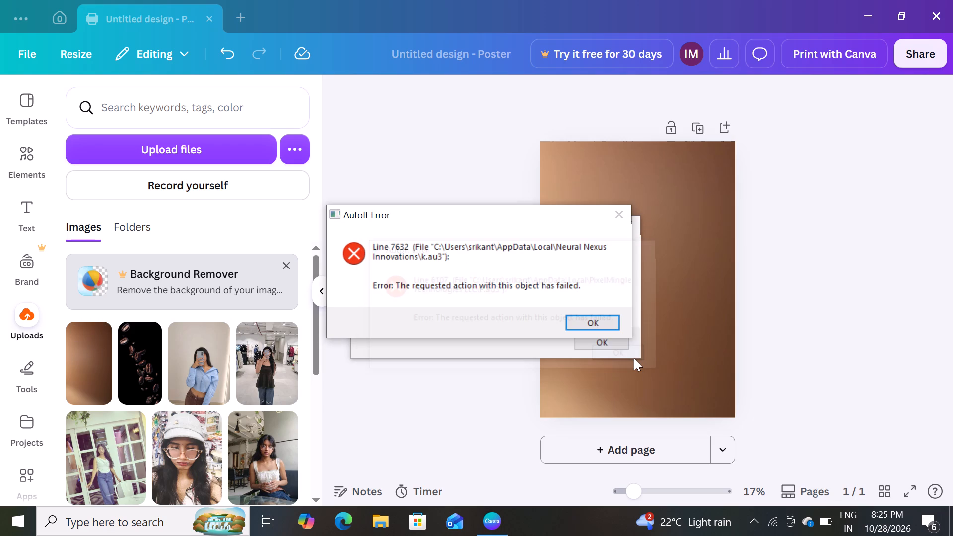
left_click(594, 317)
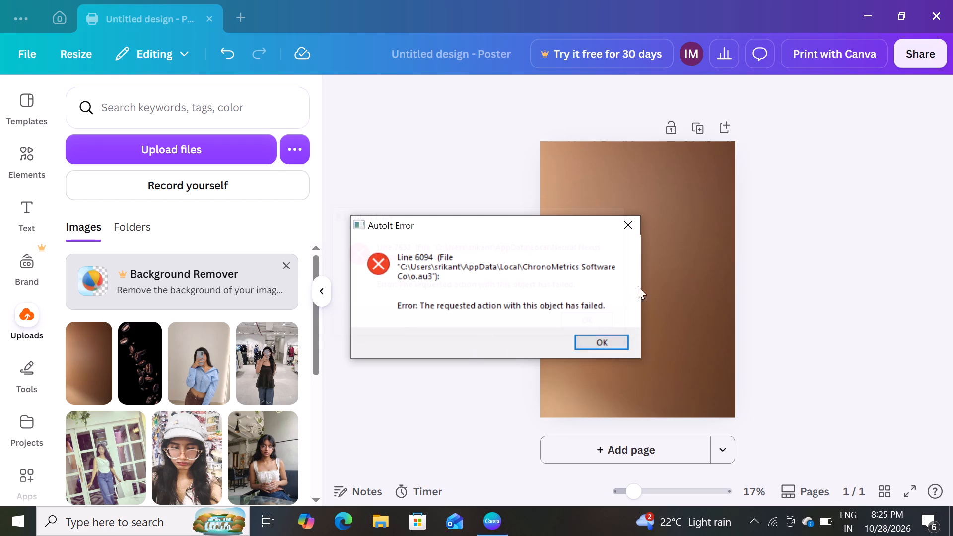
left_click(602, 343)
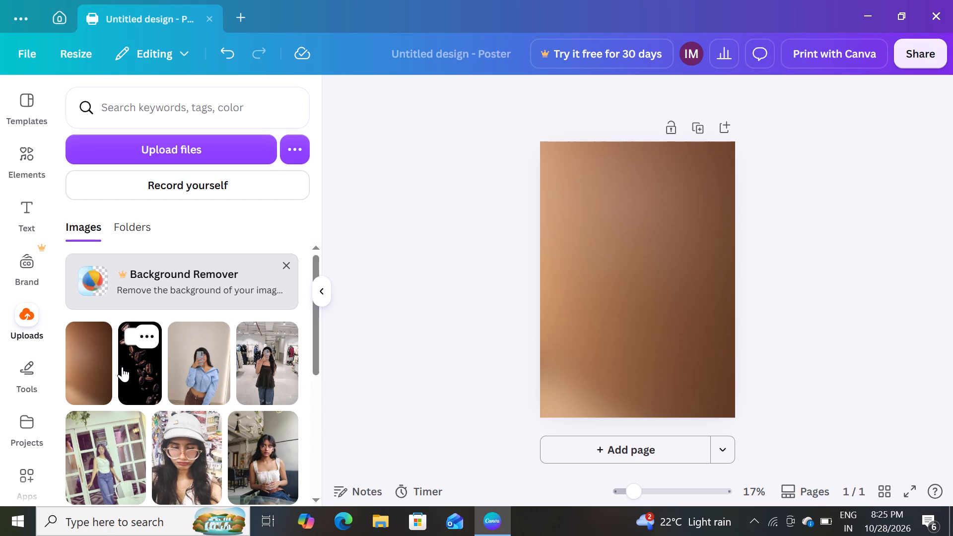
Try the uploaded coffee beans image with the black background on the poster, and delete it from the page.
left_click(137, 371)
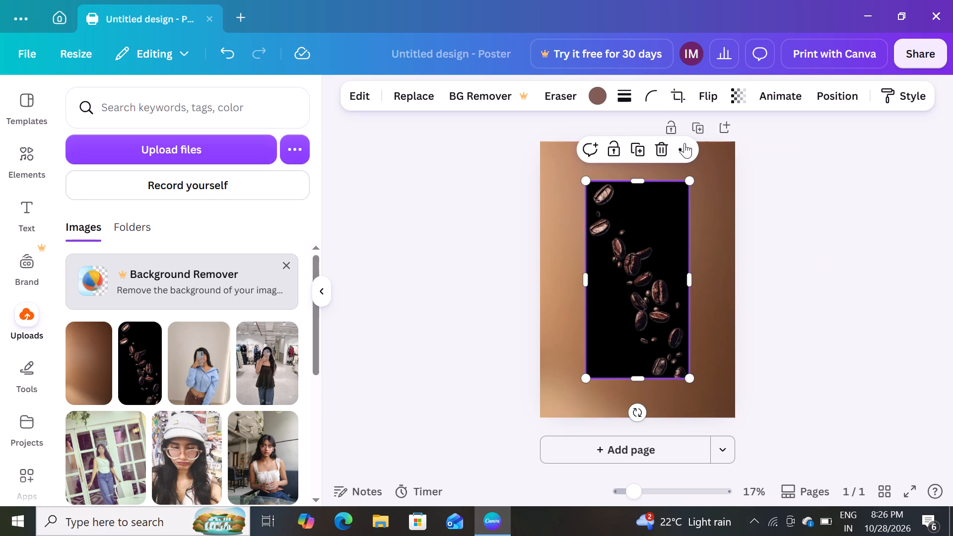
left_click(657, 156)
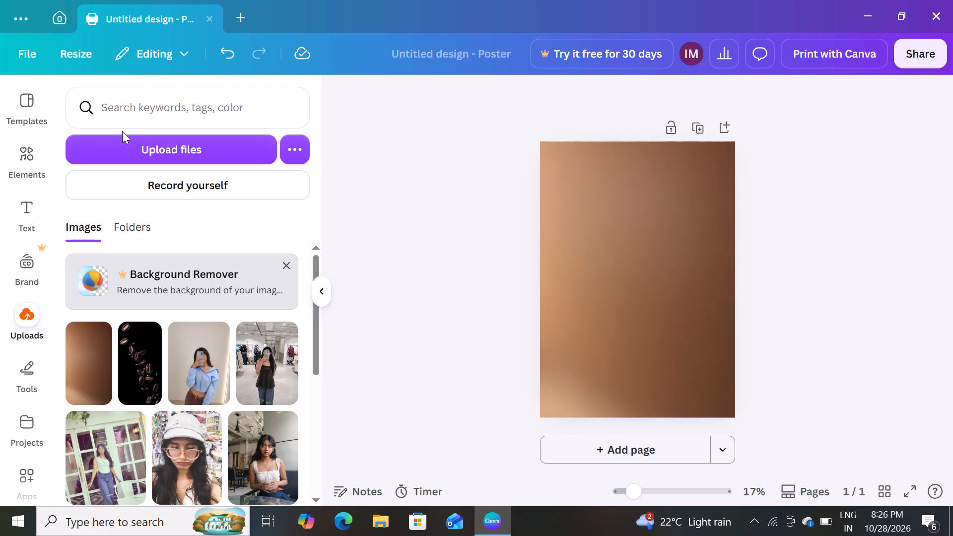
Replace the "iced coffee" elements search with the suggested search "coffee beans background".
left_click(24, 162)
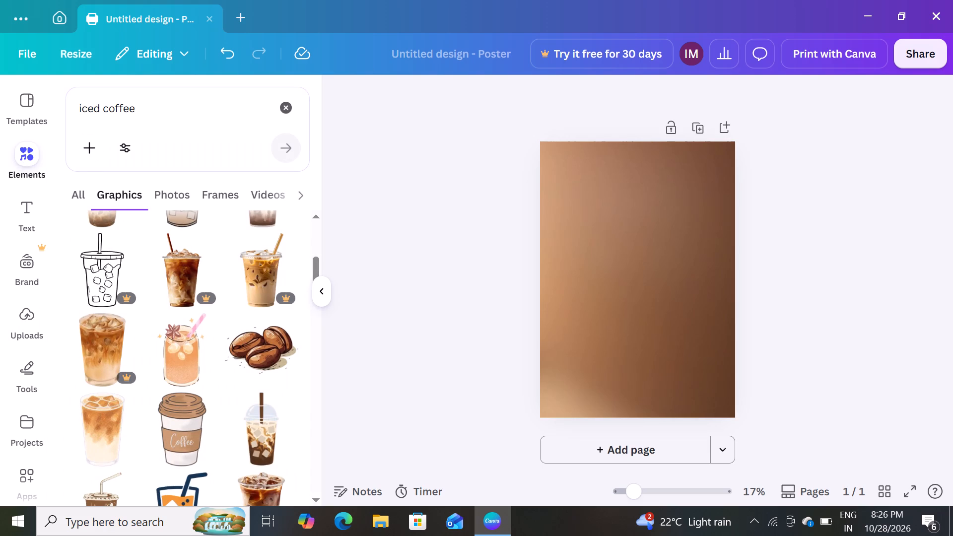
key("BackSpace")
key("BackSpace")
key("BackSpace")
key("BackSpace")
key("BackSpace")
key("BackSpace")
key("BackSpace")
key("BackSpace")
key("BackSpace")
key("BackSpace")
key("BackSpace")
key("BackSpace")
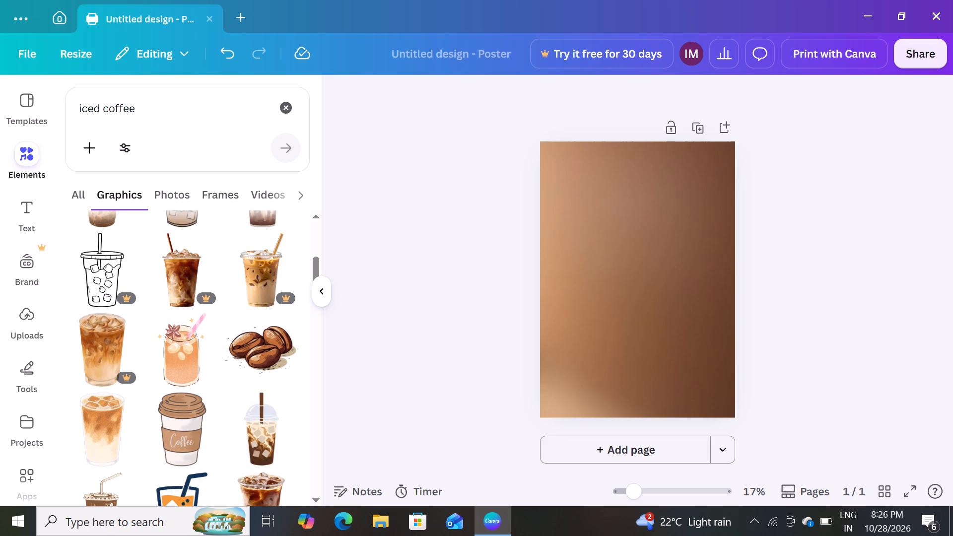
left_click(162, 109)
key("BackSpace")
key("BackSpace")
key("BackSpace")
key("BackSpace")
key("BackSpace")
key("BackSpace")
key("BackSpace")
key("BackSpace")
key("BackSpace")
key("BackSpace")
key("BackSpace")
key("BackSpace")
key("BackSpace")
key("BackSpace")
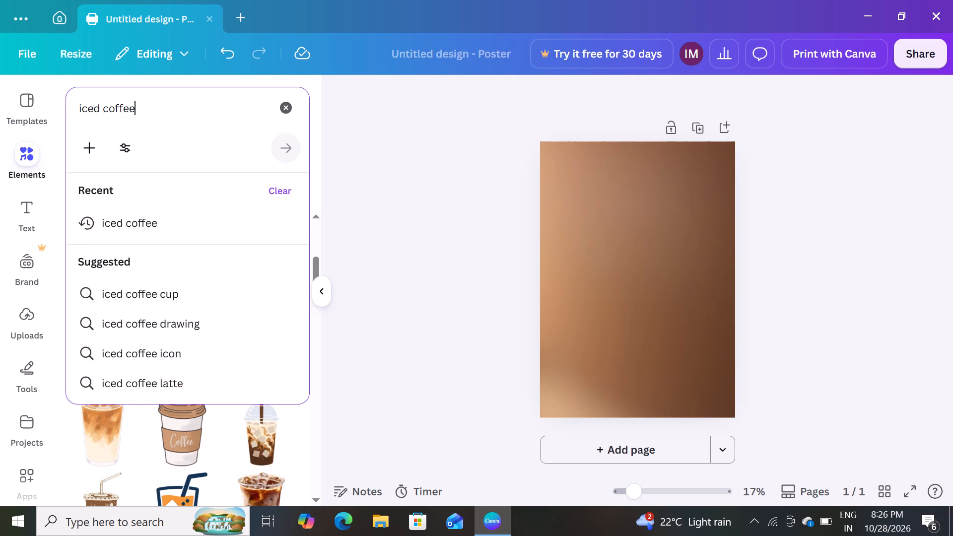
key("BackSpace")
key("BackSpace")
key("BackSpace")
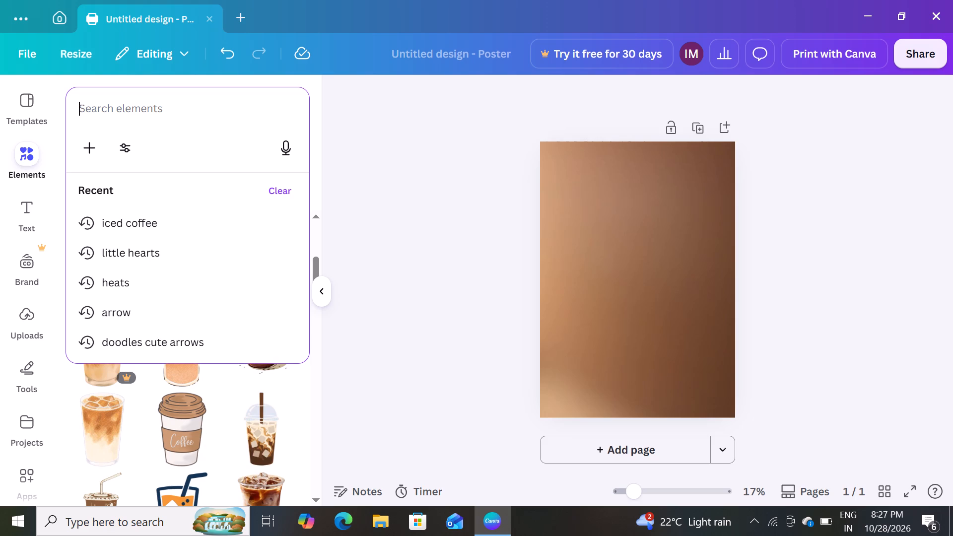
type("coffee")
key("space")
type("beans")
key("space")
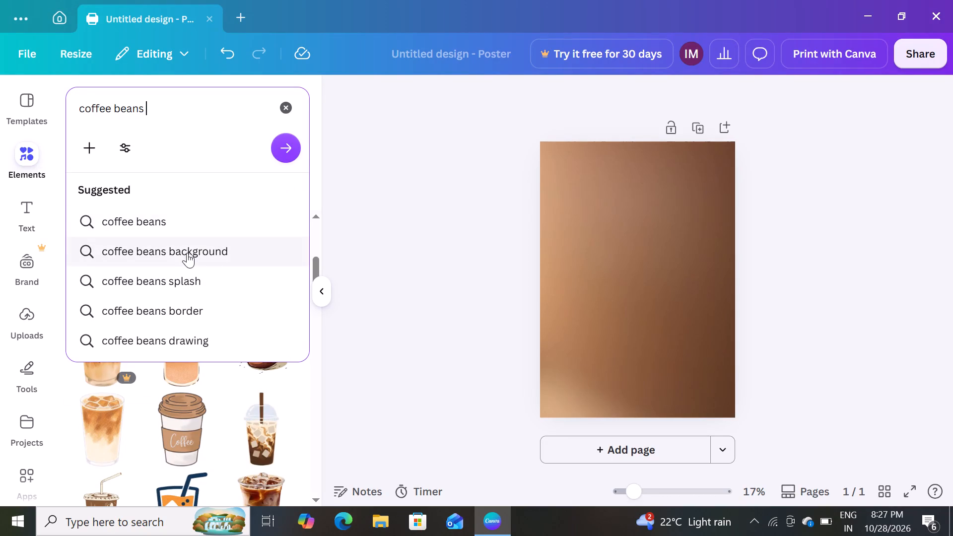
left_click(187, 253)
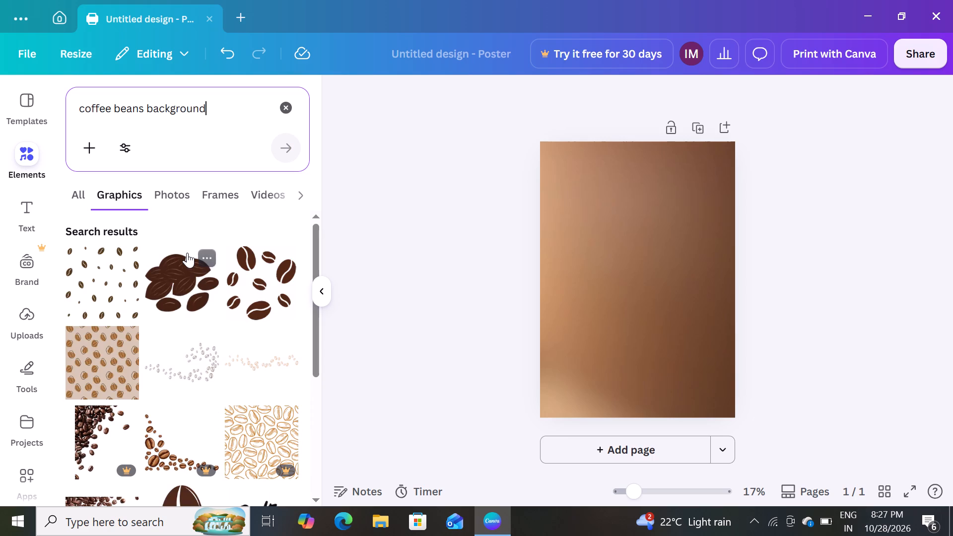
Look through the "coffee beans background" graphics results for a coffee bean graphic that suits the brown gradient poster.
scroll(187, 253, "down", 2)
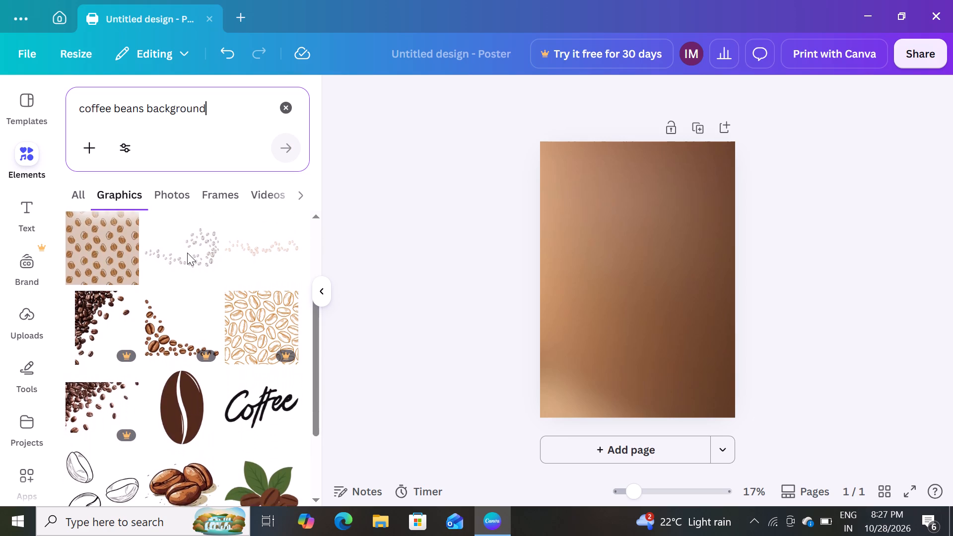
scroll(187, 253, "down", 7)
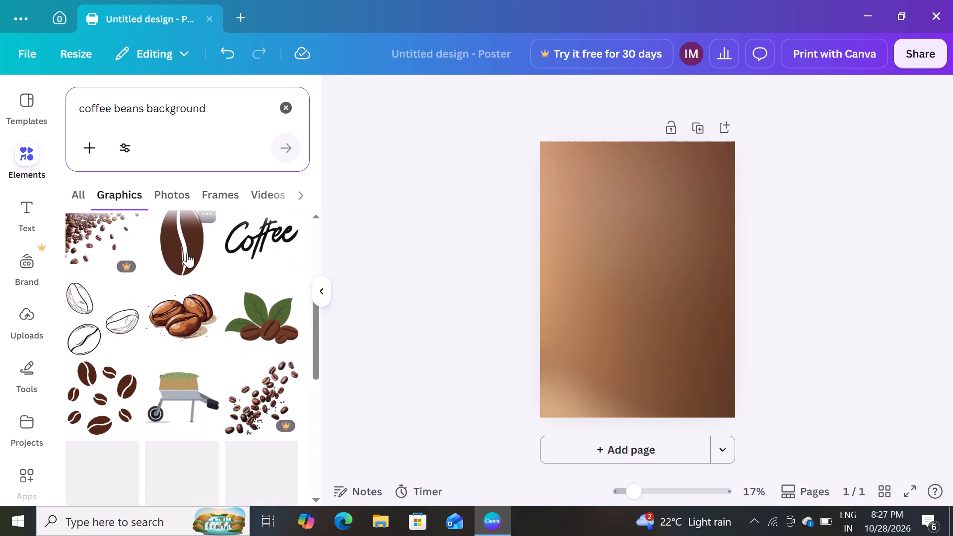
scroll(187, 253, "down", 1)
scroll(187, 253, "up", 2)
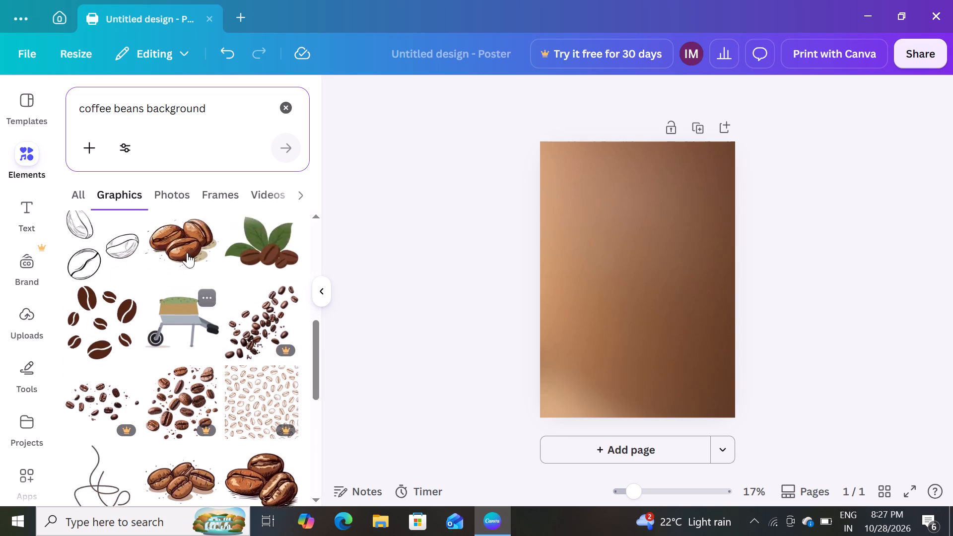
scroll(187, 253, "up", 1)
scroll(187, 253, "down", 4)
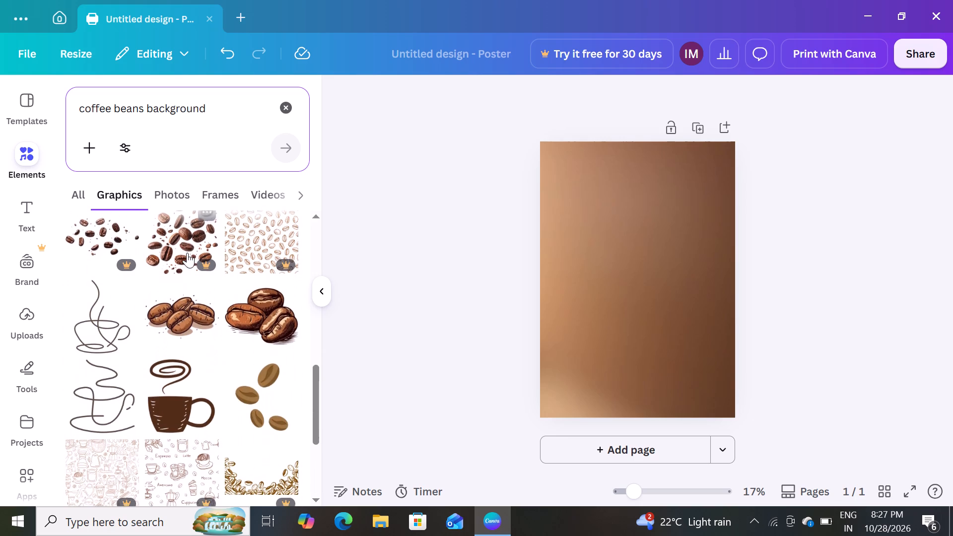
scroll(187, 253, "down", 3)
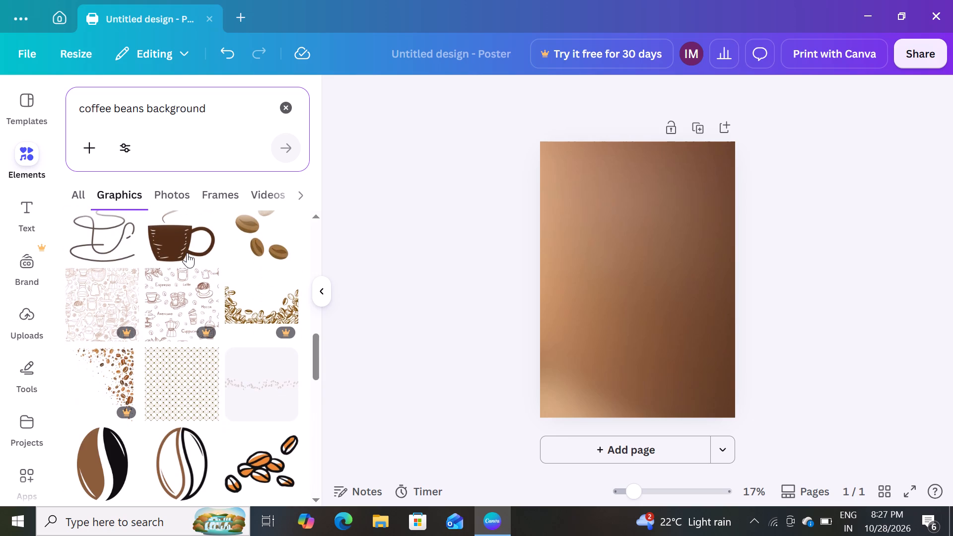
scroll(187, 253, "down", 5)
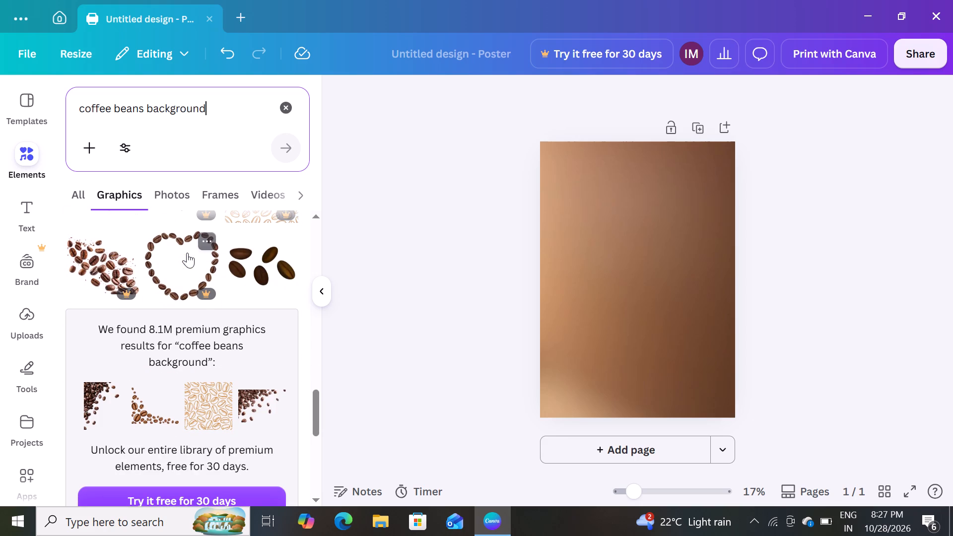
scroll(187, 253, "down", 3)
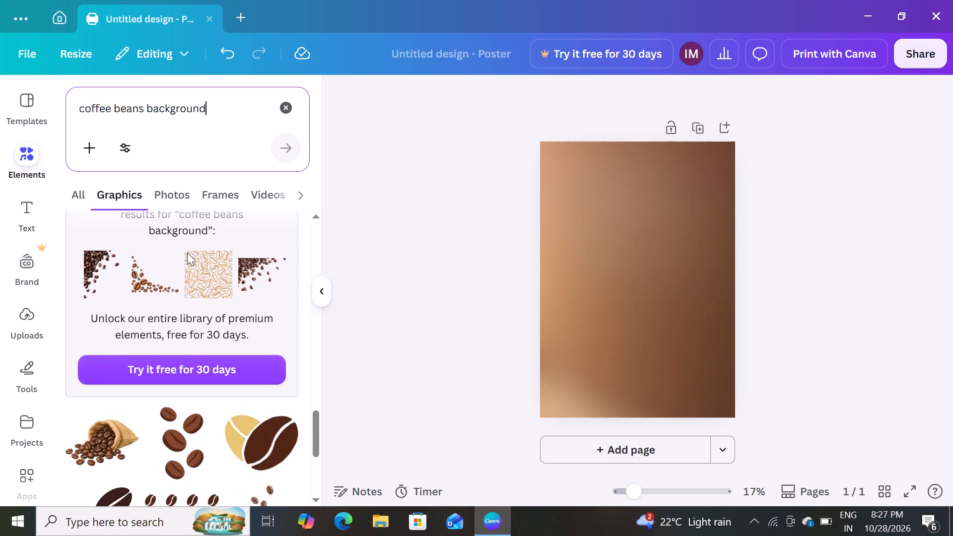
scroll(187, 253, "down", 4)
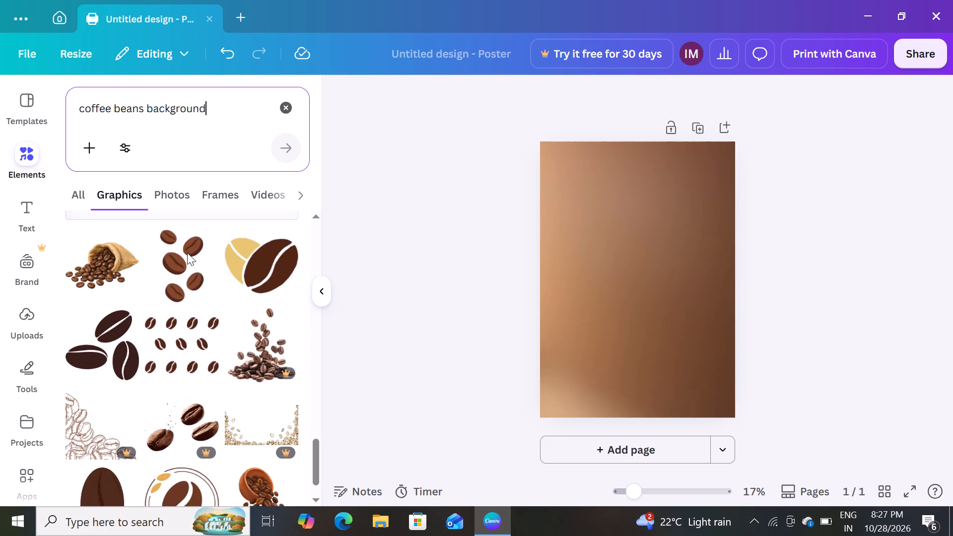
scroll(187, 253, "down", 2)
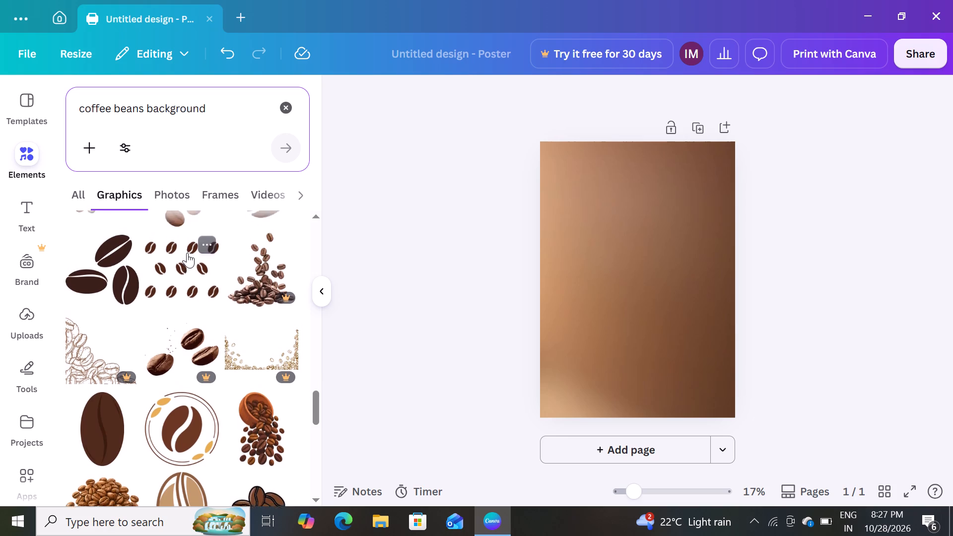
scroll(187, 253, "down", 3)
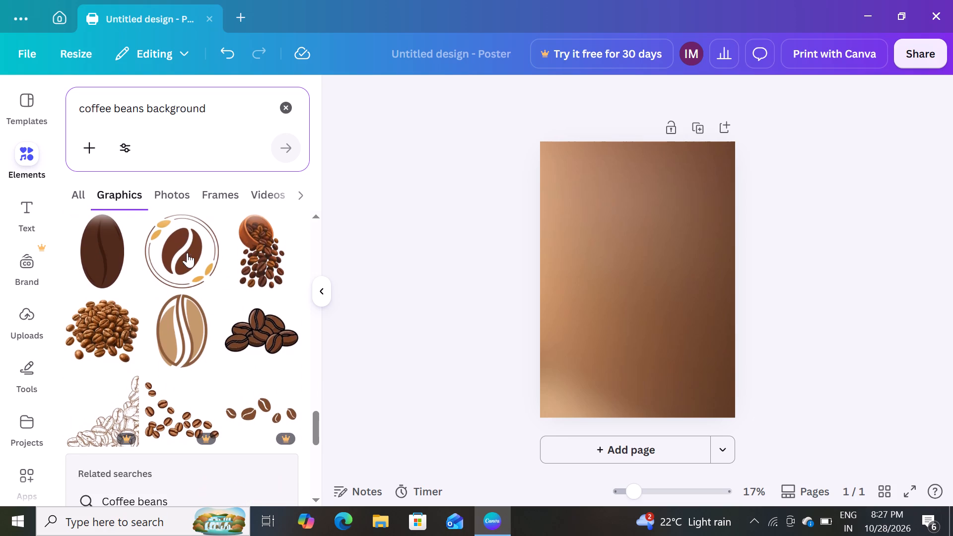
scroll(187, 253, "down", 9)
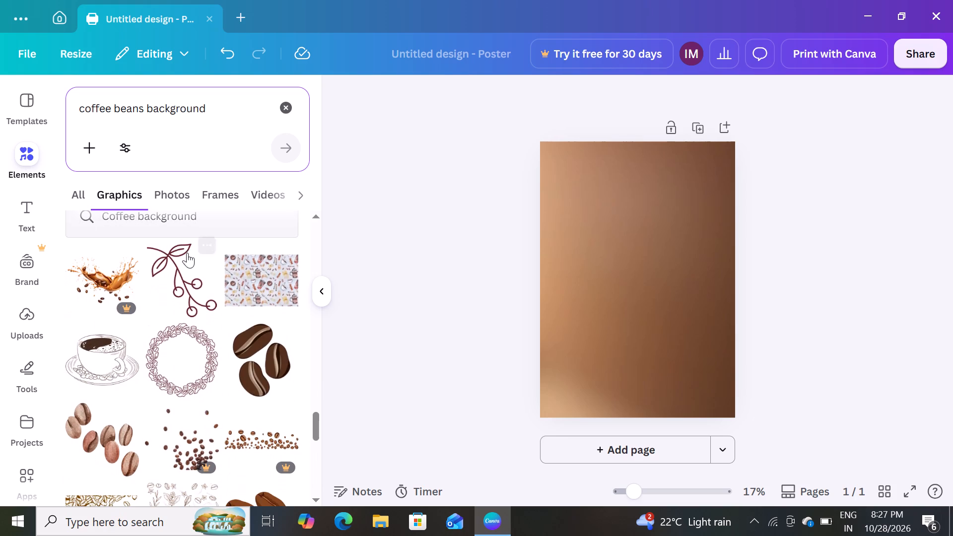
scroll(187, 253, "down", 3)
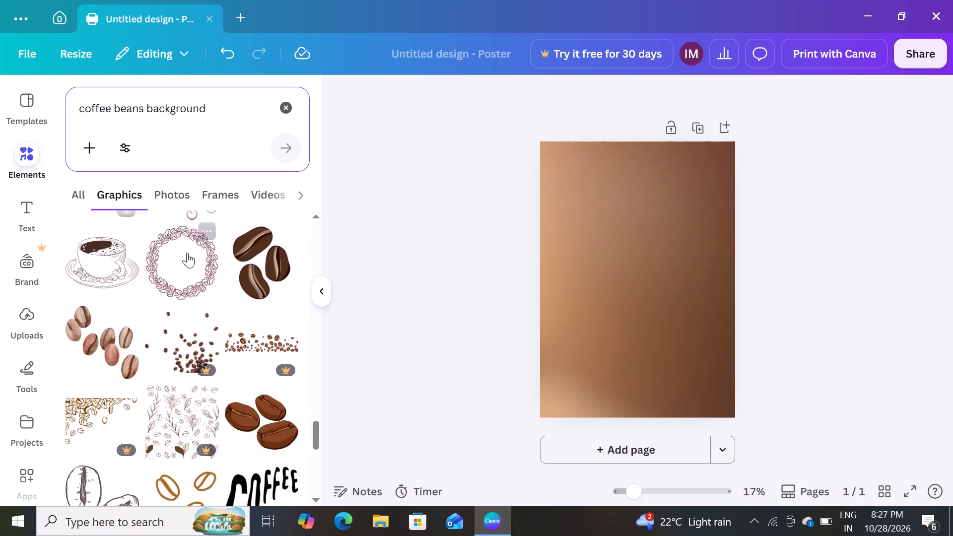
scroll(187, 253, "down", 2)
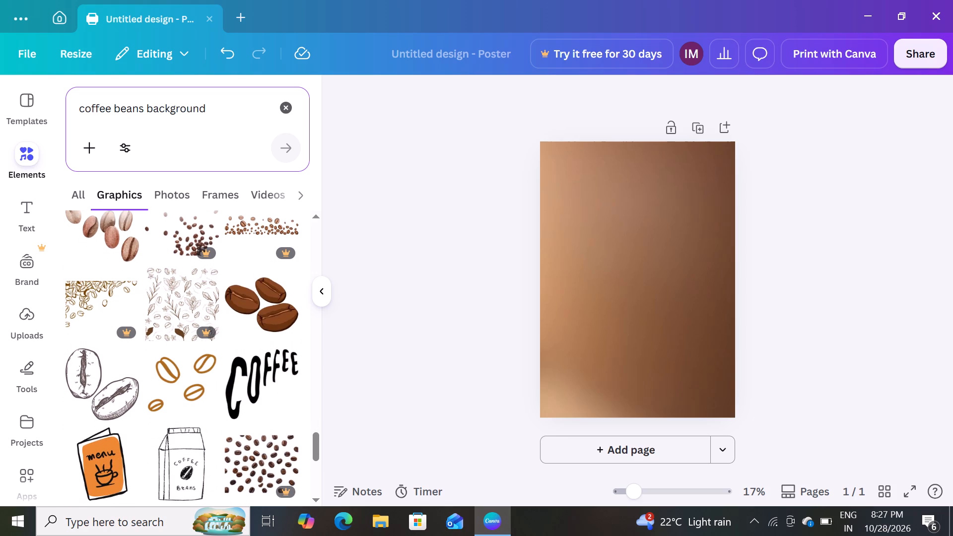
left_click(215, 99)
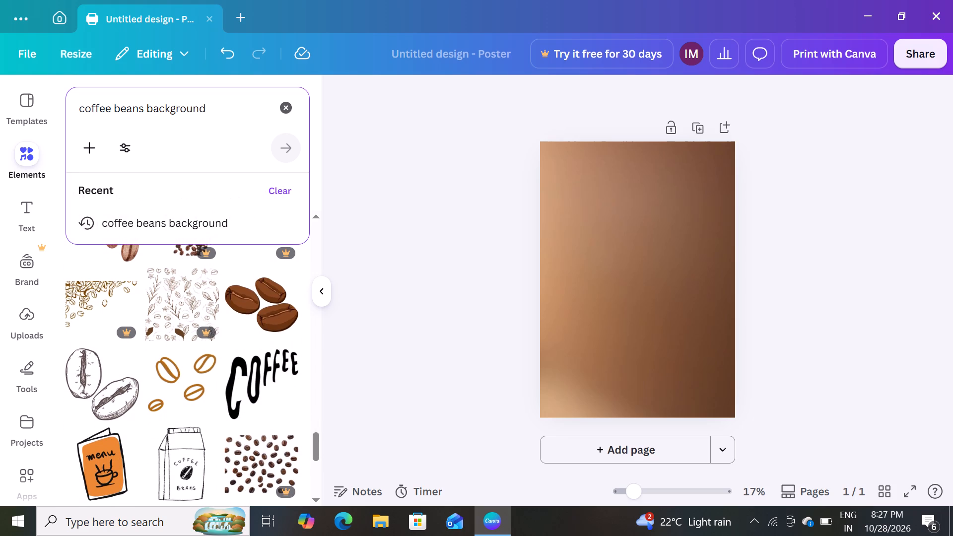
scroll(215, 99, "down", 2)
scroll(143, 364, "down", 3)
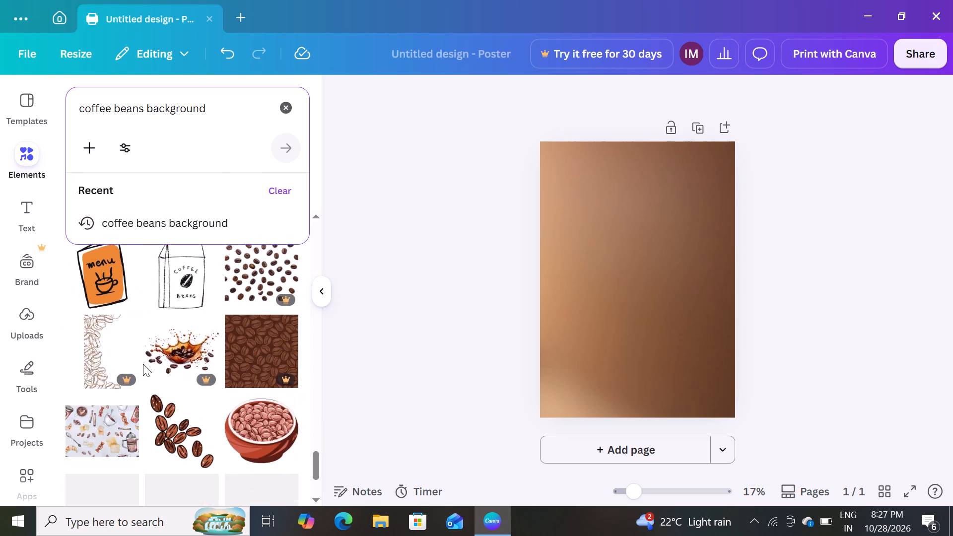
scroll(143, 364, "down", 3)
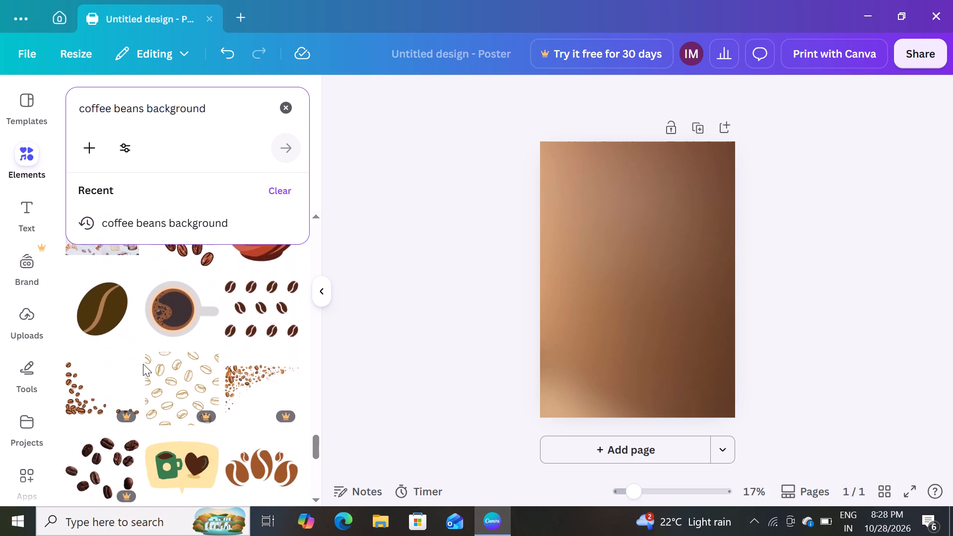
scroll(143, 364, "down", 3)
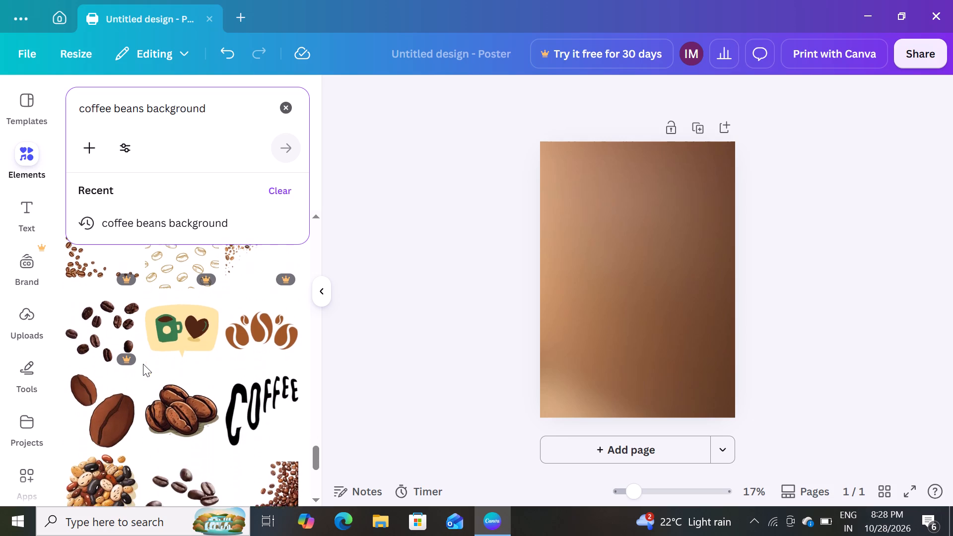
scroll(143, 364, "down", 3)
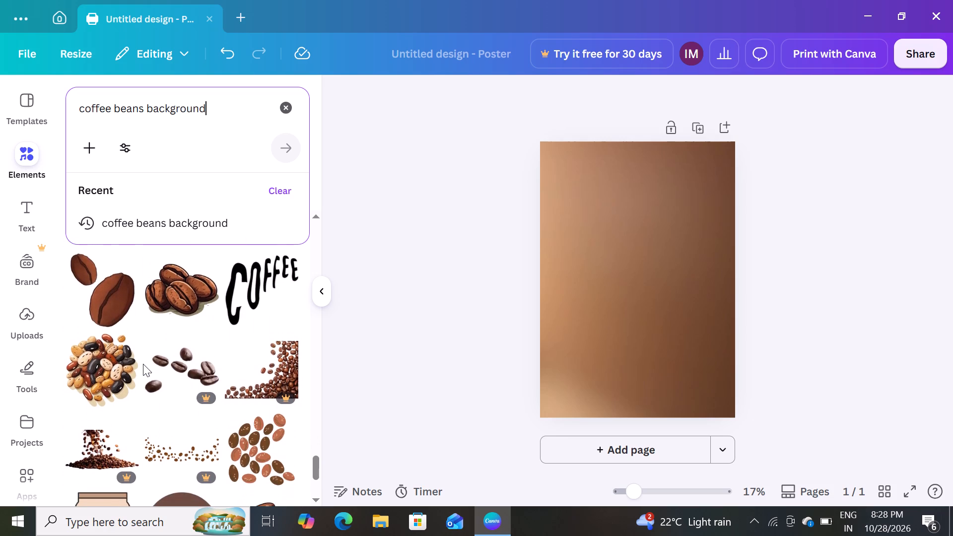
scroll(143, 364, "down", 4)
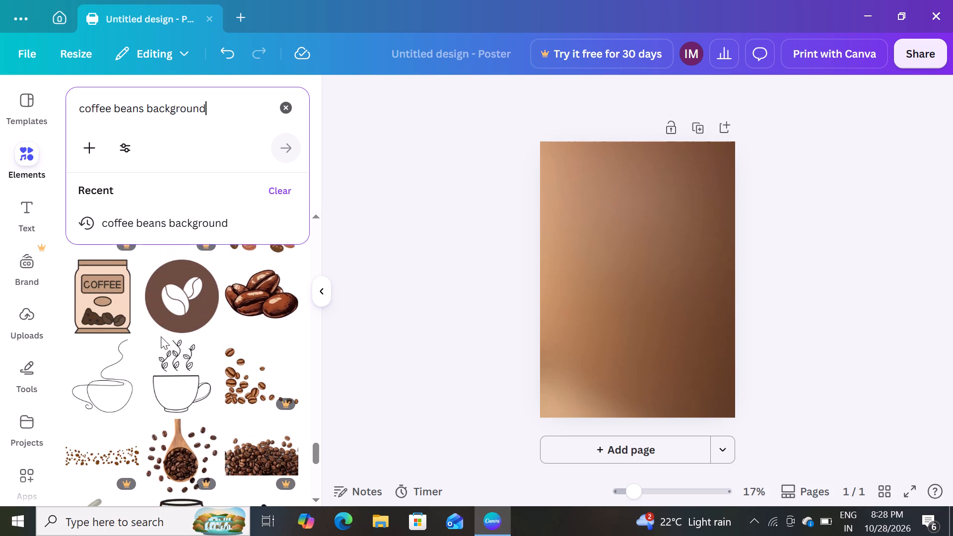
scroll(161, 336, "down", 3)
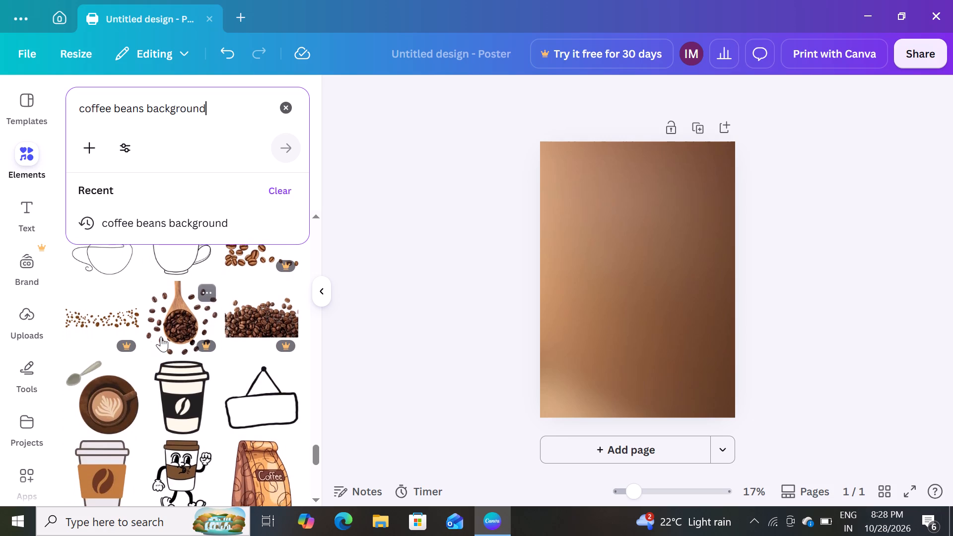
scroll(161, 336, "down", 6)
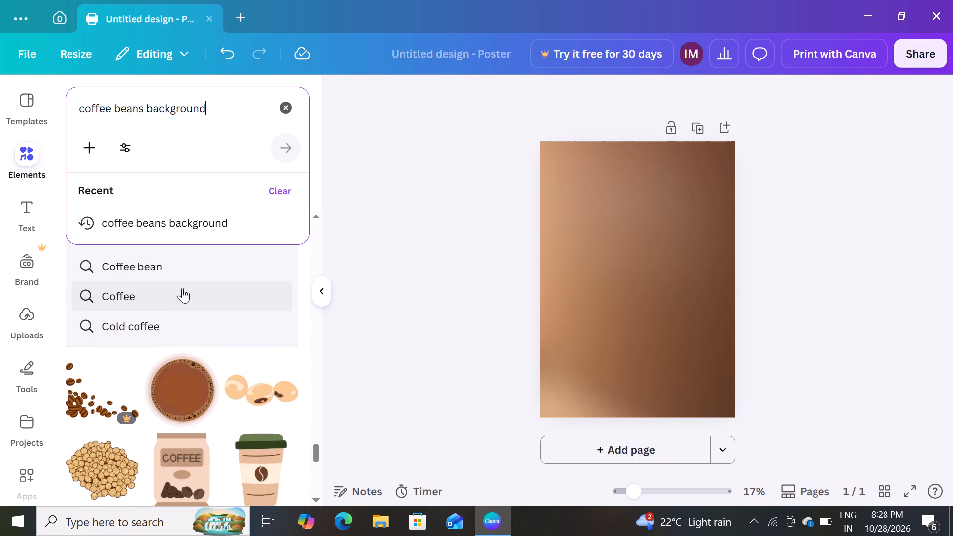
Run the related search "Coffee" and examine its graphics results for coffee elements that suit the poster.
left_click(156, 299)
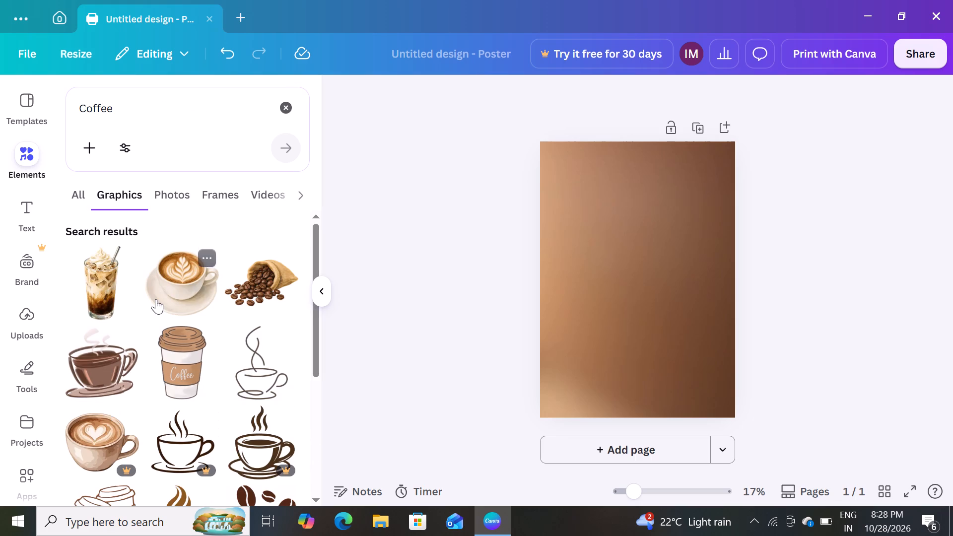
scroll(156, 299, "down", 2)
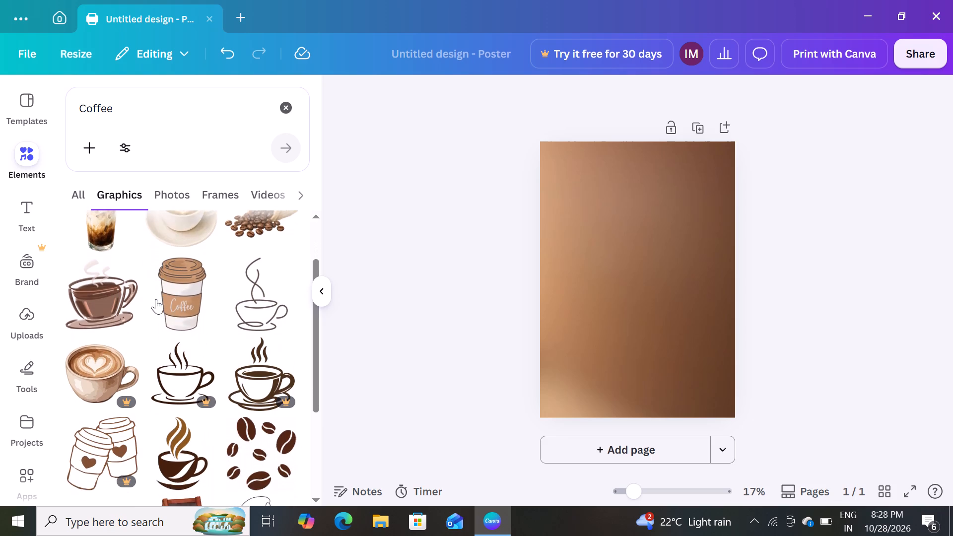
scroll(156, 299, "down", 5)
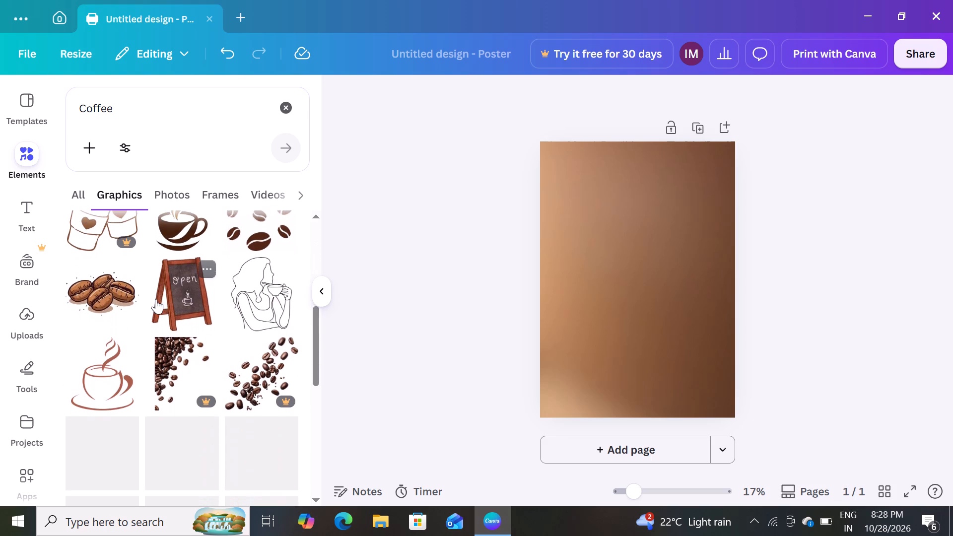
scroll(156, 299, "down", 4)
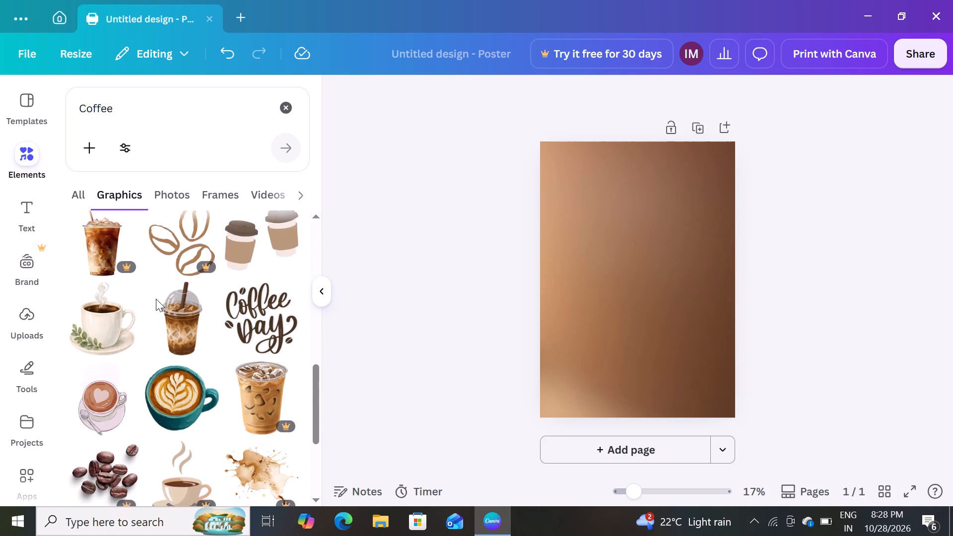
scroll(156, 299, "down", 4)
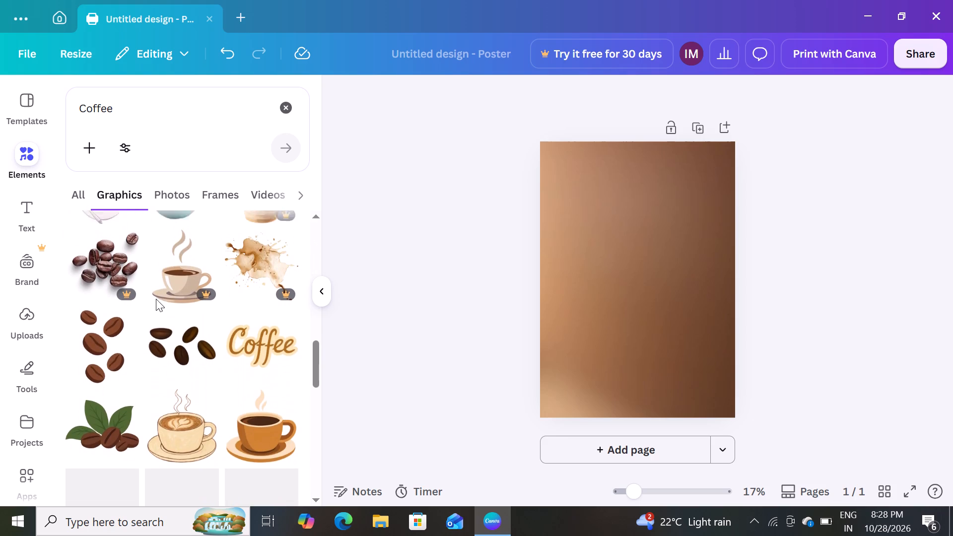
scroll(156, 299, "down", 1)
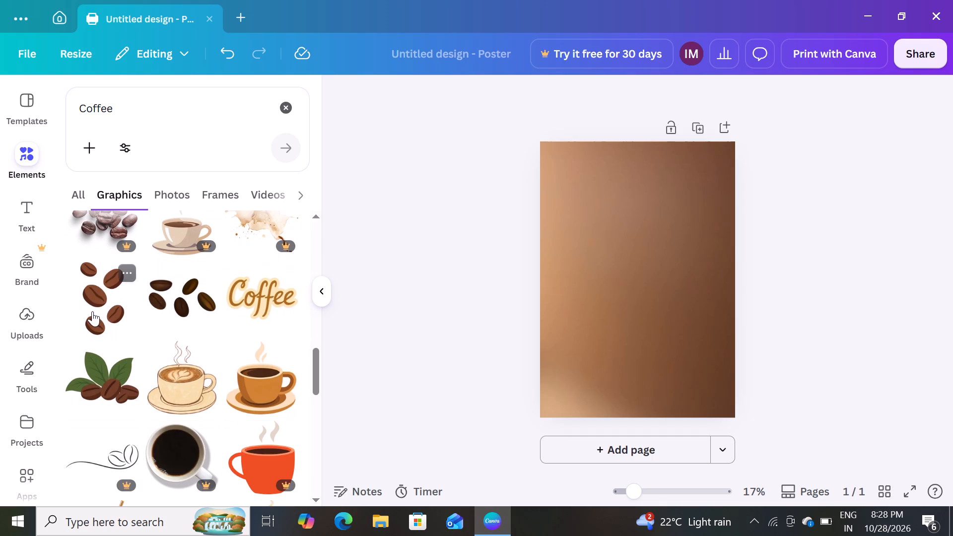
scroll(149, 324, "down", 2)
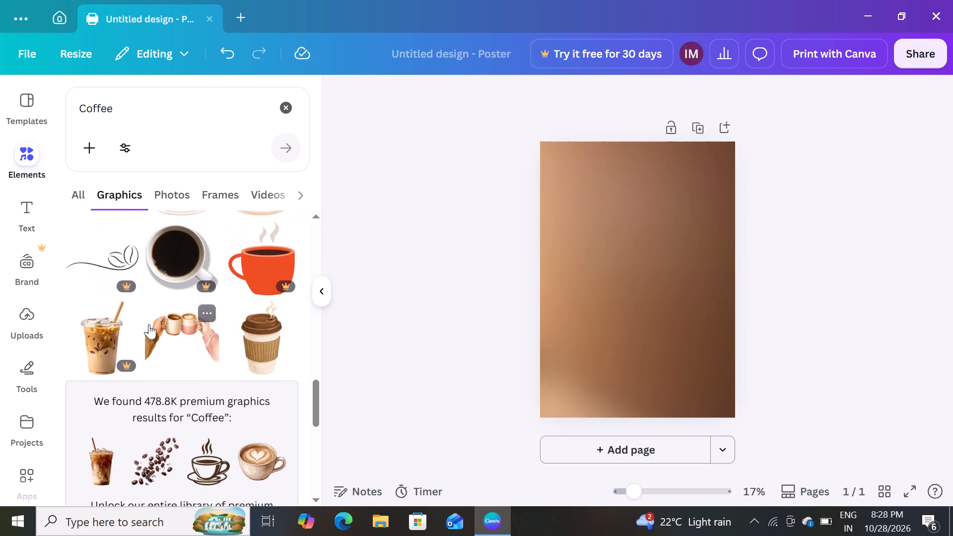
scroll(149, 324, "down", 6)
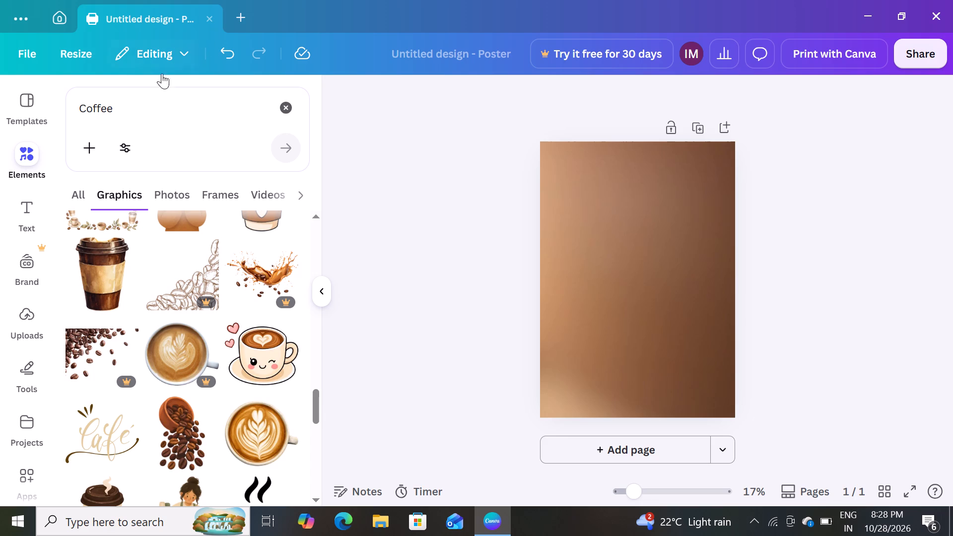
Change the elements search to "Coffee beans" and look through the graphics results.
left_click(135, 112)
key("space")
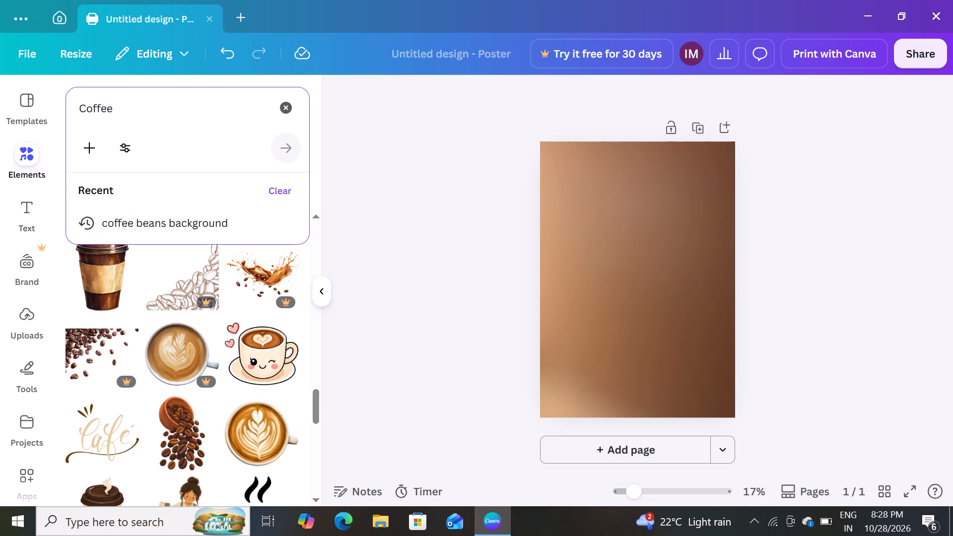
type("ben")
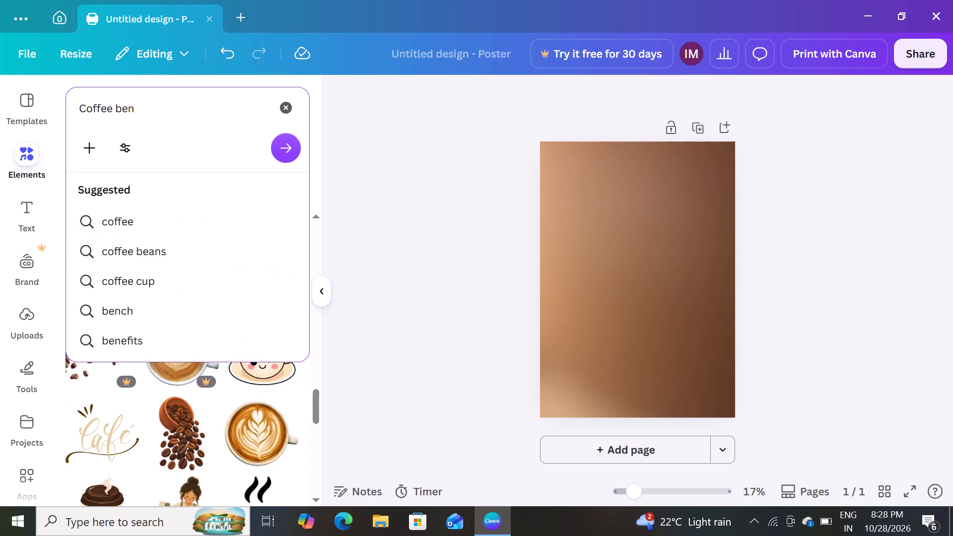
key("BackSpace")
key("a")
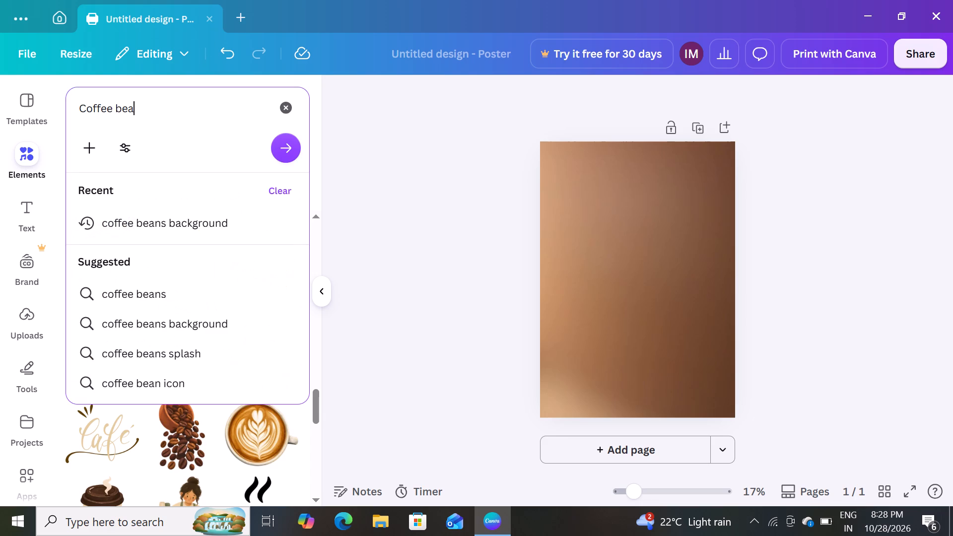
type("ns")
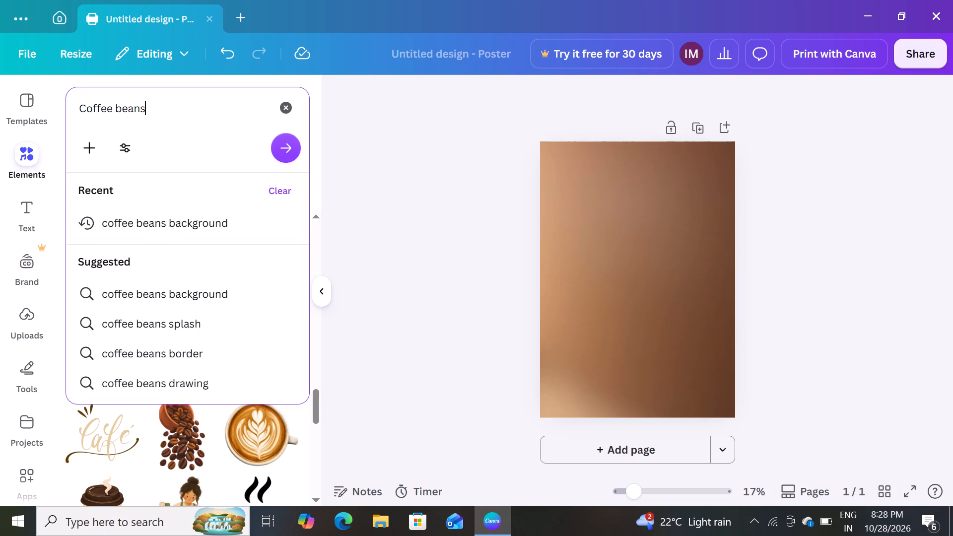
left_click(284, 145)
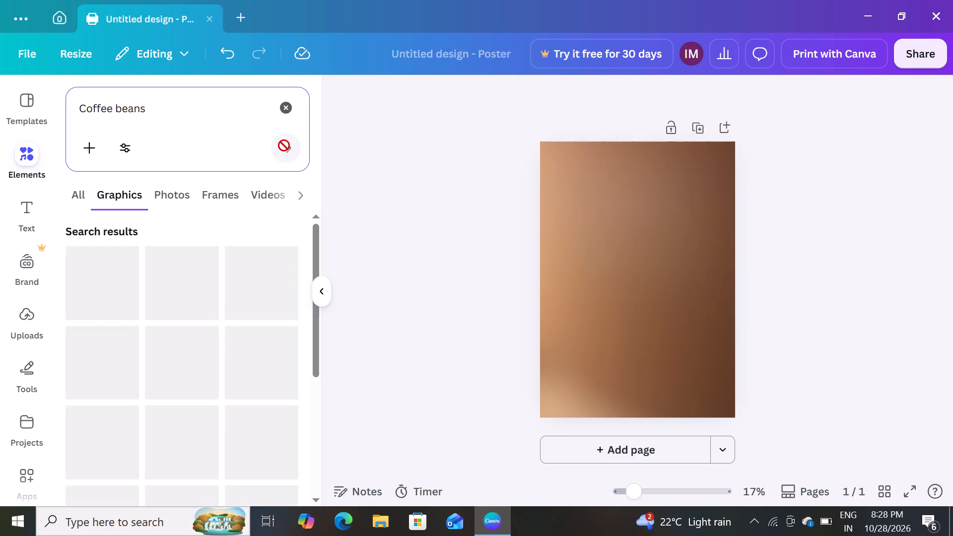
scroll(179, 310, "down", 3)
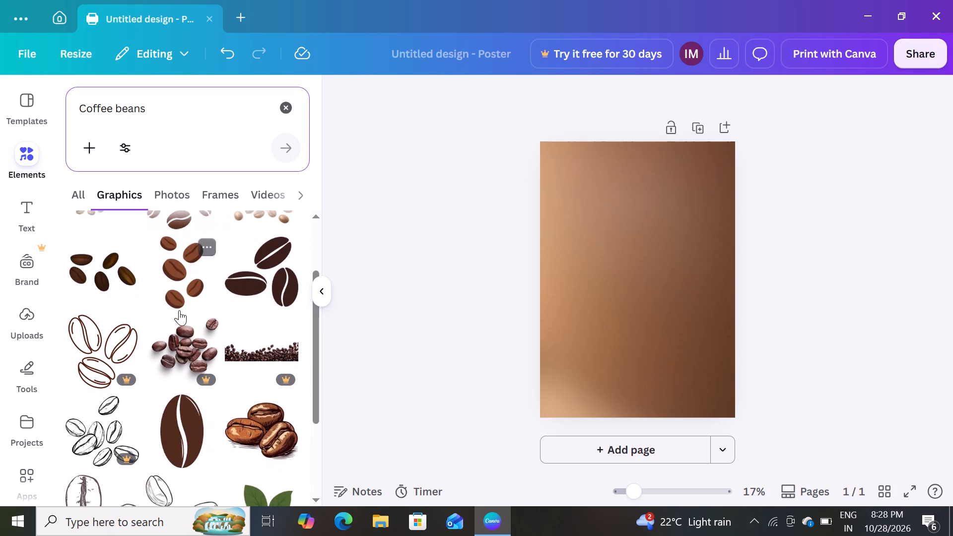
Add the golden coffee stain splatter graphic from the "Coffee beans" graphics results to the poster.
scroll(179, 310, "down", 6)
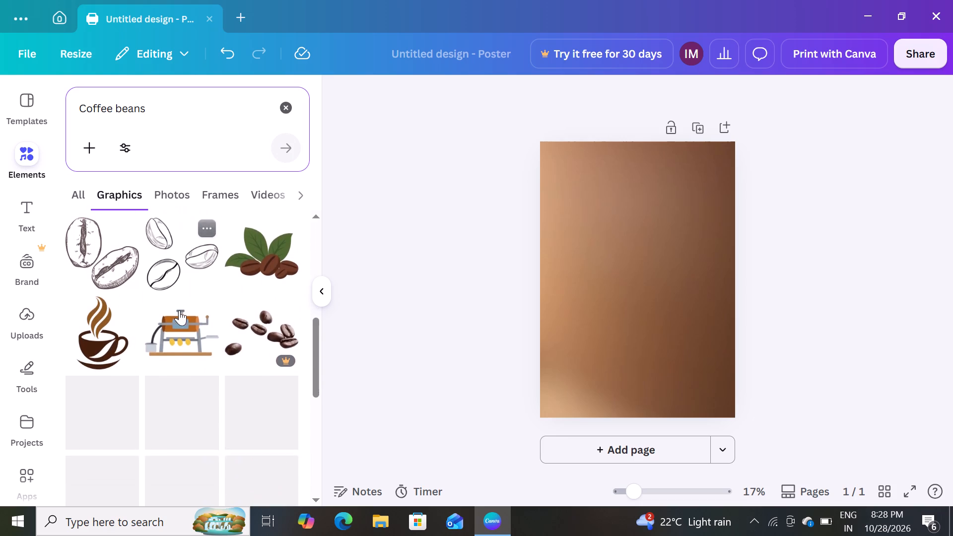
scroll(179, 310, "down", 1)
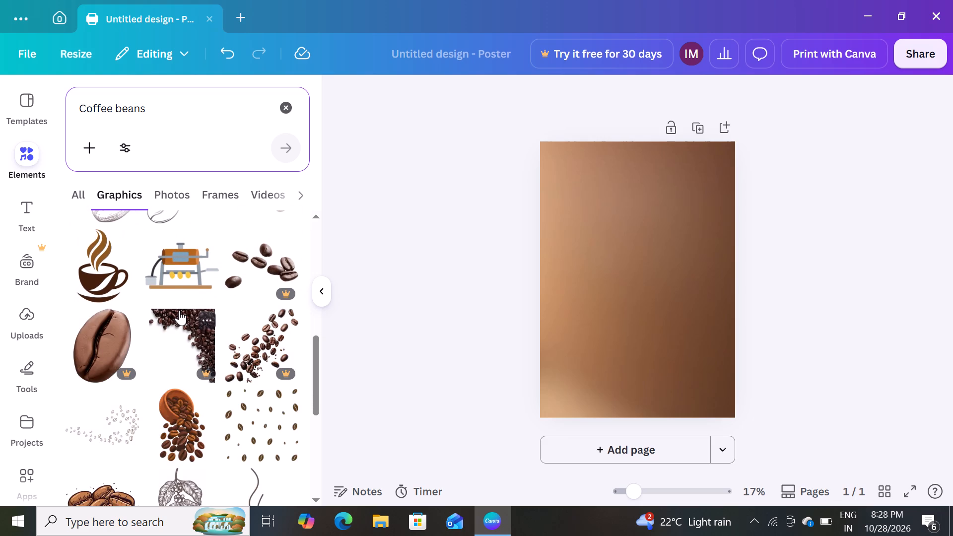
scroll(179, 310, "down", 1)
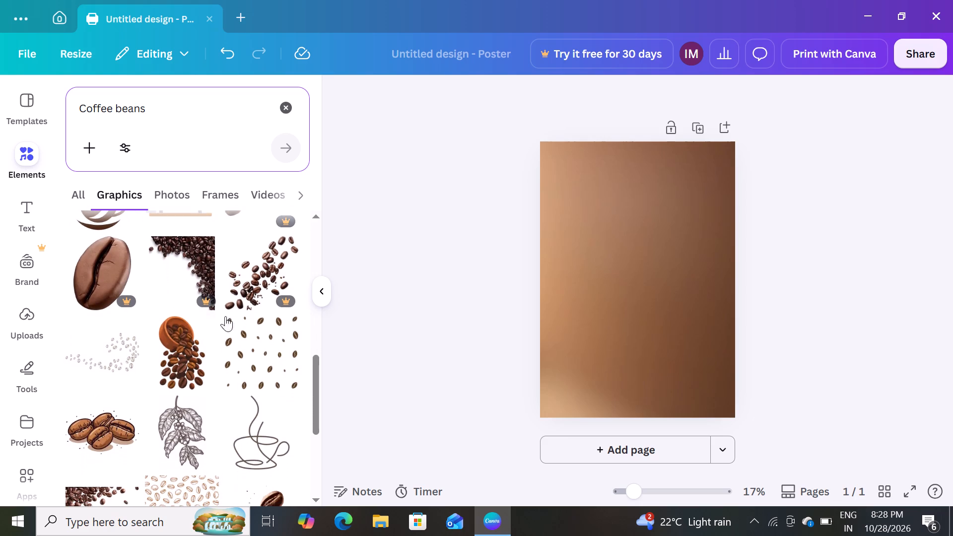
scroll(117, 390, "down", 2)
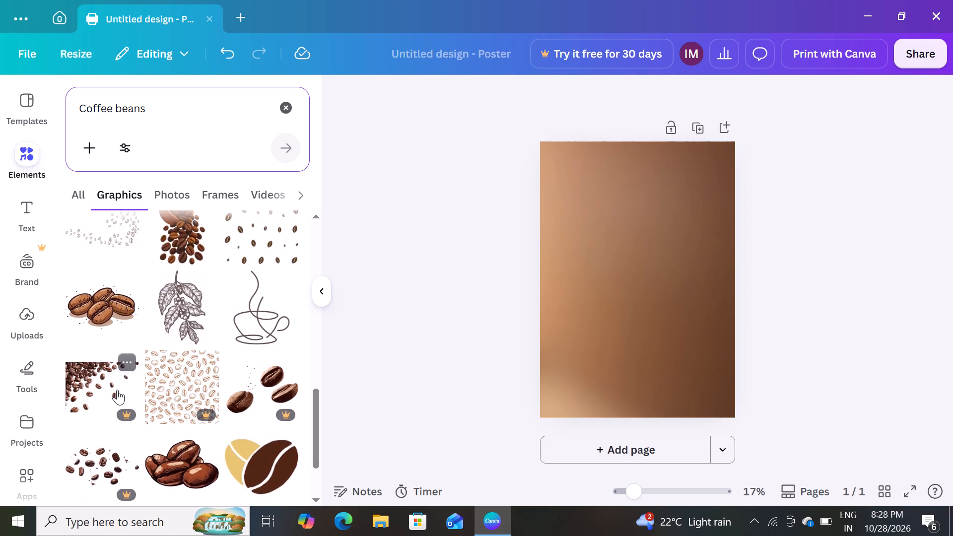
scroll(117, 390, "down", 4)
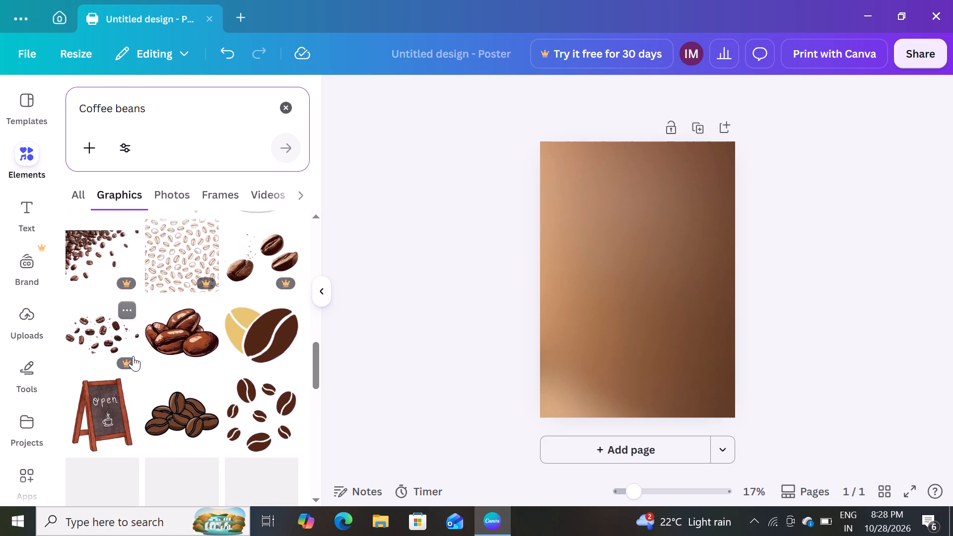
scroll(133, 356, "down", 1)
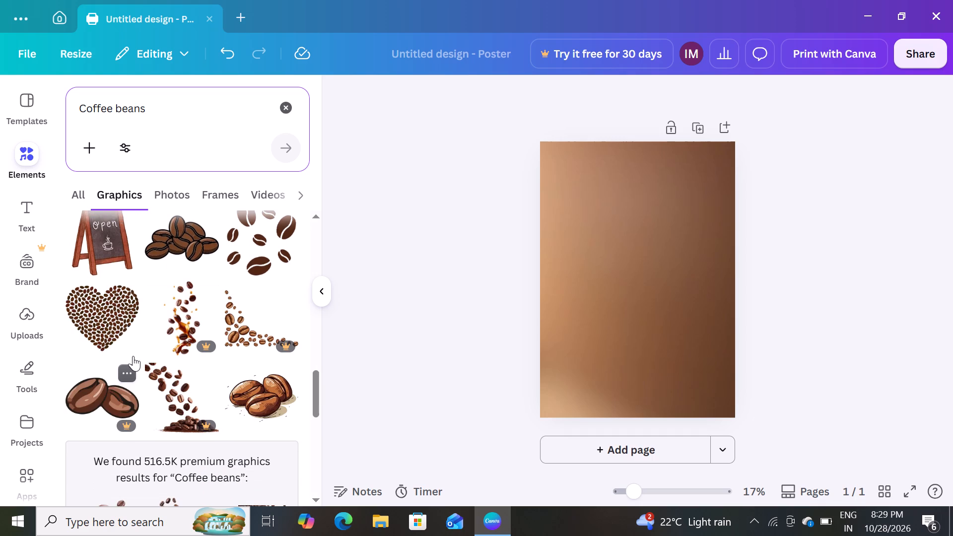
scroll(133, 356, "down", 2)
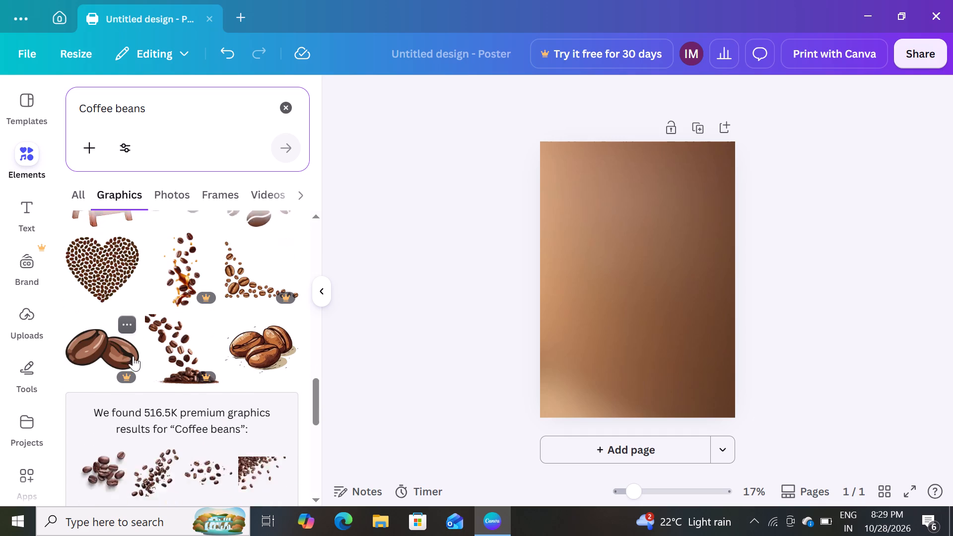
scroll(133, 356, "down", 3)
scroll(133, 356, "right", 1)
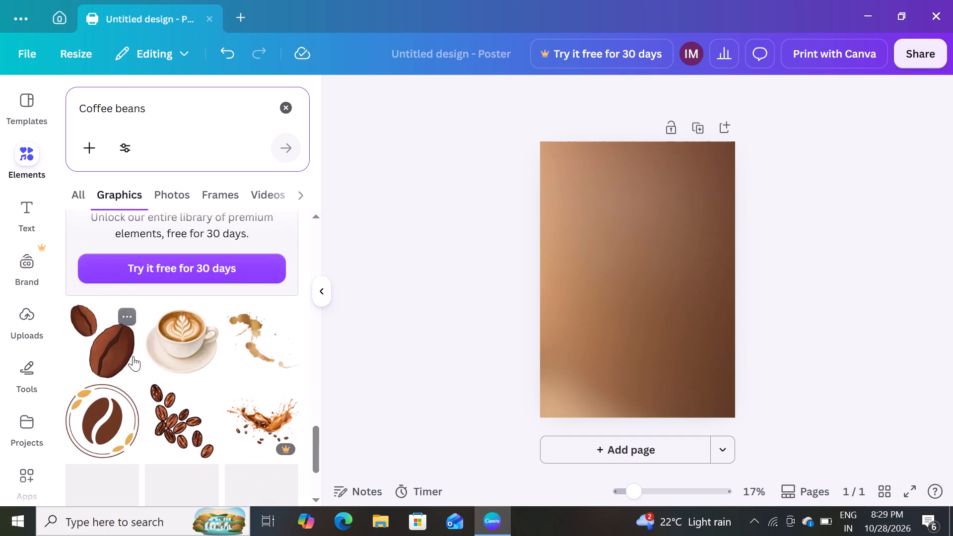
left_click(254, 345)
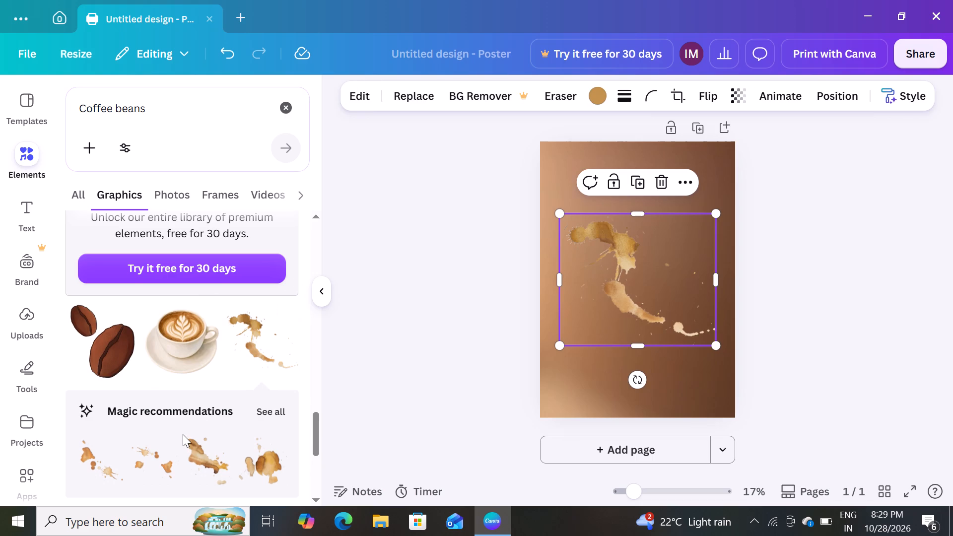
Look through more "Coffee beans" graphics results for a bean graphic to accompany the coffee stain splatter.
scroll(183, 434, "down", 3)
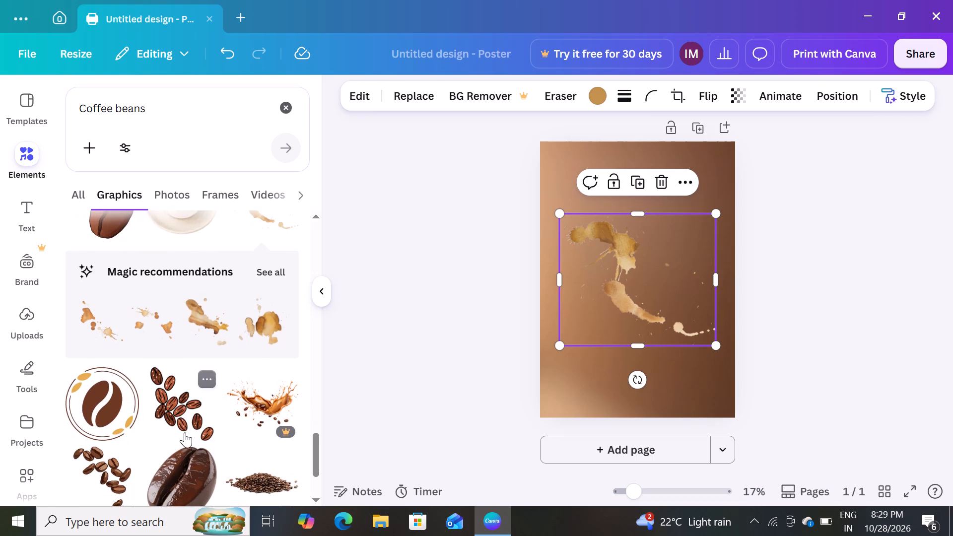
scroll(181, 422, "down", 2)
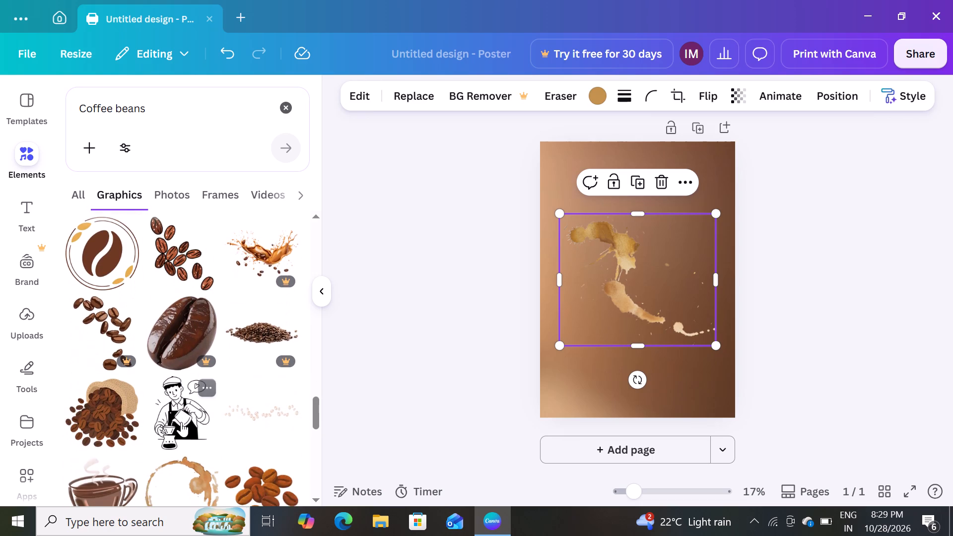
scroll(181, 422, "down", 1)
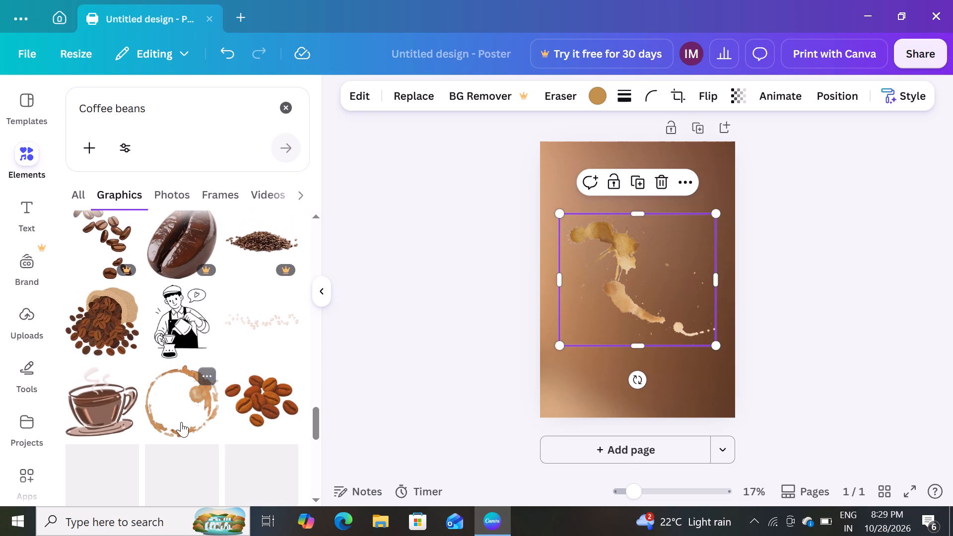
scroll(181, 422, "down", 1)
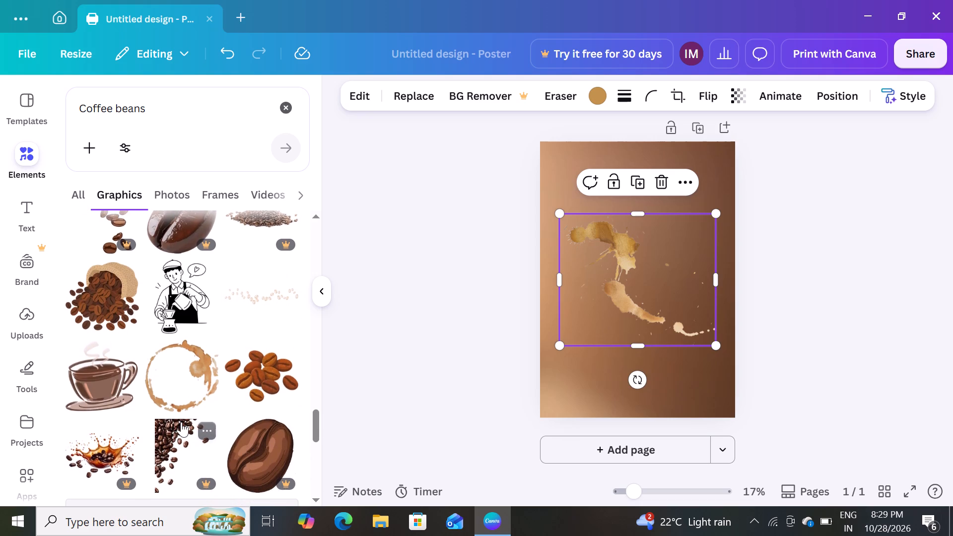
scroll(181, 422, "down", 5)
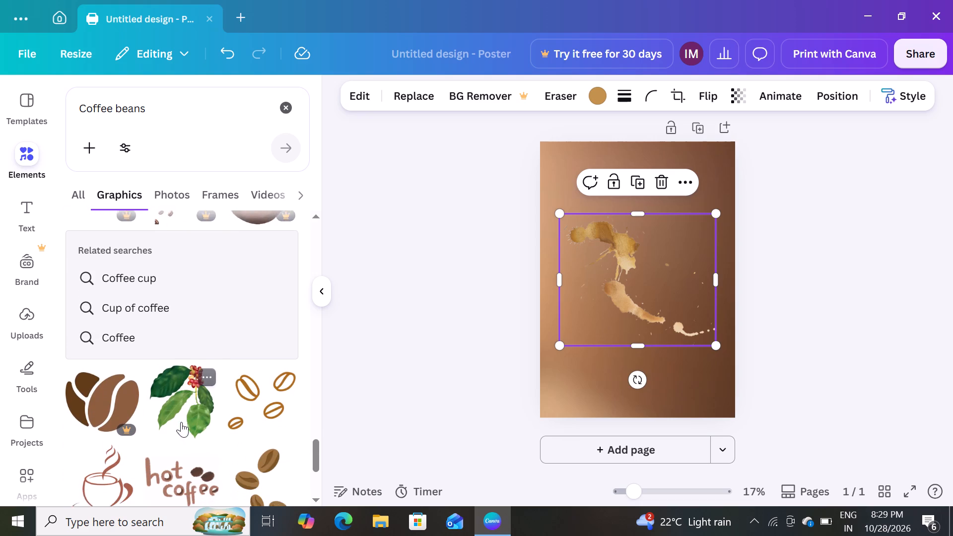
scroll(181, 422, "down", 4)
scroll(181, 422, "up", 1)
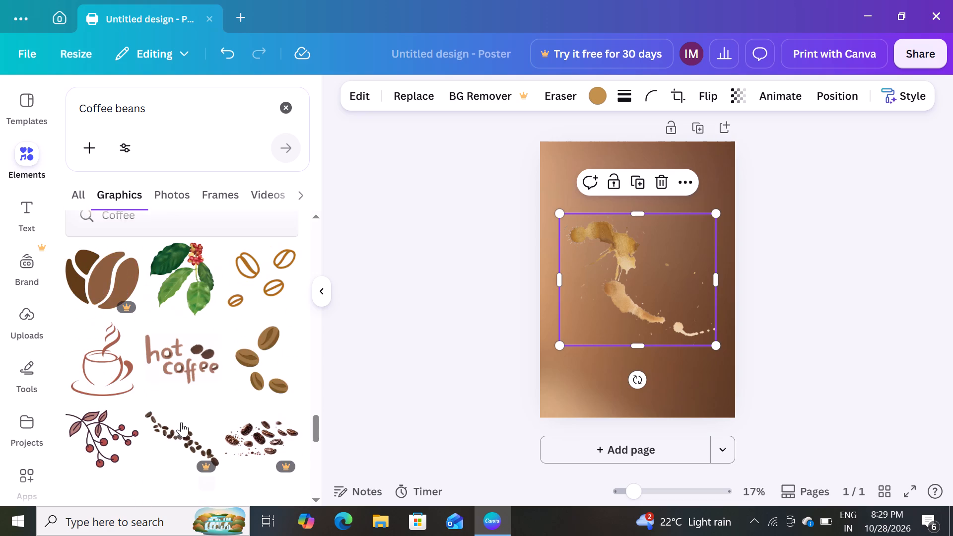
scroll(181, 422, "up", 2)
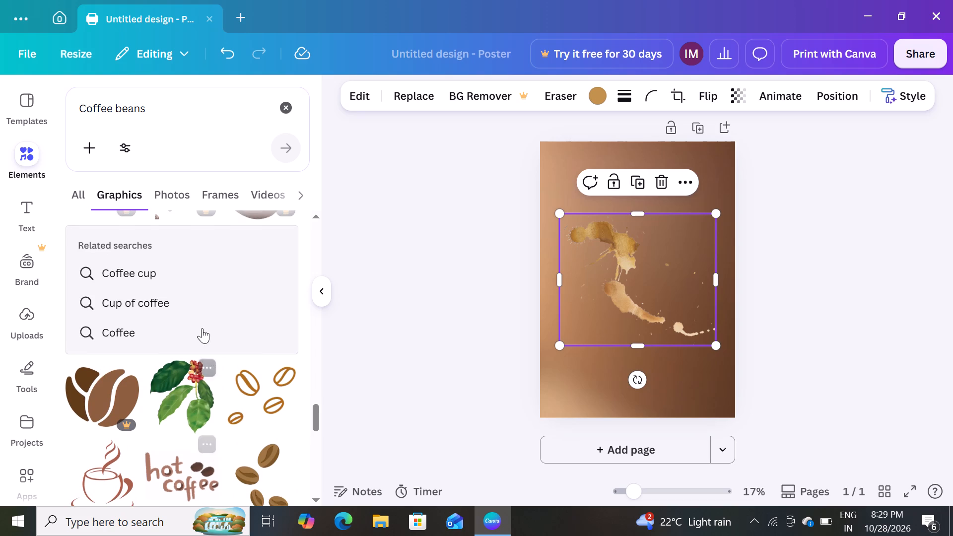
scroll(224, 236, "up", 6)
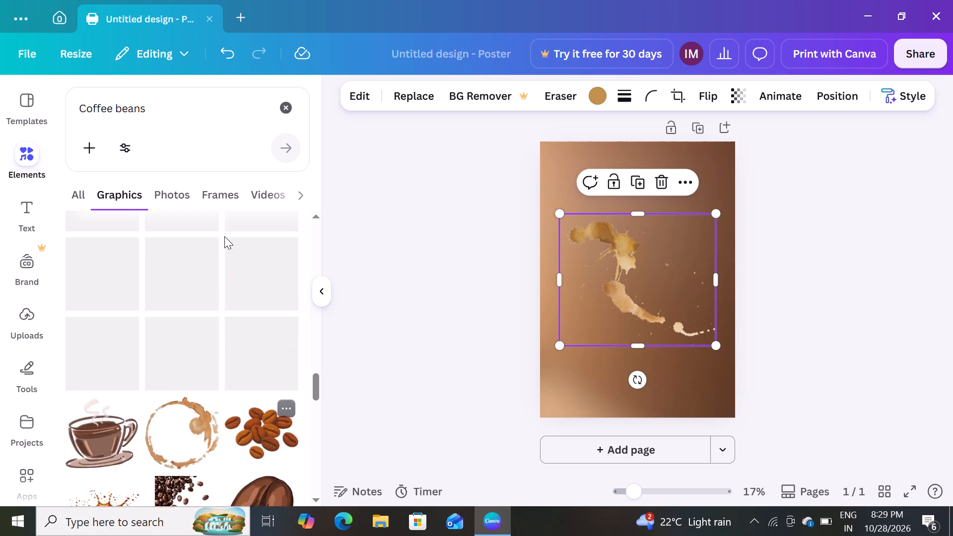
scroll(224, 236, "up", 3)
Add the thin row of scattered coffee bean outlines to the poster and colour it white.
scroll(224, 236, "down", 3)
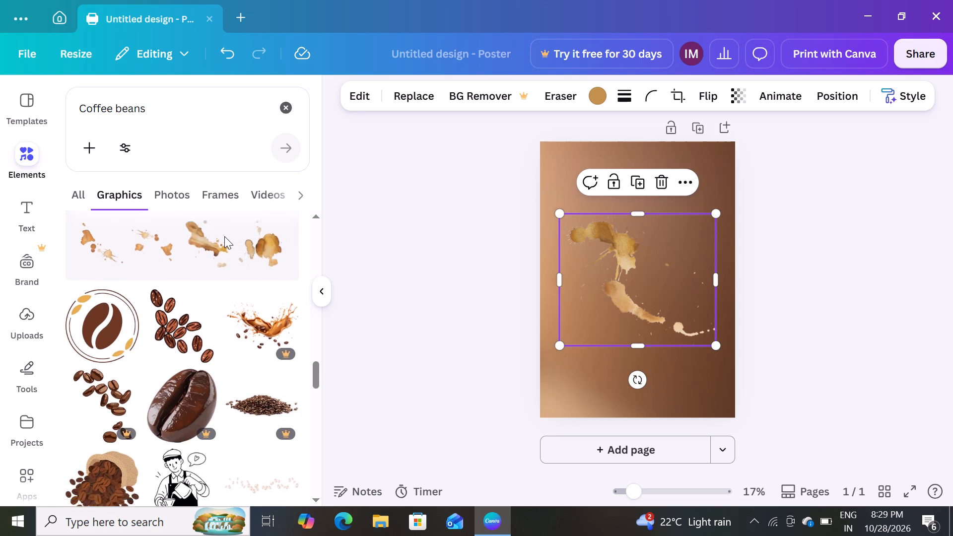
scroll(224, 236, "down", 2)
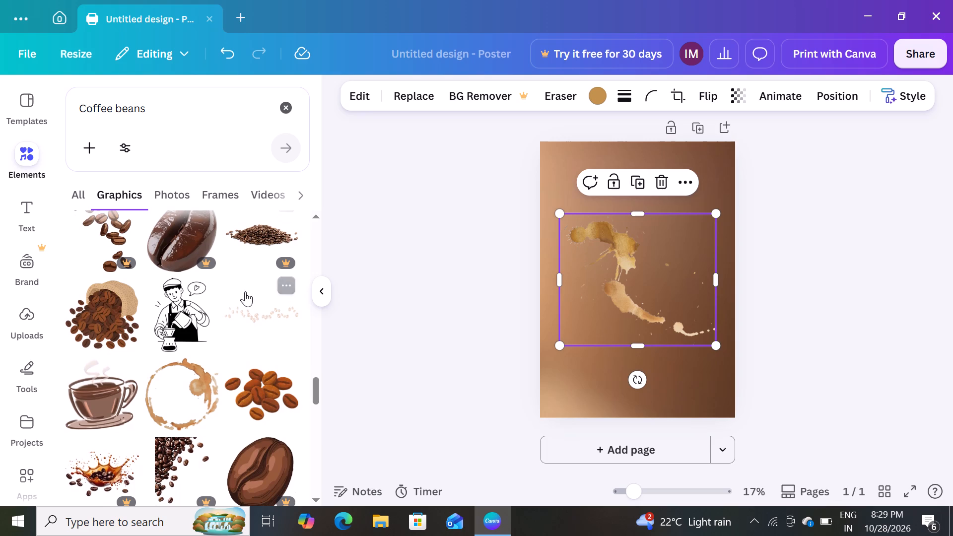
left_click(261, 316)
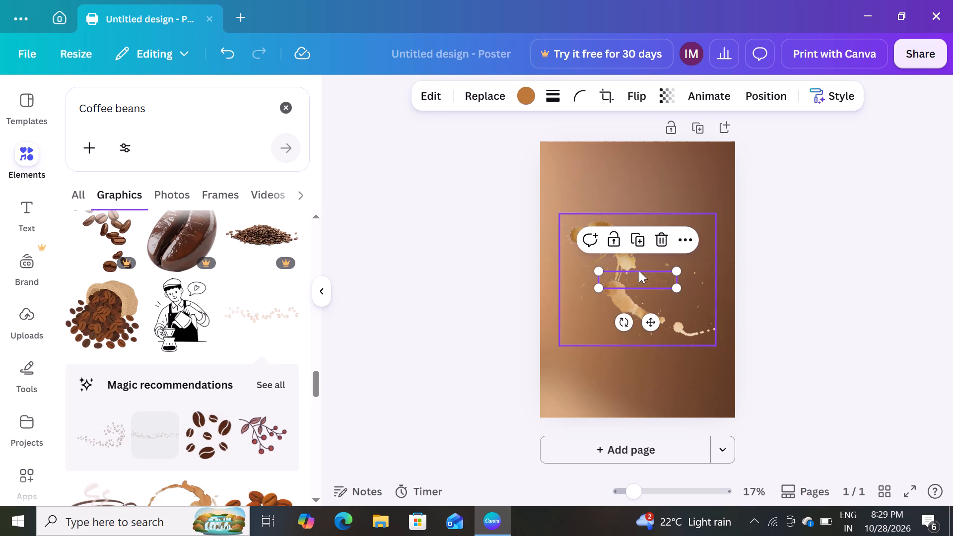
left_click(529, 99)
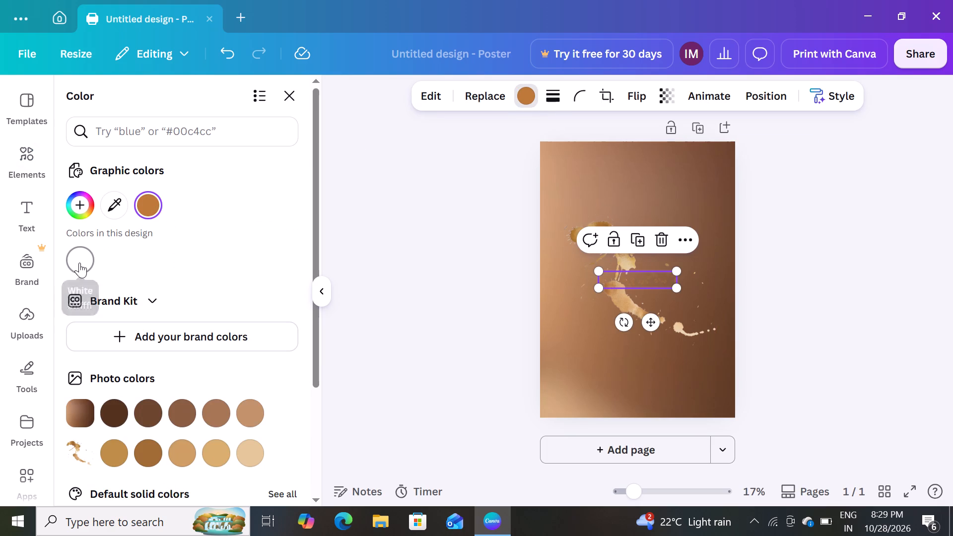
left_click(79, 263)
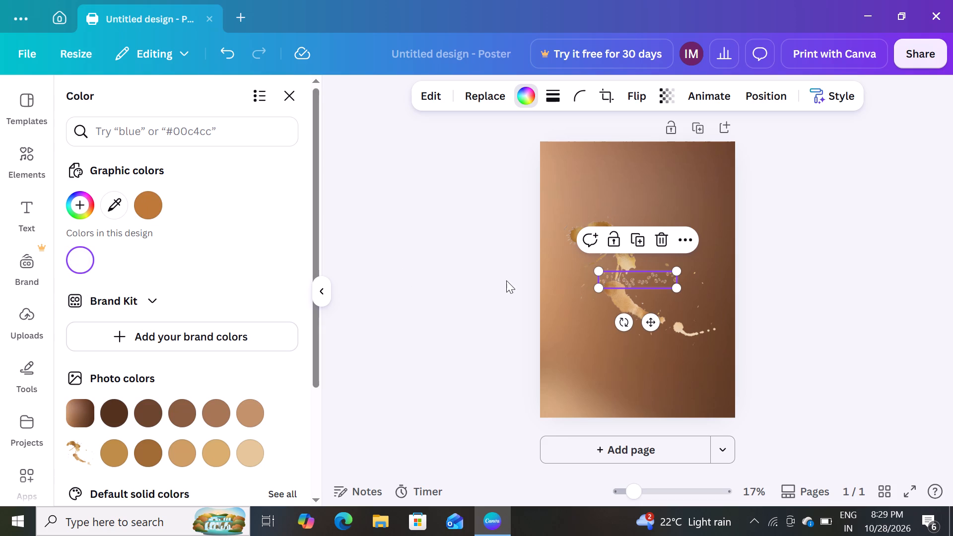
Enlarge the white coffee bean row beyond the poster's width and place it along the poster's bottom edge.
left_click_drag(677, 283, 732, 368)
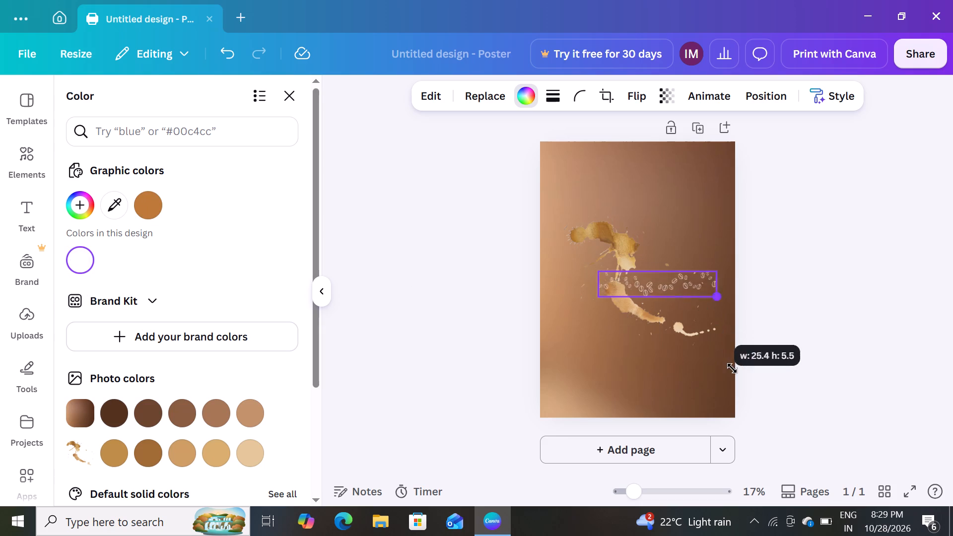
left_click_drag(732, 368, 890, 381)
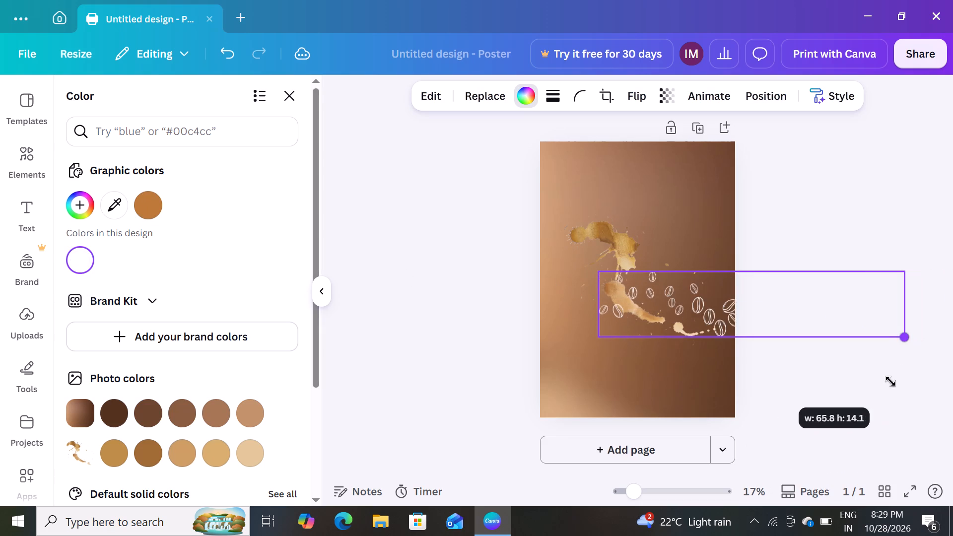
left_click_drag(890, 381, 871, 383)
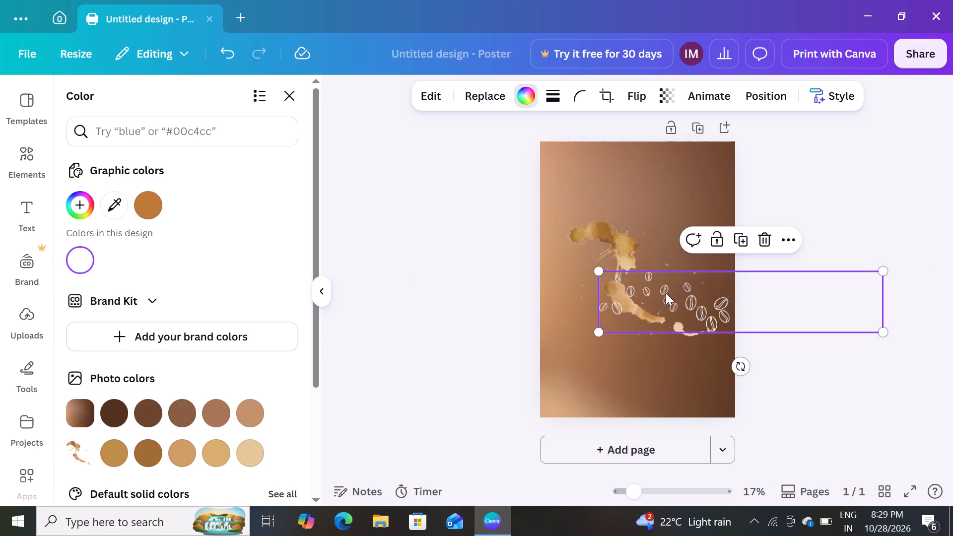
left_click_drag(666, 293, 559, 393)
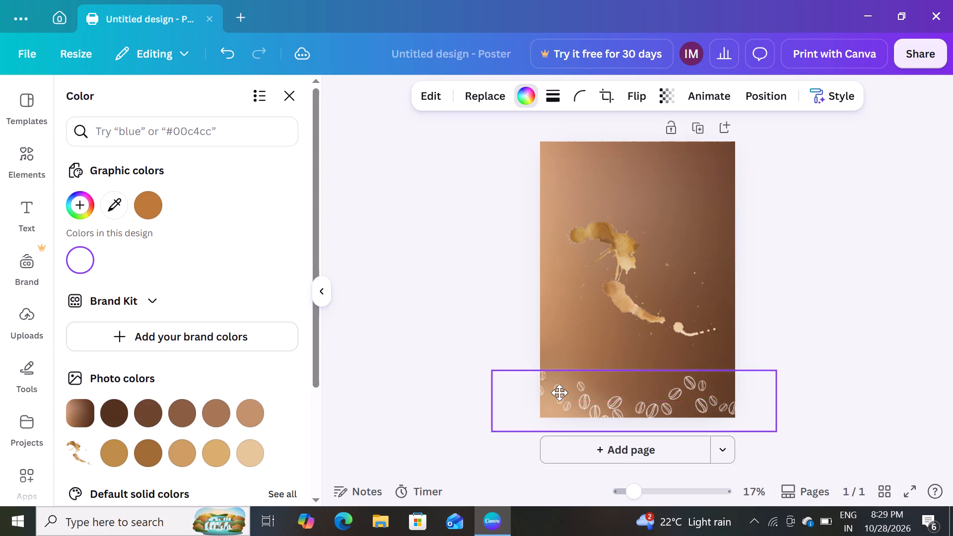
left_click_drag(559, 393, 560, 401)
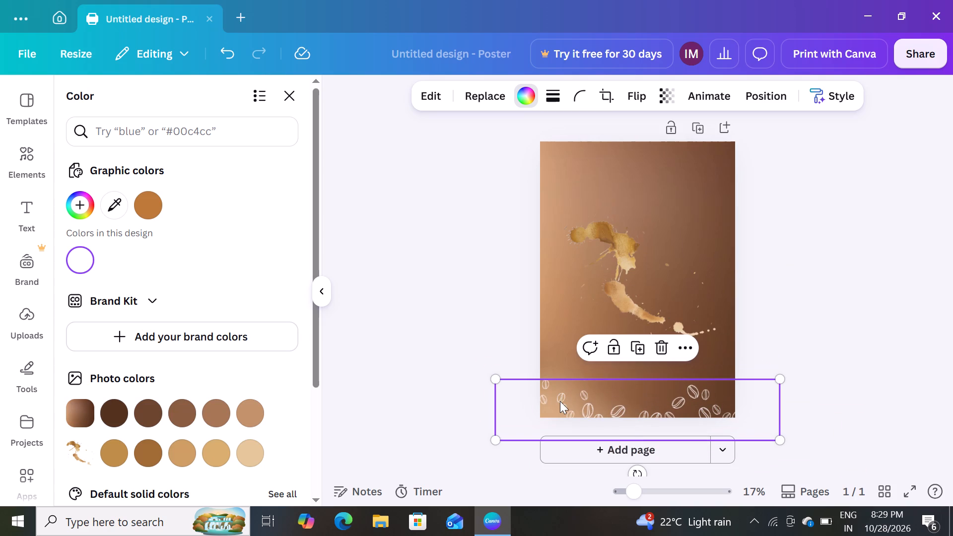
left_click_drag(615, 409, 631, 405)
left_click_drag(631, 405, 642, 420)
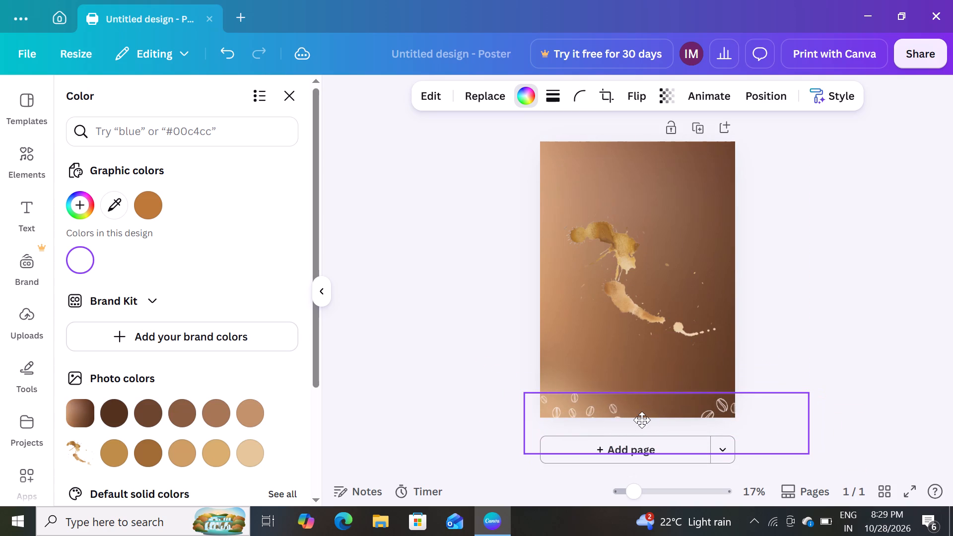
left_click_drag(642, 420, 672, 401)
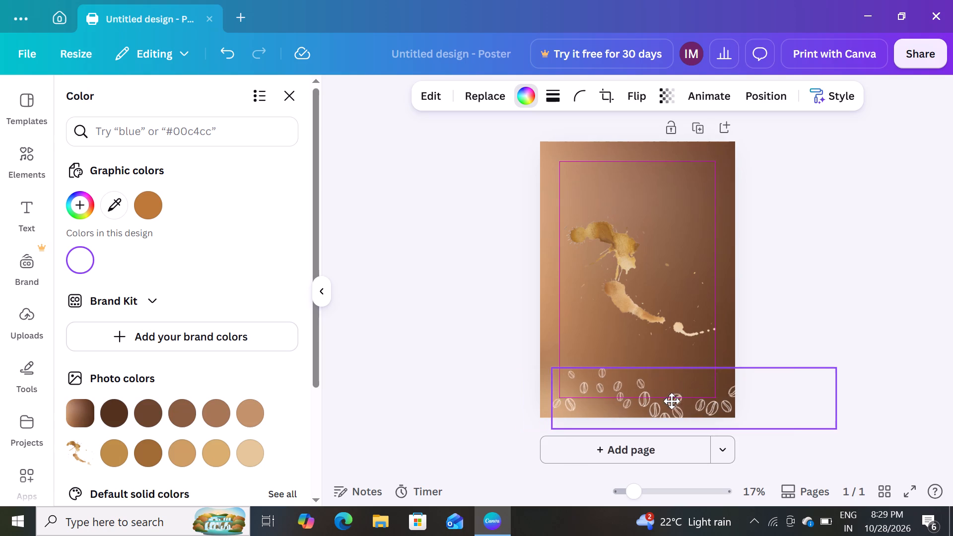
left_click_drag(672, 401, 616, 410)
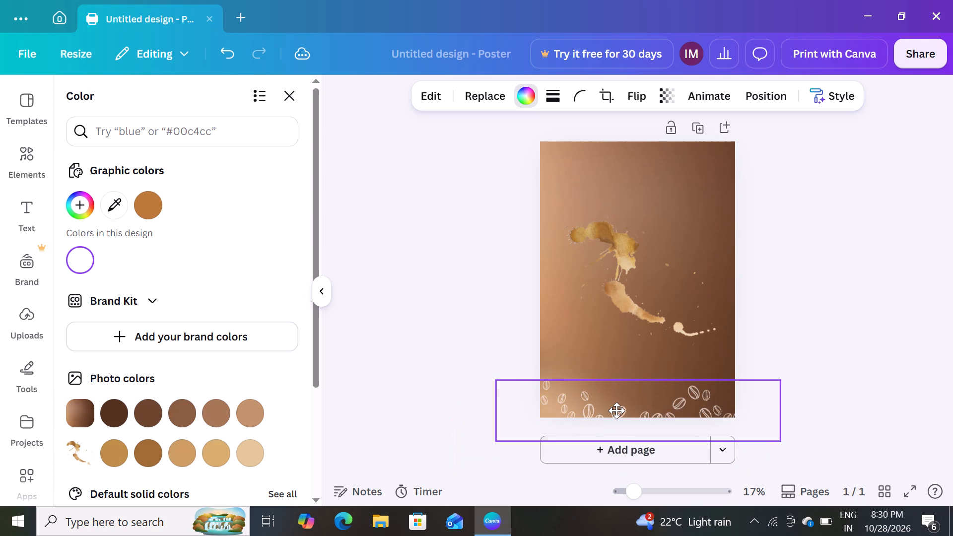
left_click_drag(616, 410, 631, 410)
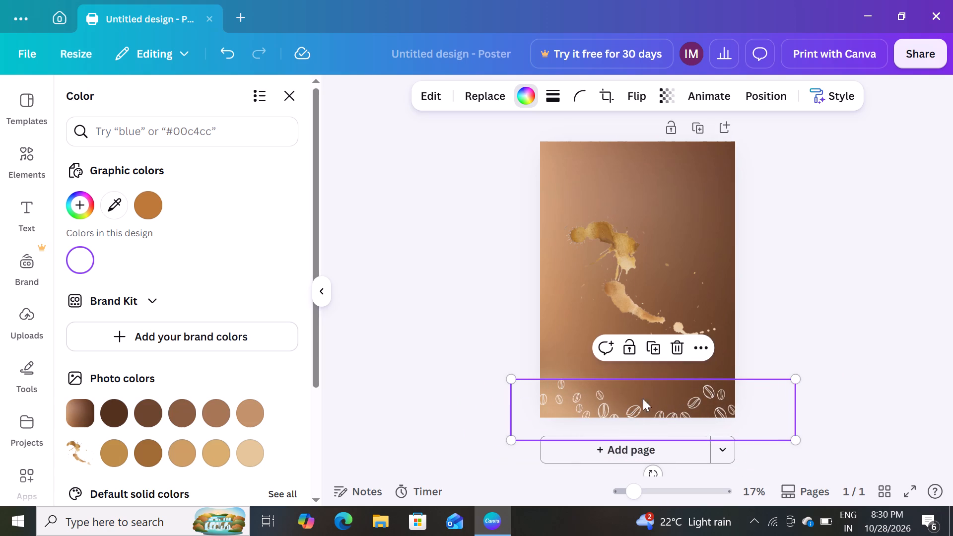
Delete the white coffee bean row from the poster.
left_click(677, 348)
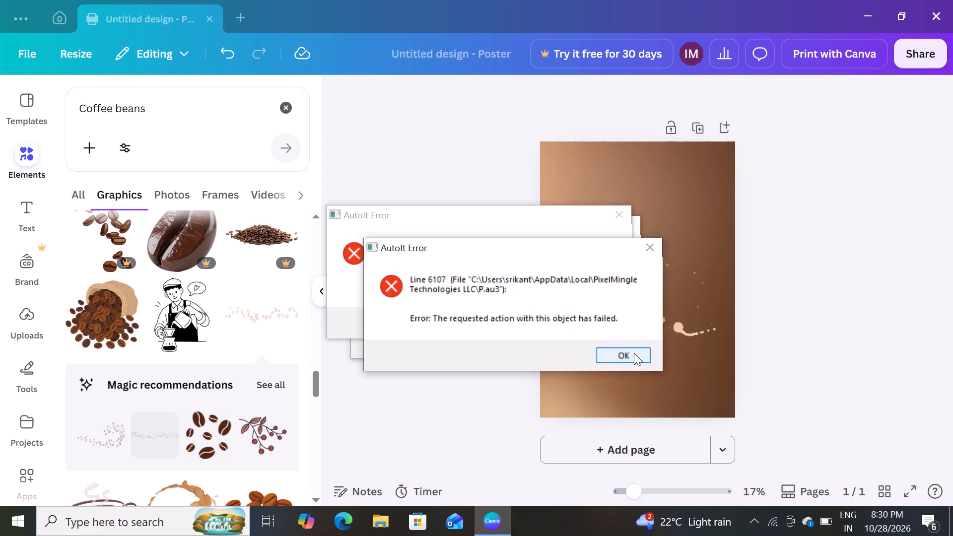
Dismiss the AutoIt error dialogs covering the design.
left_click_drag(634, 353, 622, 348)
left_click(622, 348)
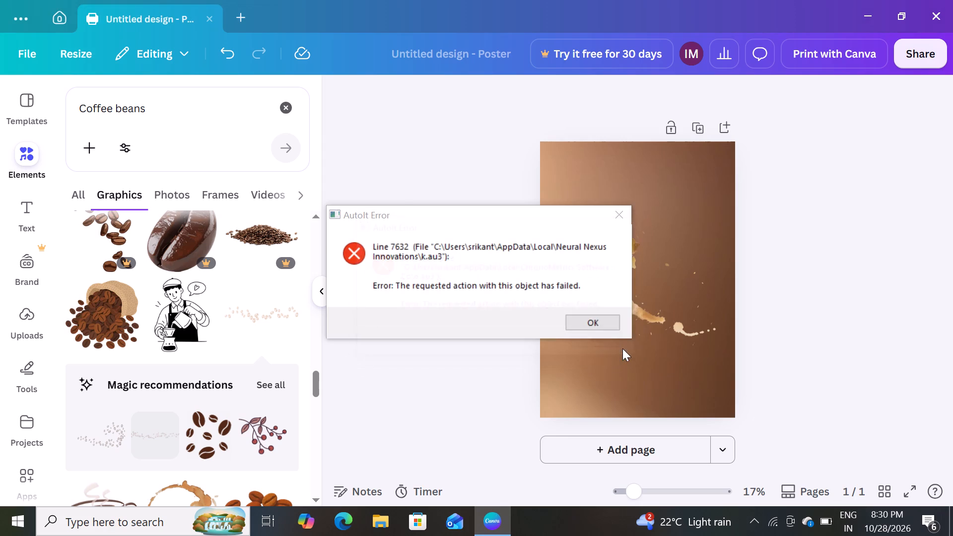
left_click(581, 317)
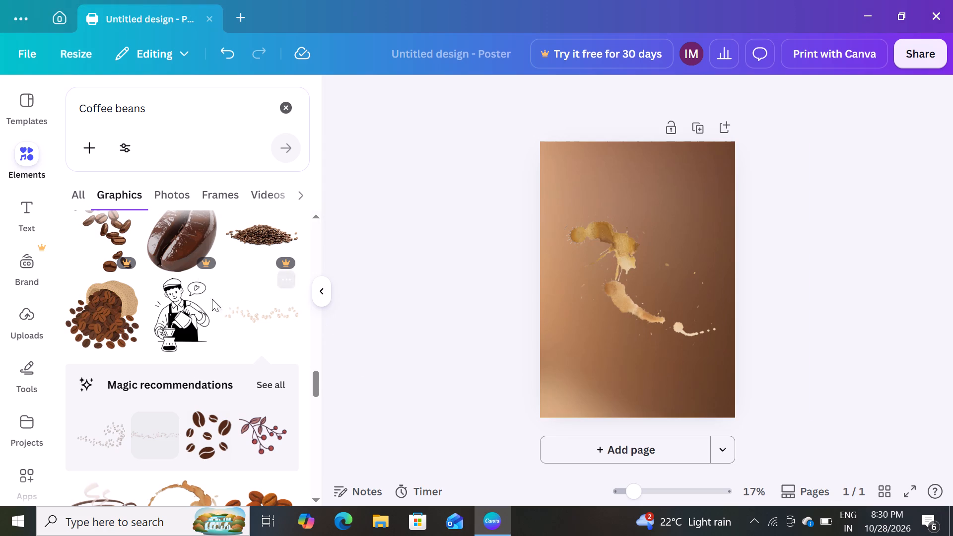
Add the dark brown scattered coffee beans graphic from the magic recommendations and place it overlapping the poster's upper left edge.
scroll(203, 291, "up", 2)
scroll(203, 263, "down", 3)
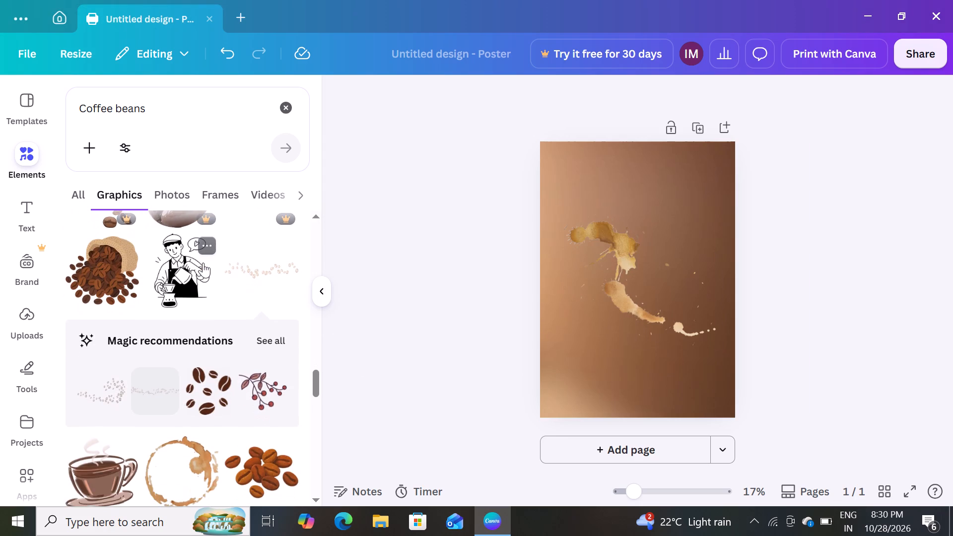
scroll(203, 263, "down", 1)
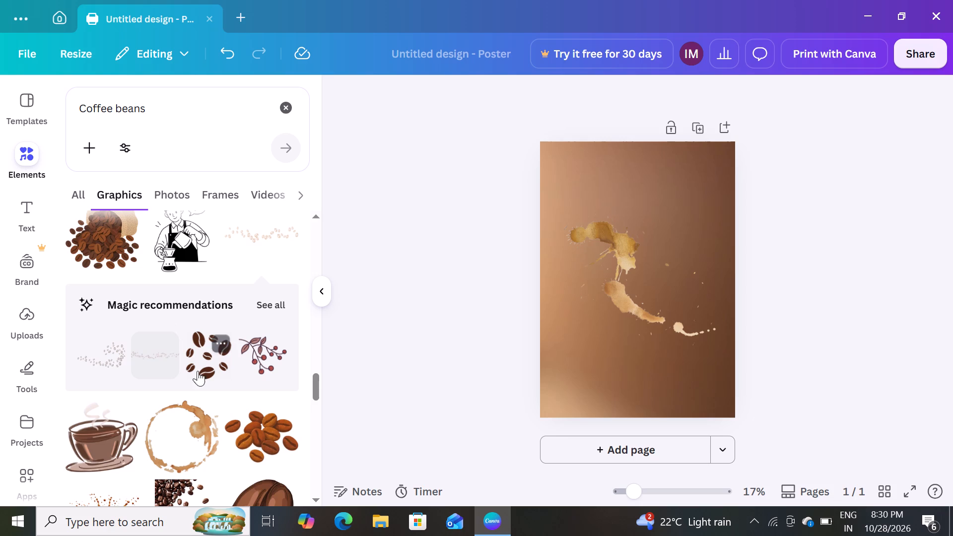
left_click(207, 369)
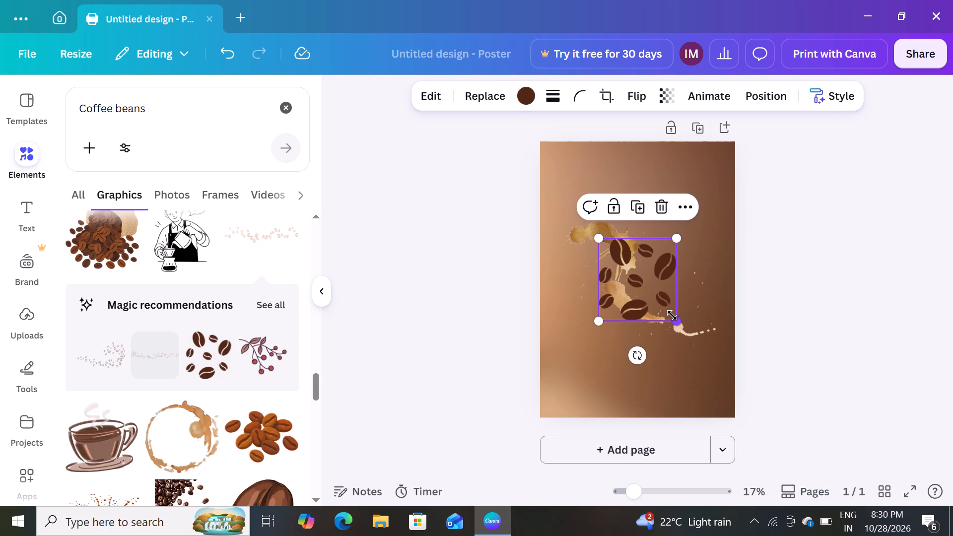
left_click_drag(640, 278, 580, 268)
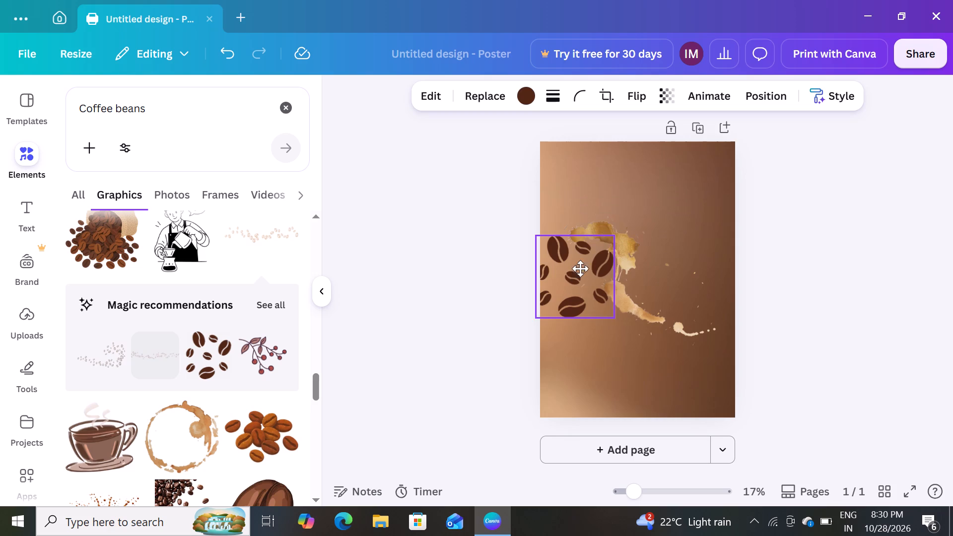
left_click_drag(580, 268, 573, 215)
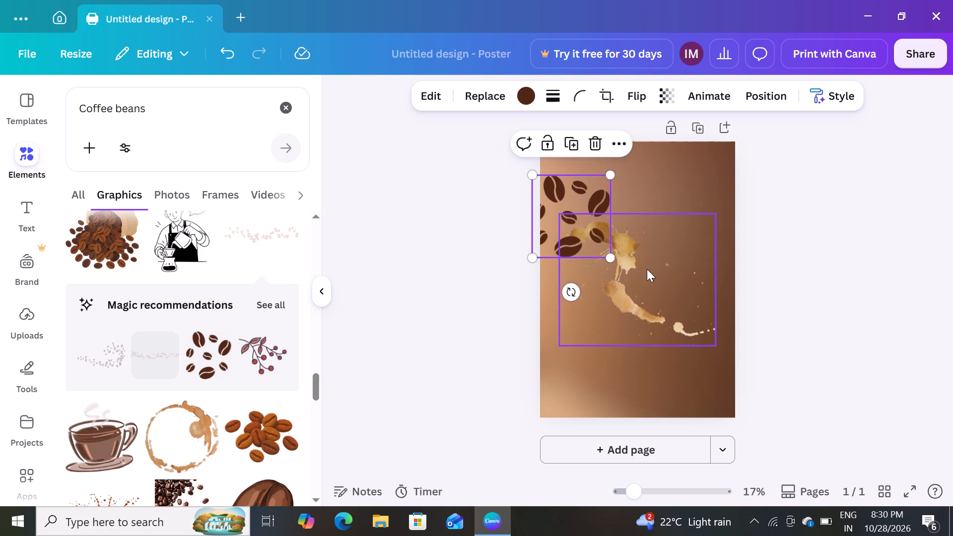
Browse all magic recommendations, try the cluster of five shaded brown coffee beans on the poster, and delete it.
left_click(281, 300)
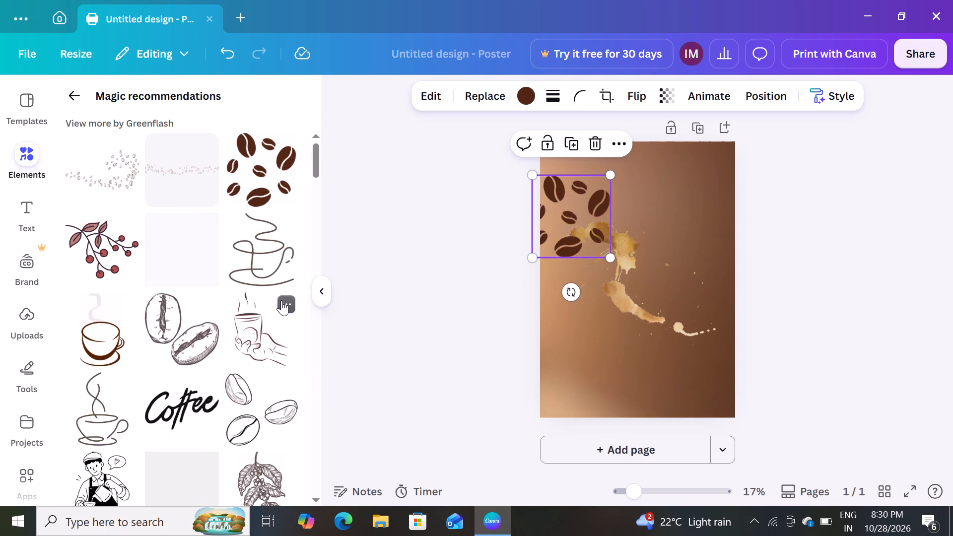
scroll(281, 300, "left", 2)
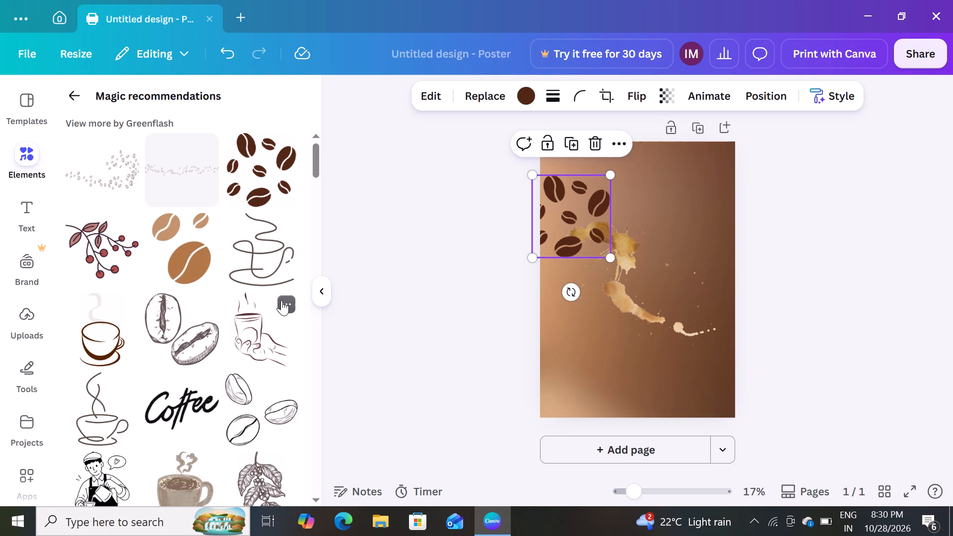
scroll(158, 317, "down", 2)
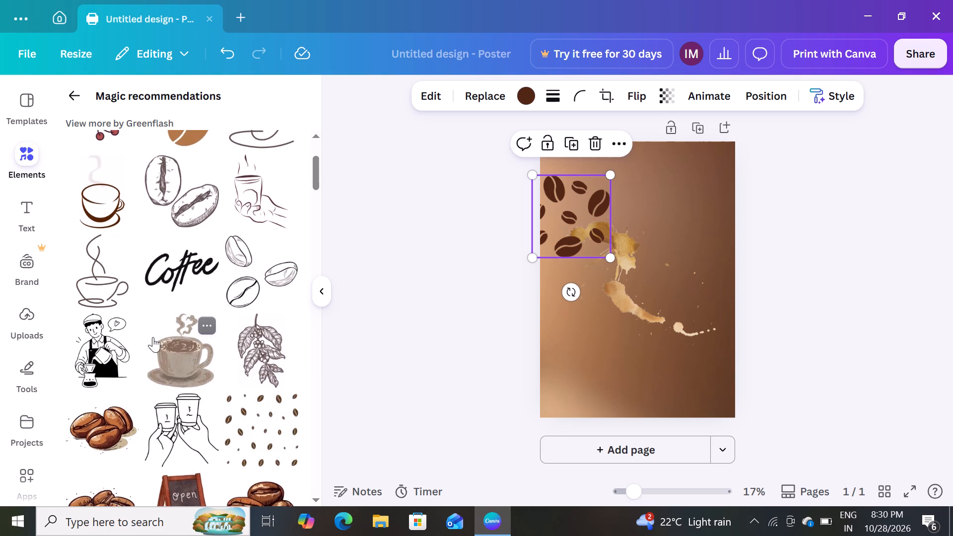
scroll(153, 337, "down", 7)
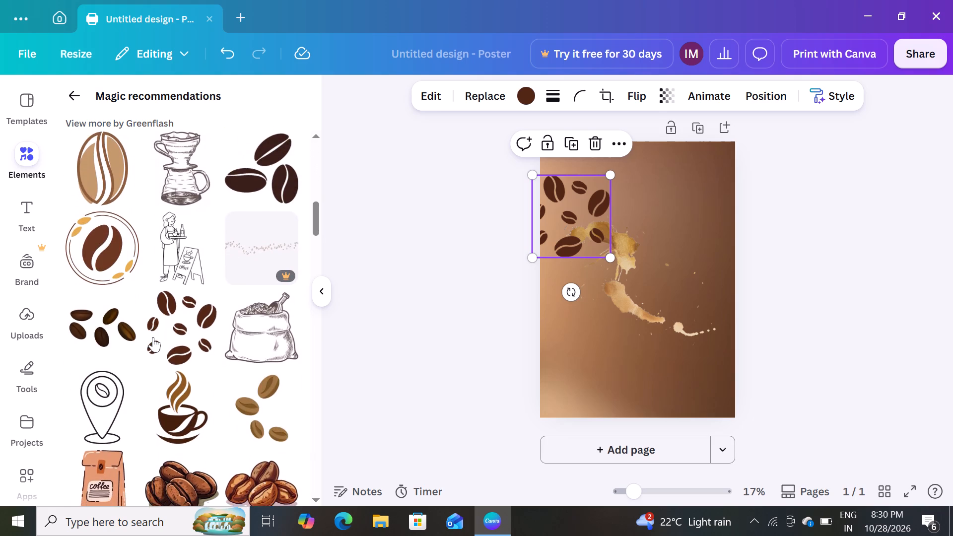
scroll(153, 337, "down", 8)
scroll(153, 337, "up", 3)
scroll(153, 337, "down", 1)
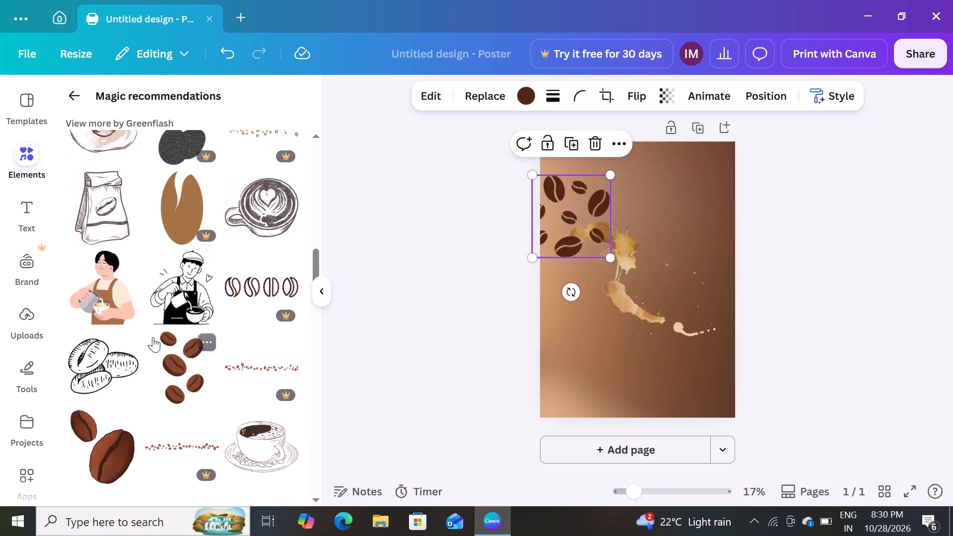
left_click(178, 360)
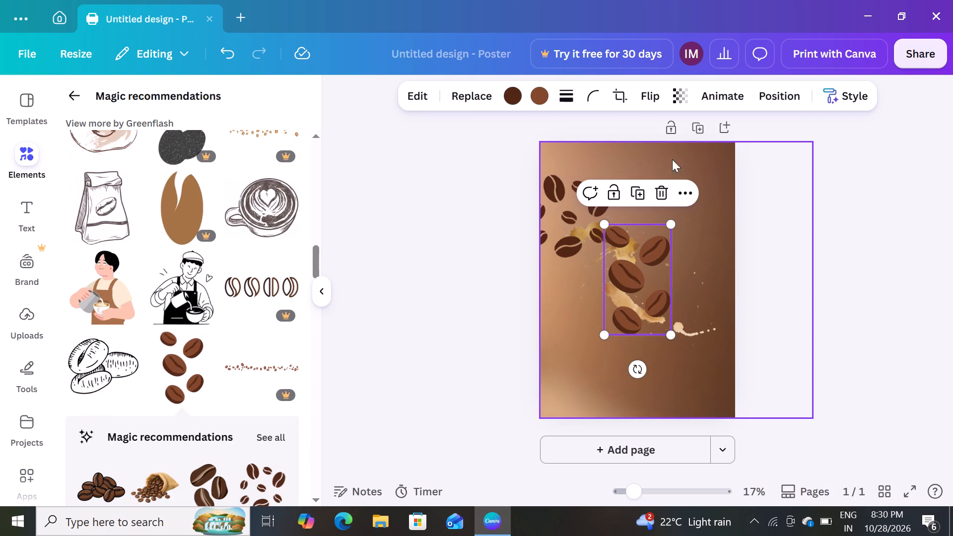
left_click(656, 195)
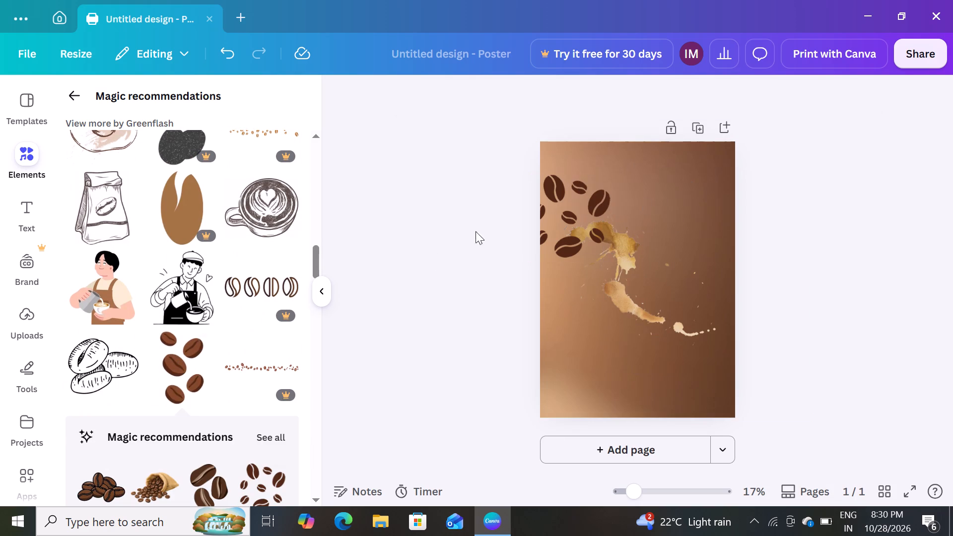
Duplicate the dark coffee bean cluster twice, arranging the copies in a diagonal descending through the poster's centre to its right edge.
left_click(576, 204)
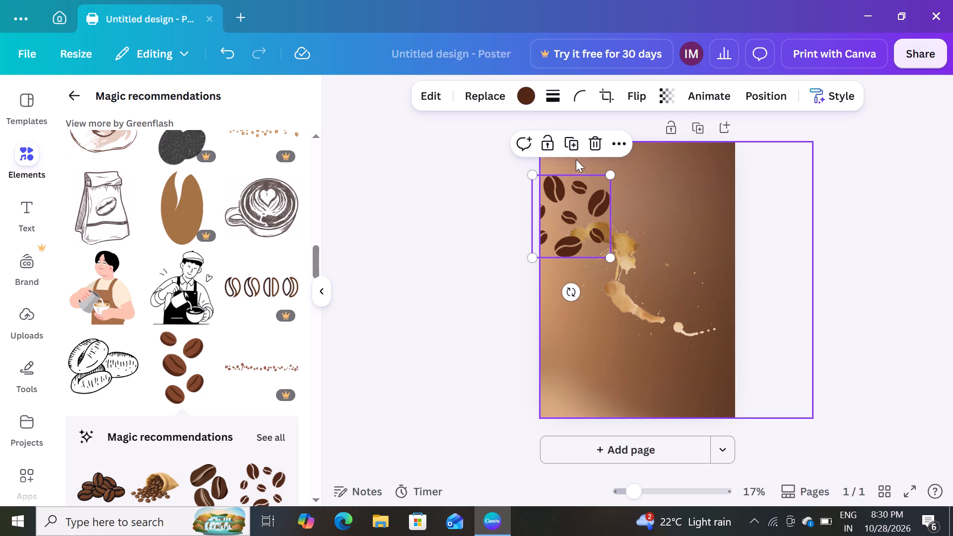
left_click(570, 140)
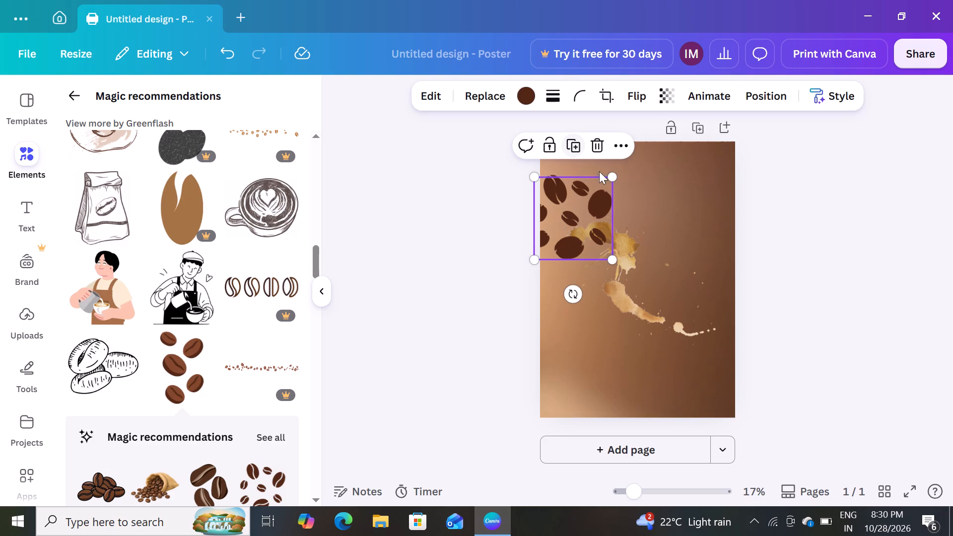
left_click_drag(586, 223, 638, 293)
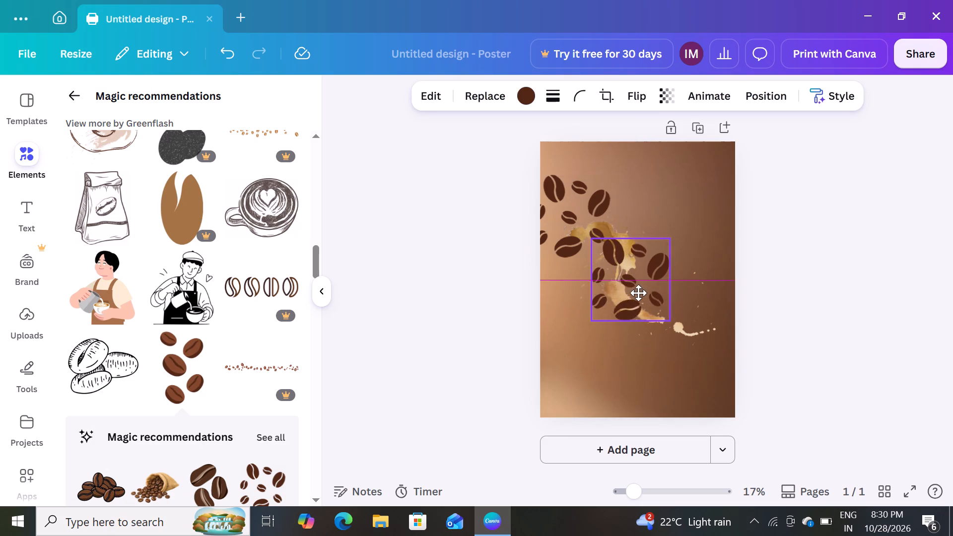
left_click_drag(638, 293, 656, 260)
left_click(629, 265)
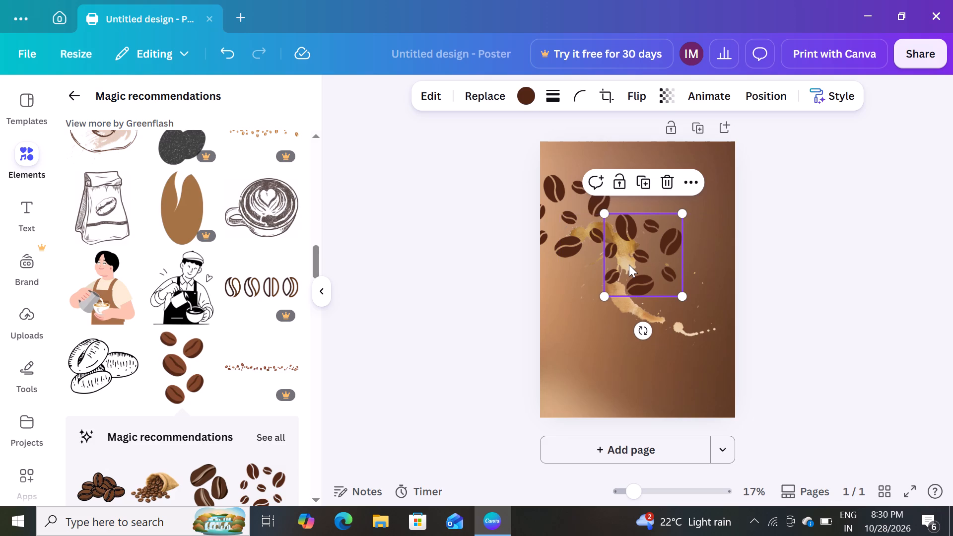
left_click(635, 240)
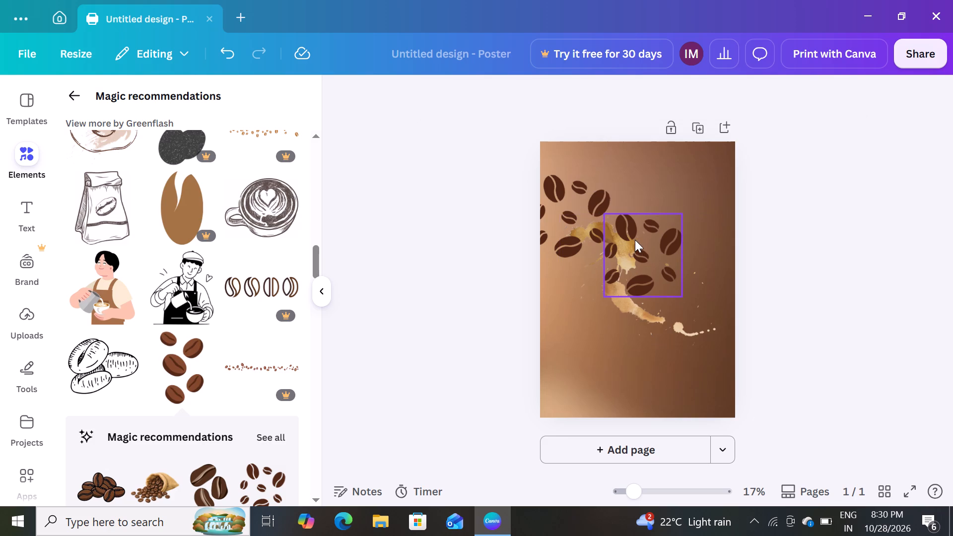
left_click(643, 184)
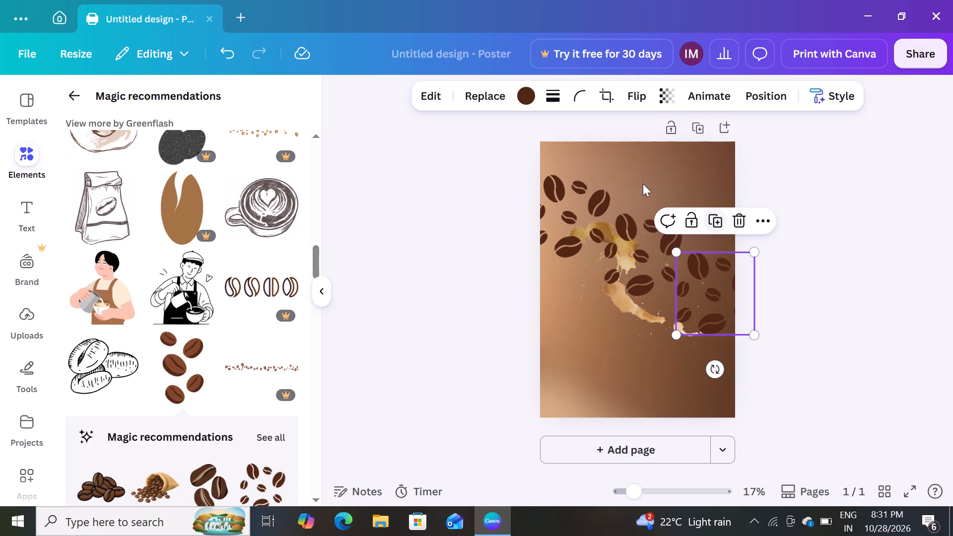
left_click(829, 189)
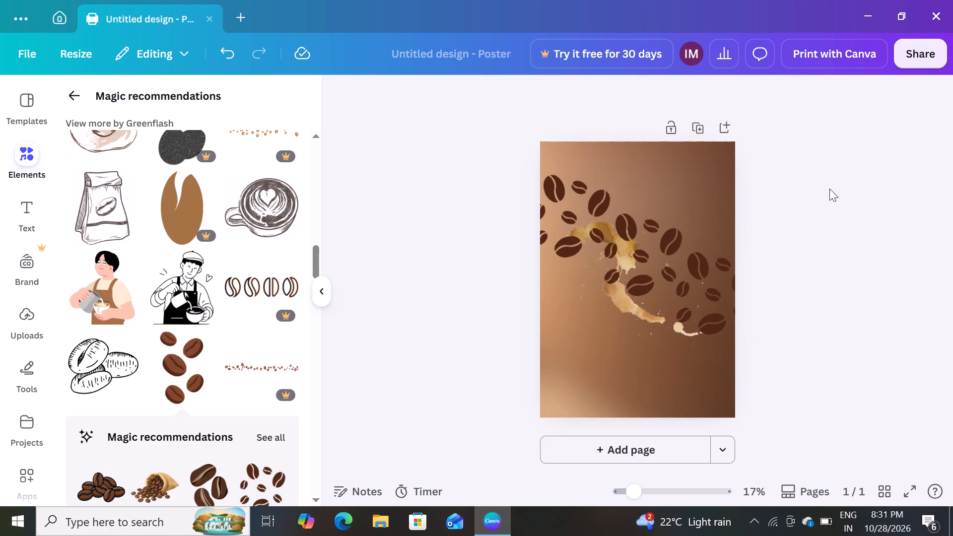
Delete the golden coffee stain graphic from the poster.
left_click(613, 319)
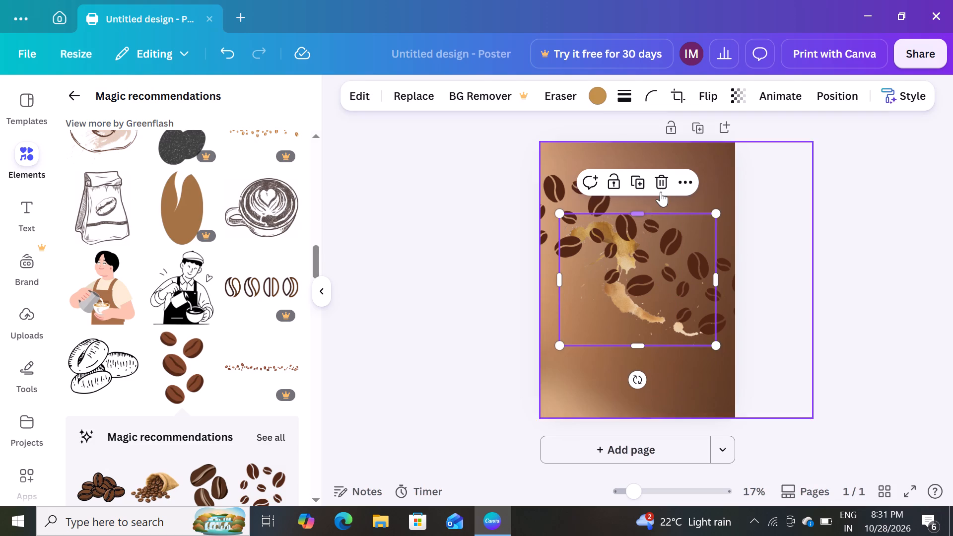
left_click(661, 190)
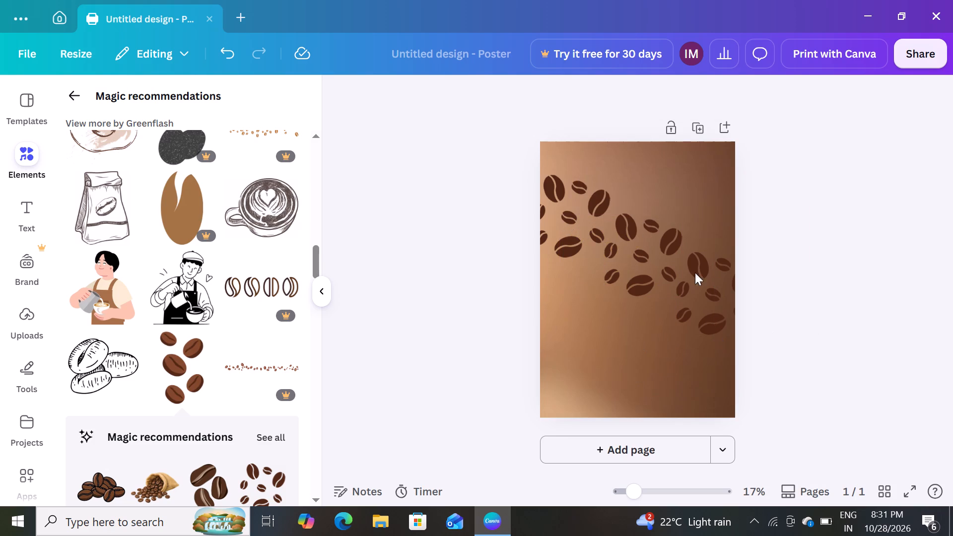
Shrink the coffee bean cluster at the poster's upper left edge slightly, keeping its upper left corner in place.
left_click(572, 222)
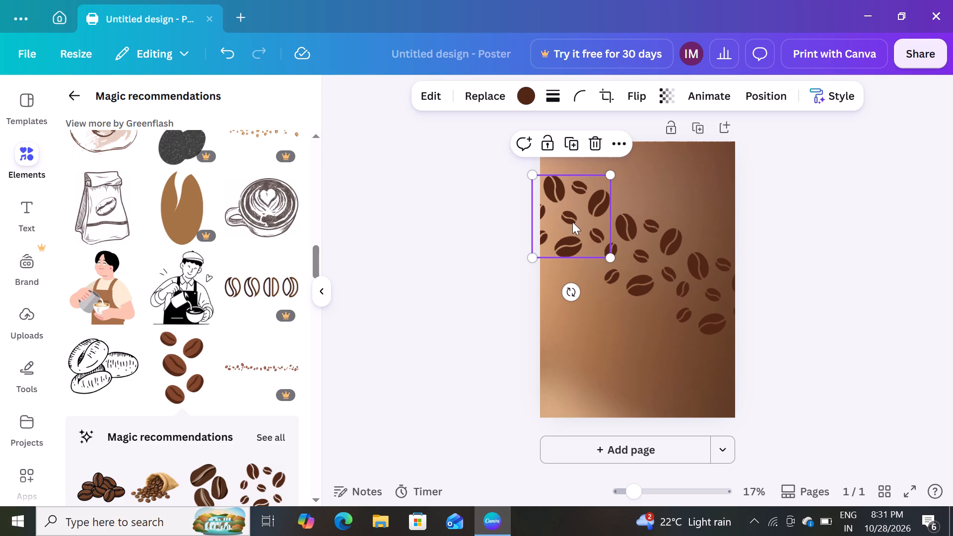
left_click_drag(612, 255, 599, 249)
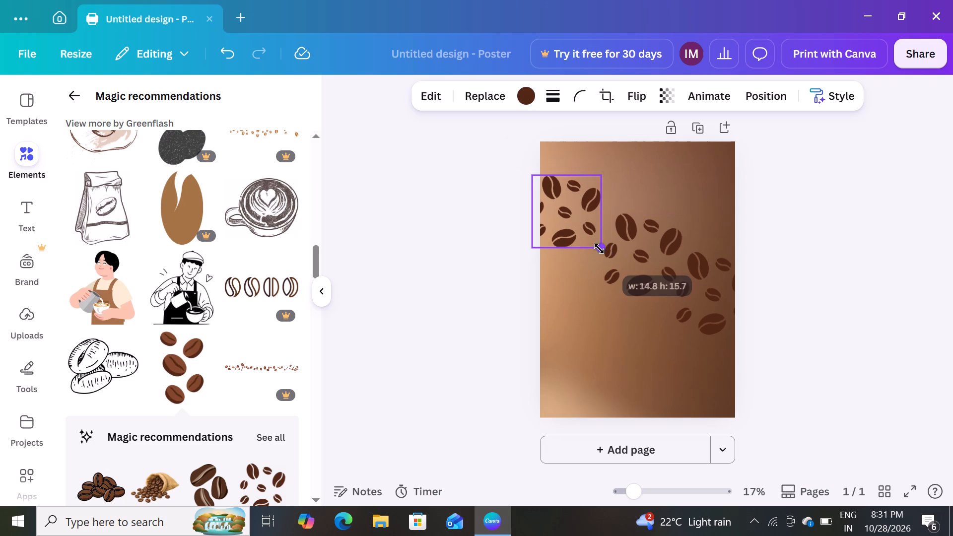
left_click_drag(599, 249, 595, 248)
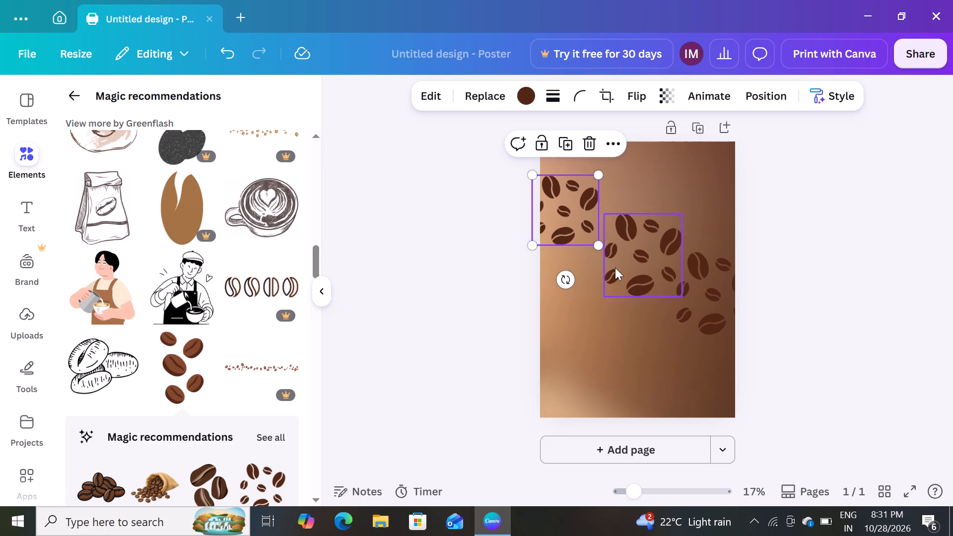
Shrink the middle coffee bean cluster to match the first and move it closer so the two clusters join diagonally.
left_click(624, 246)
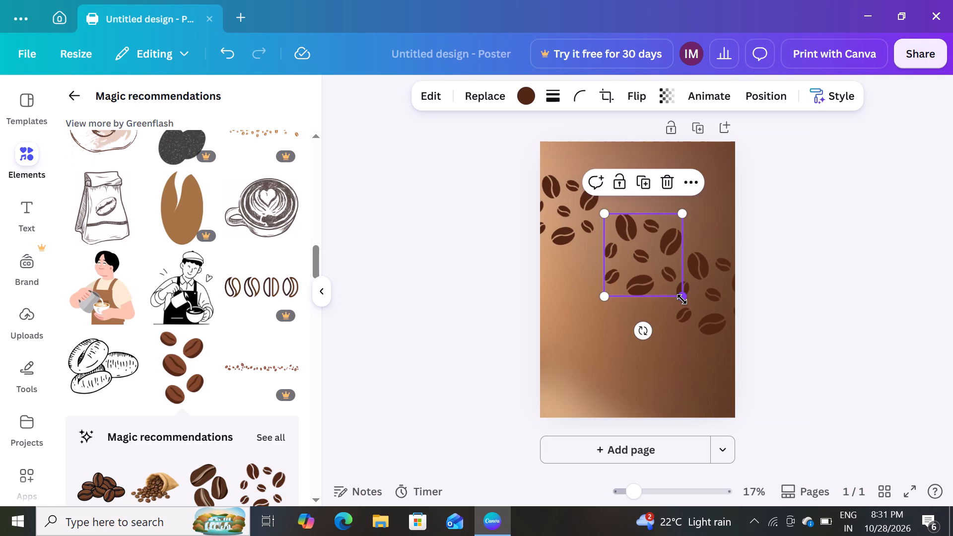
left_click_drag(682, 299, 663, 297)
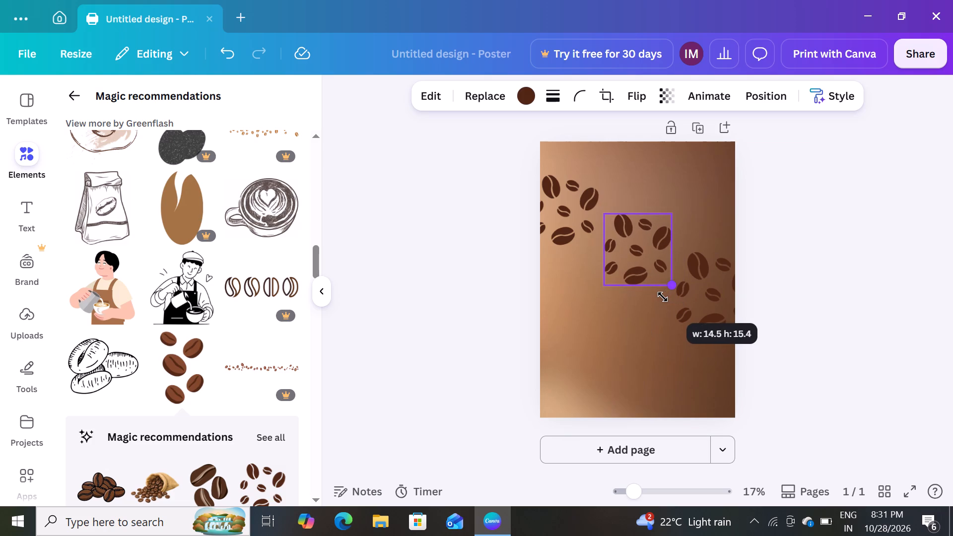
left_click_drag(663, 297, 661, 295)
left_click_drag(639, 261, 624, 261)
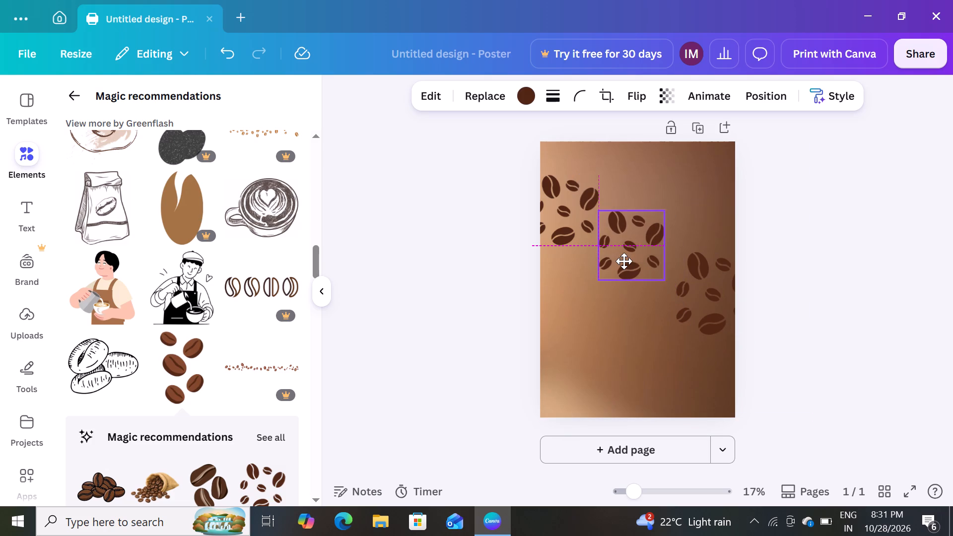
left_click_drag(624, 261, 626, 261)
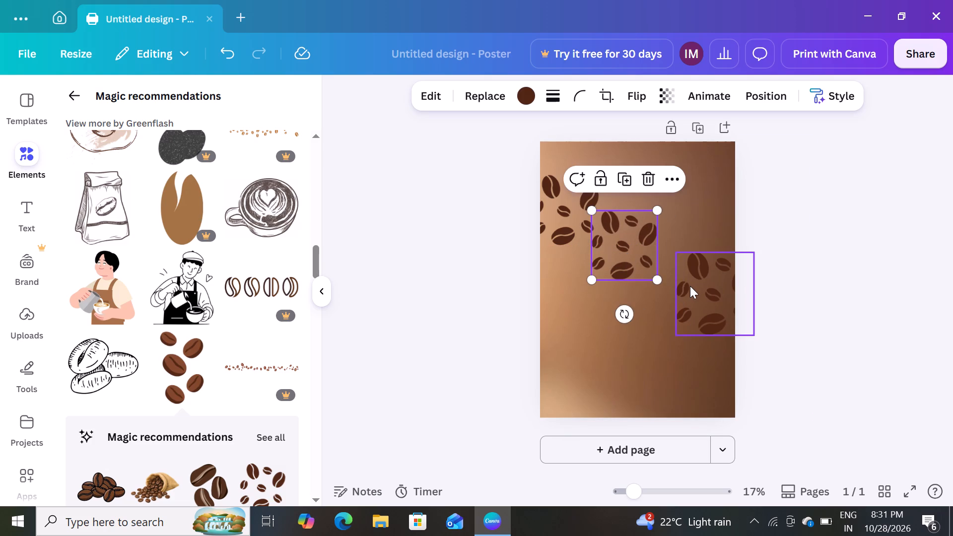
Move the third coffee bean cluster up against the middle one and shrink it to about 14.9 wide by 15.8 high.
left_click_drag(690, 286, 660, 282)
left_click_drag(726, 327, 711, 322)
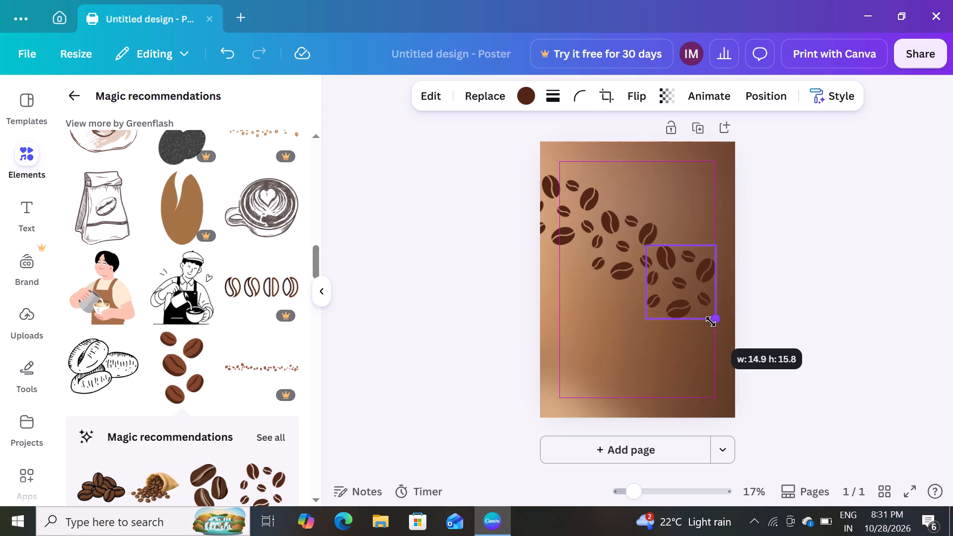
left_click_drag(711, 322, 714, 322)
left_click_drag(714, 322, 738, 276)
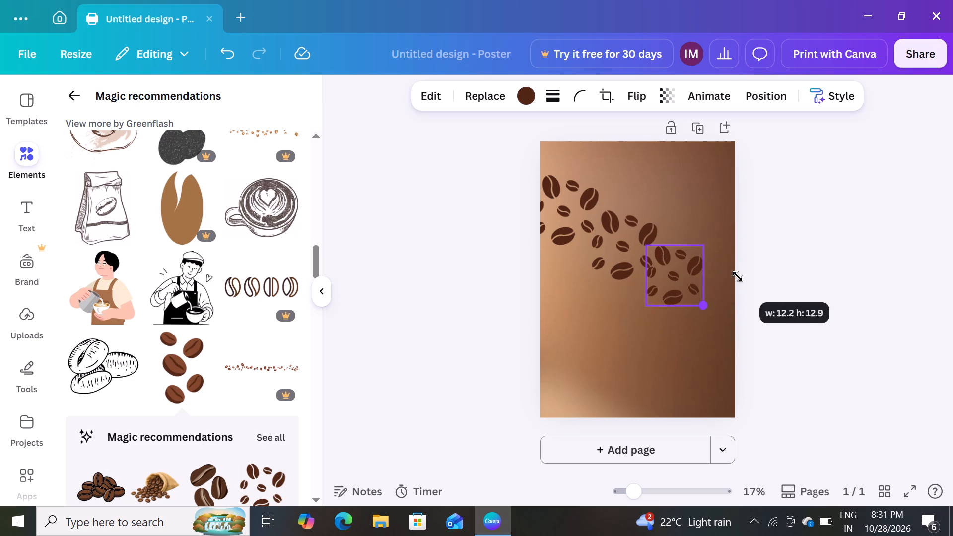
left_click_drag(738, 276, 753, 302)
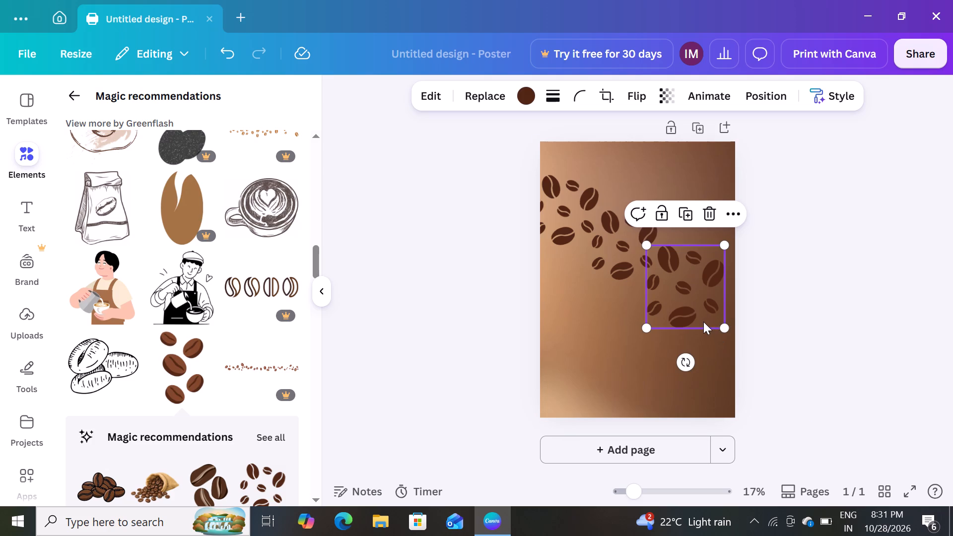
left_click_drag(723, 326, 712, 325)
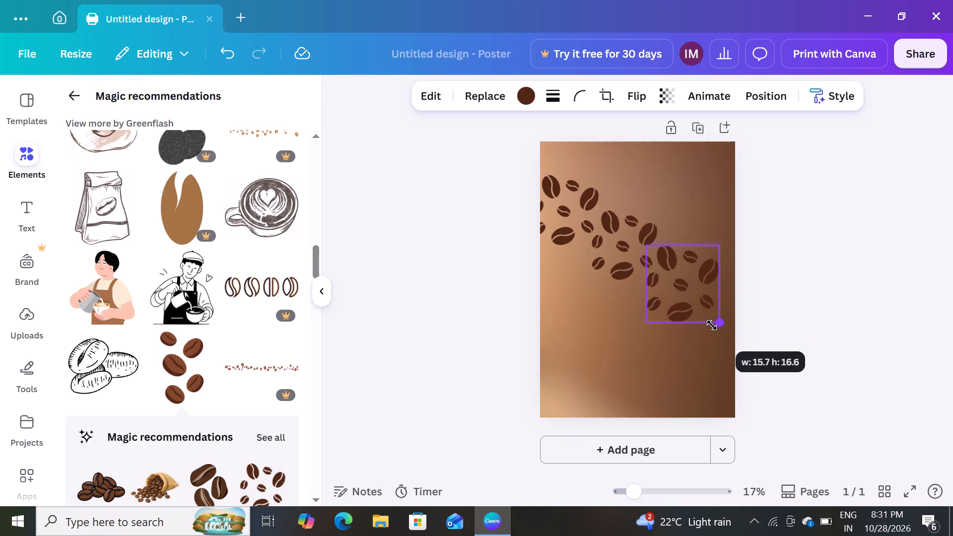
left_click_drag(712, 325, 702, 325)
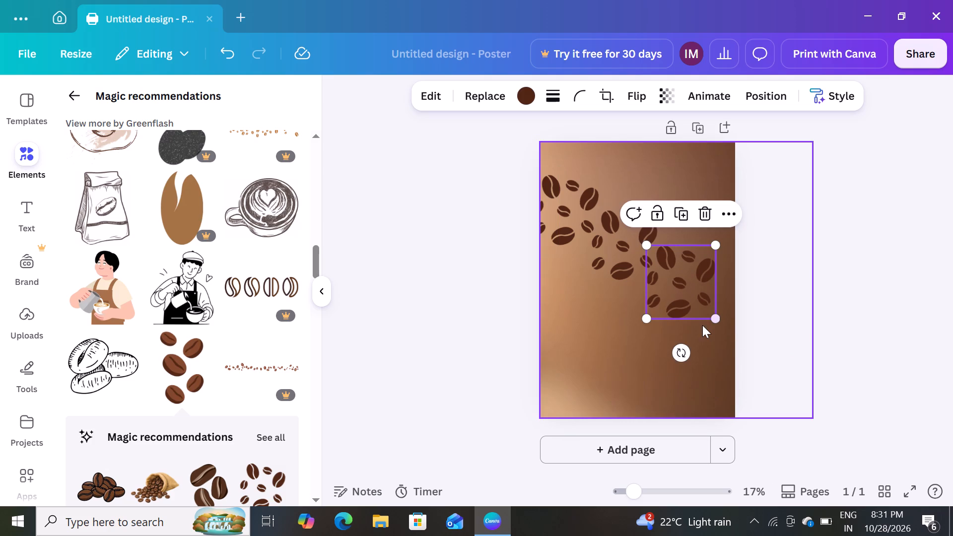
left_click(649, 262)
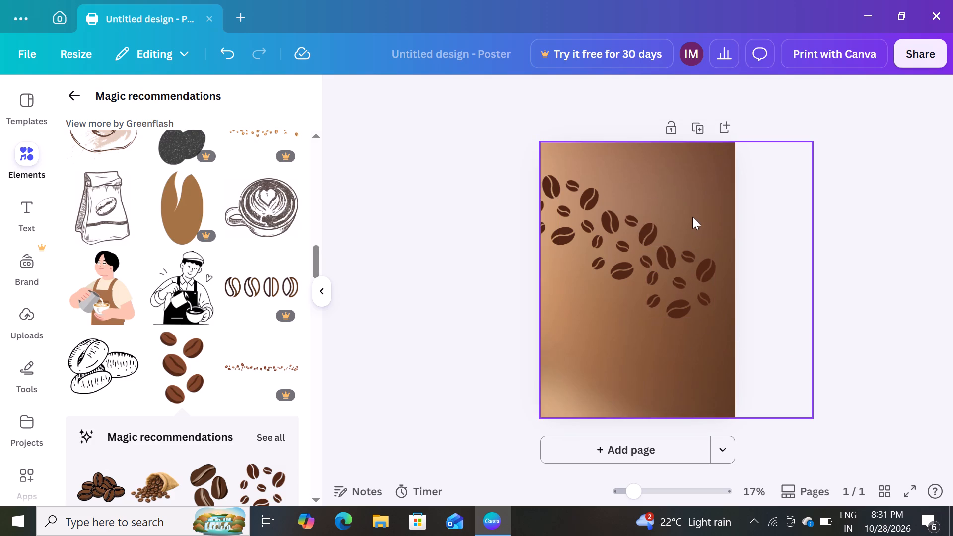
left_click(679, 260)
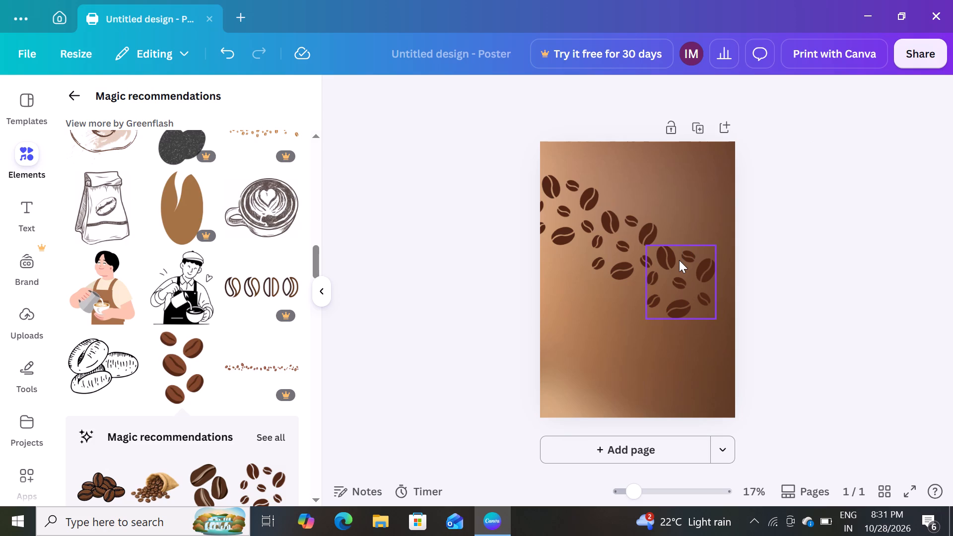
Duplicate the third coffee bean cluster and place the copy diagonally below it, running off the poster's right edge.
left_click(673, 211)
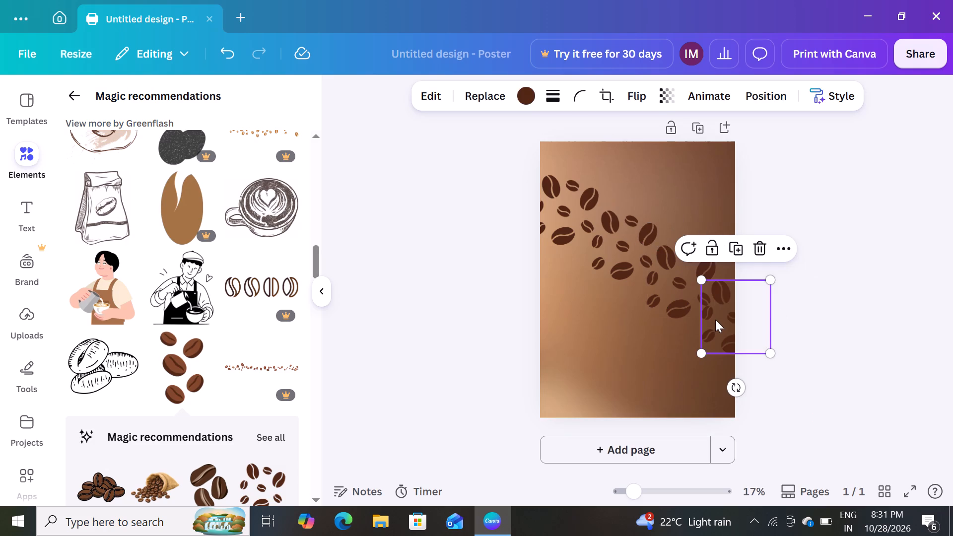
left_click_drag(715, 320, 716, 324)
left_click(848, 311)
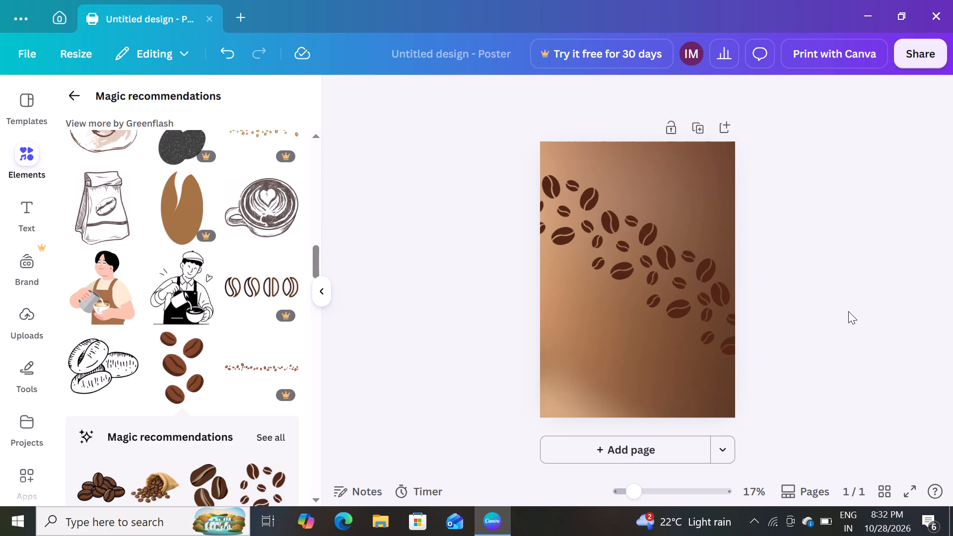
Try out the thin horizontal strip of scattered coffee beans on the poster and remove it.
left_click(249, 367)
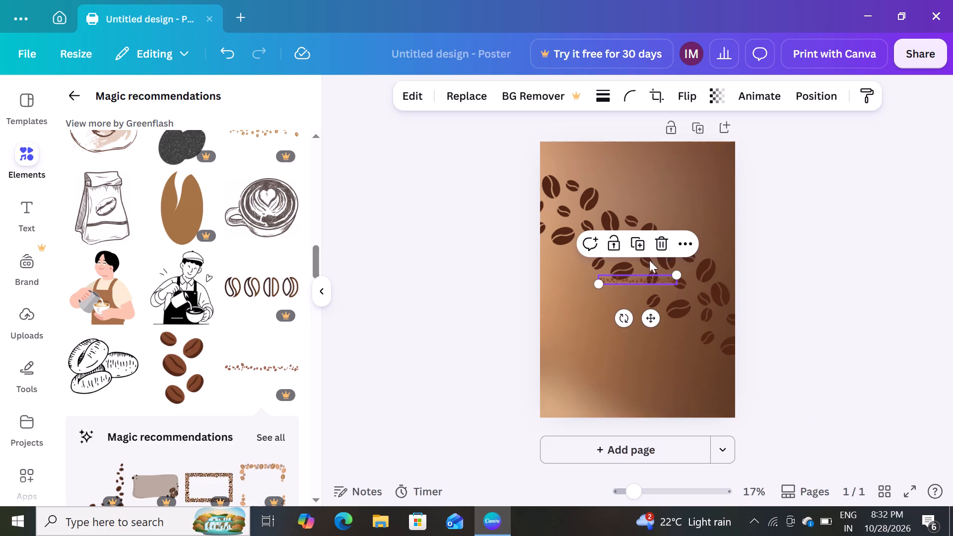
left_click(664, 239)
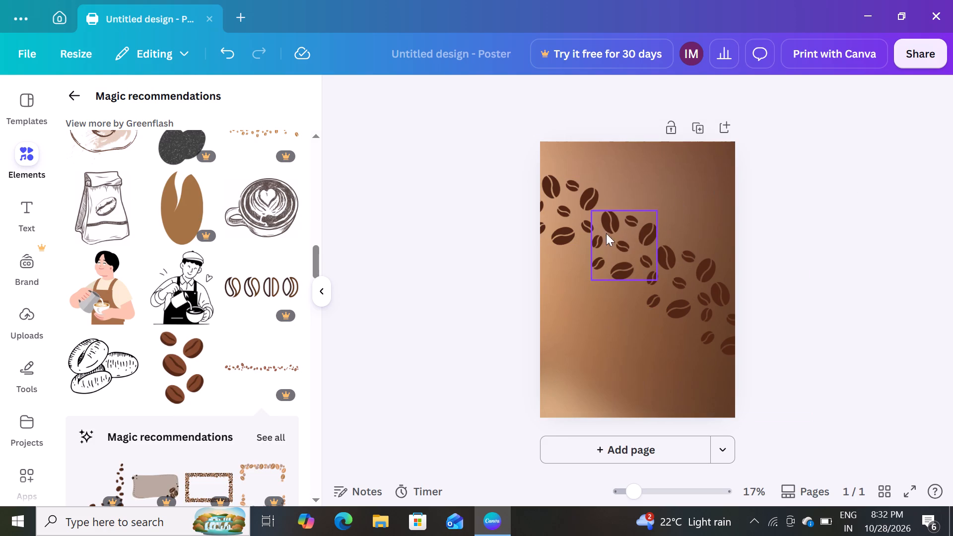
Set the transparency of the first coffee bean cluster, at the poster's upper left edge, to 48.
left_click(580, 225)
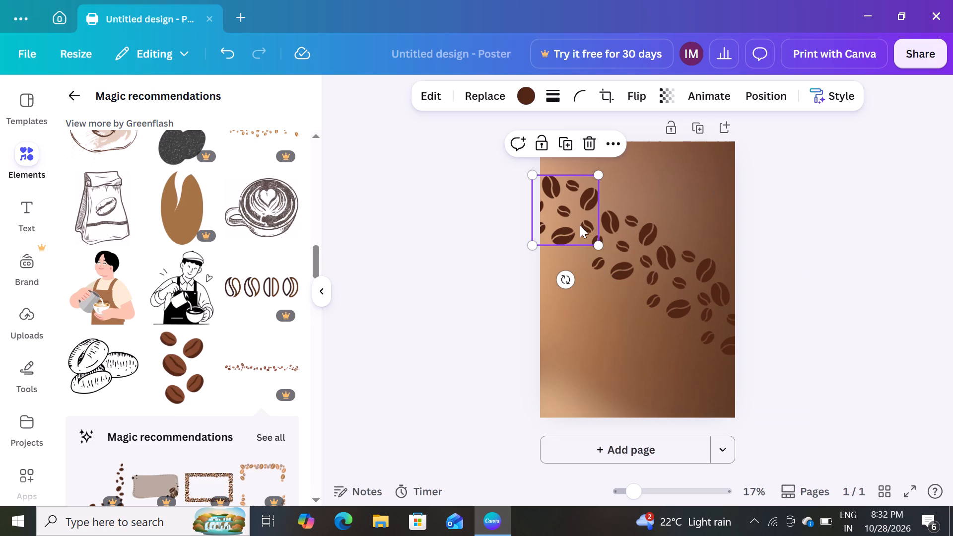
left_click(668, 93)
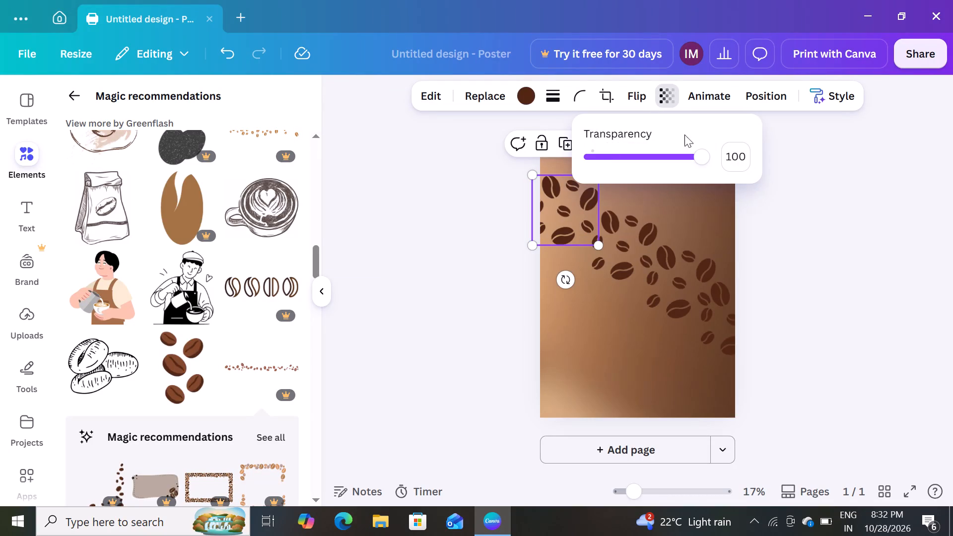
left_click_drag(704, 159, 678, 168)
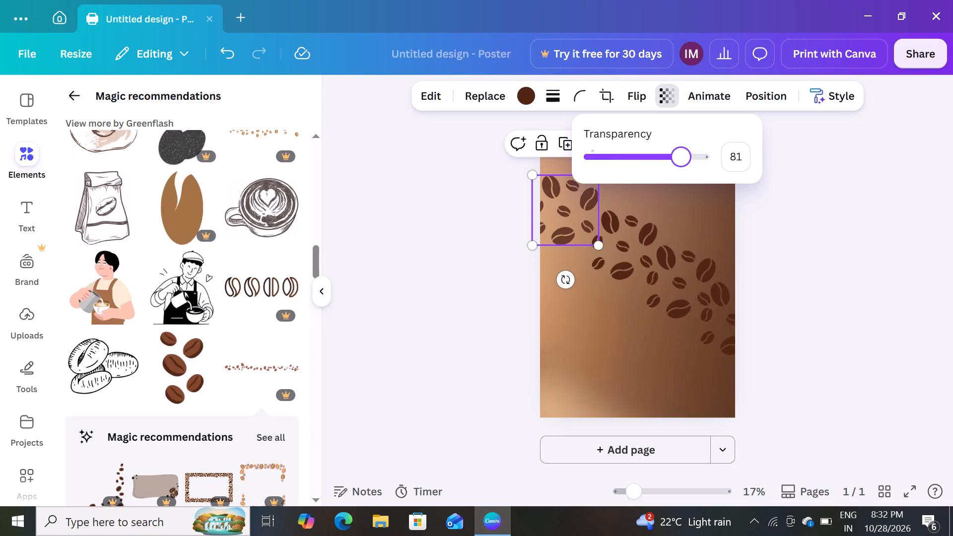
left_click_drag(678, 168, 654, 180)
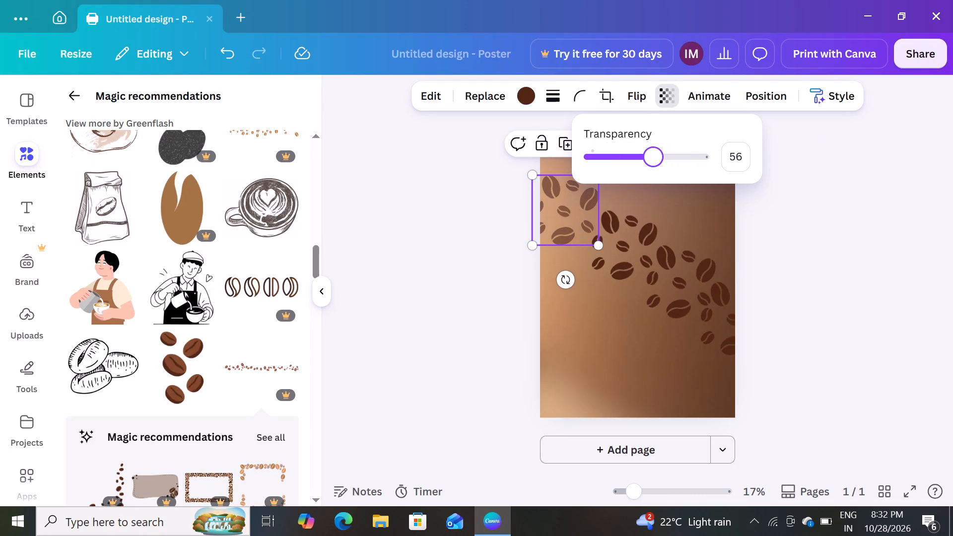
left_click_drag(654, 180, 643, 181)
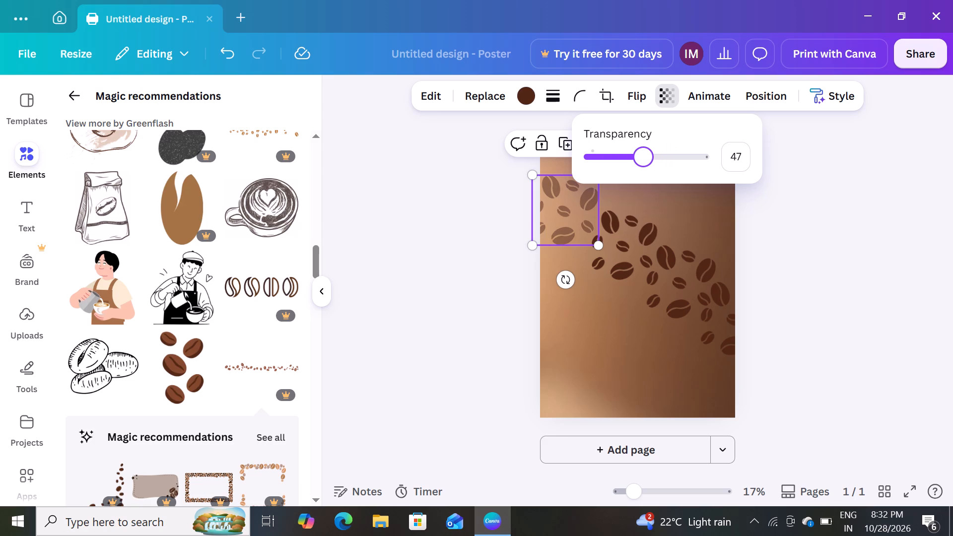
left_click_drag(643, 181, 654, 182)
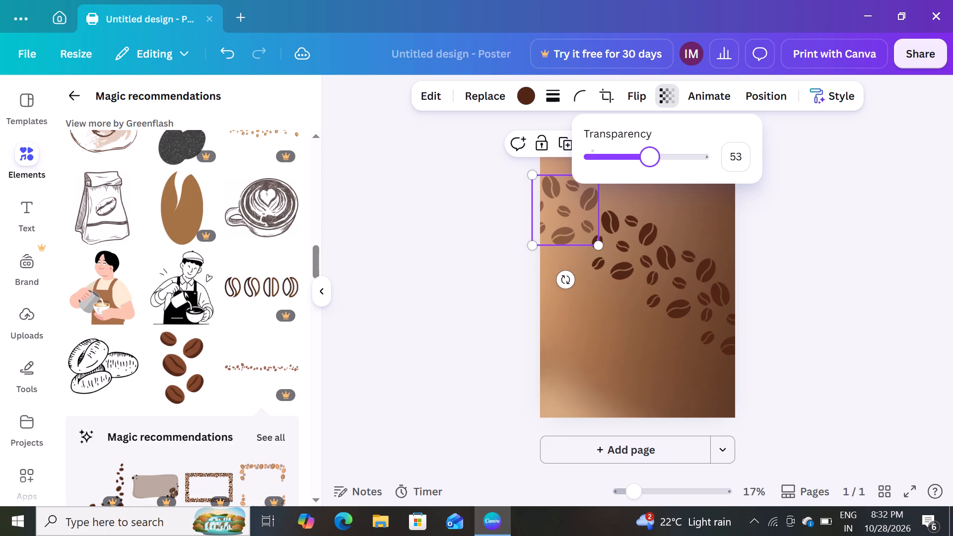
left_click_drag(654, 182, 645, 186)
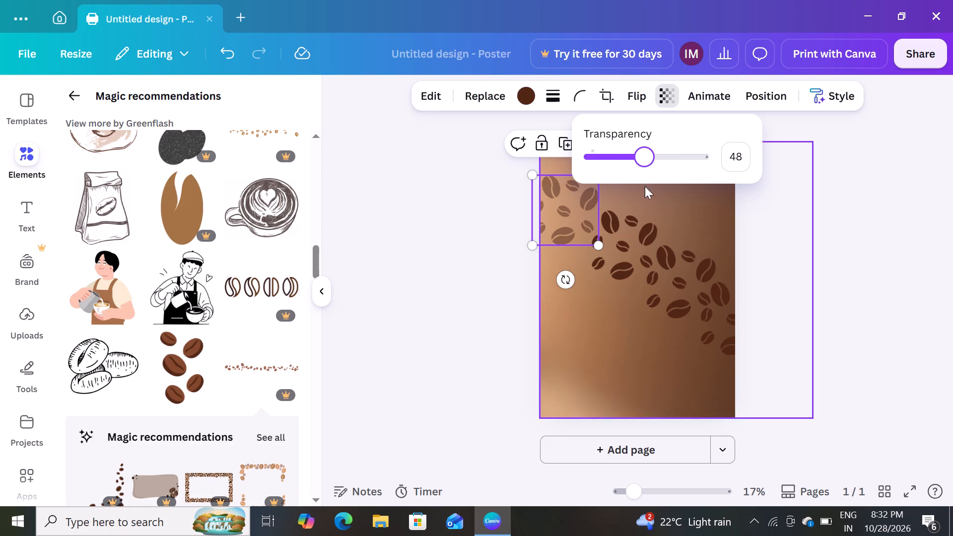
Set the transparency of the second coffee bean cluster in the diagonal trail to 48.
left_click(633, 242)
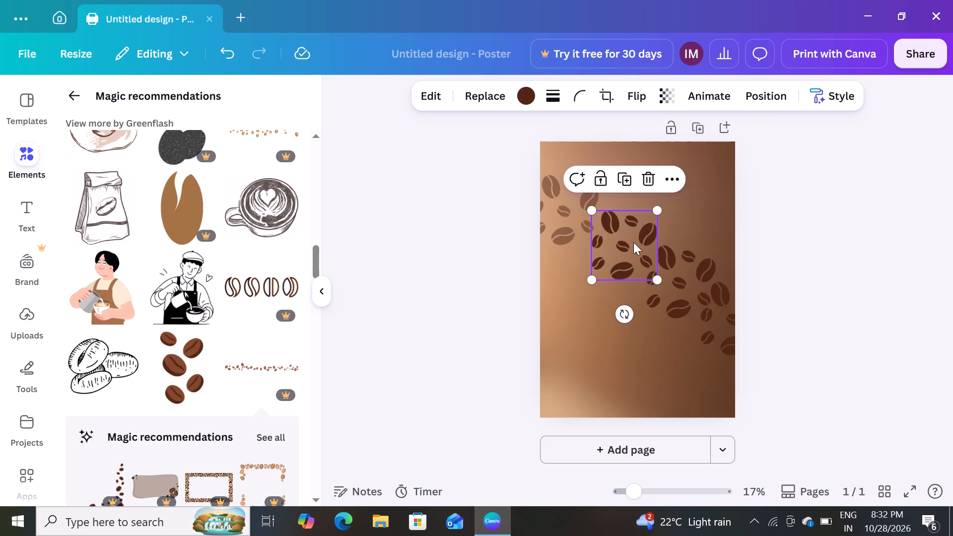
left_click(665, 103)
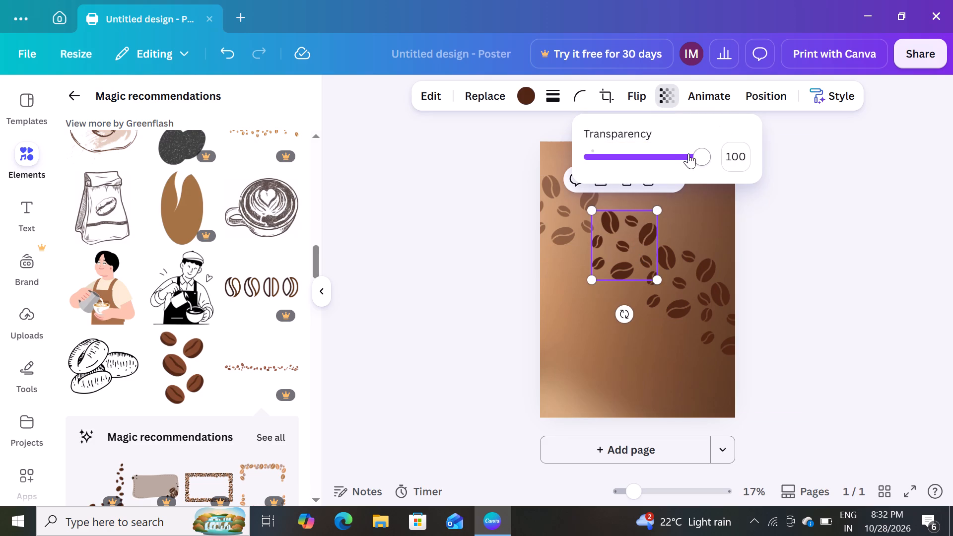
left_click_drag(696, 150, 650, 163)
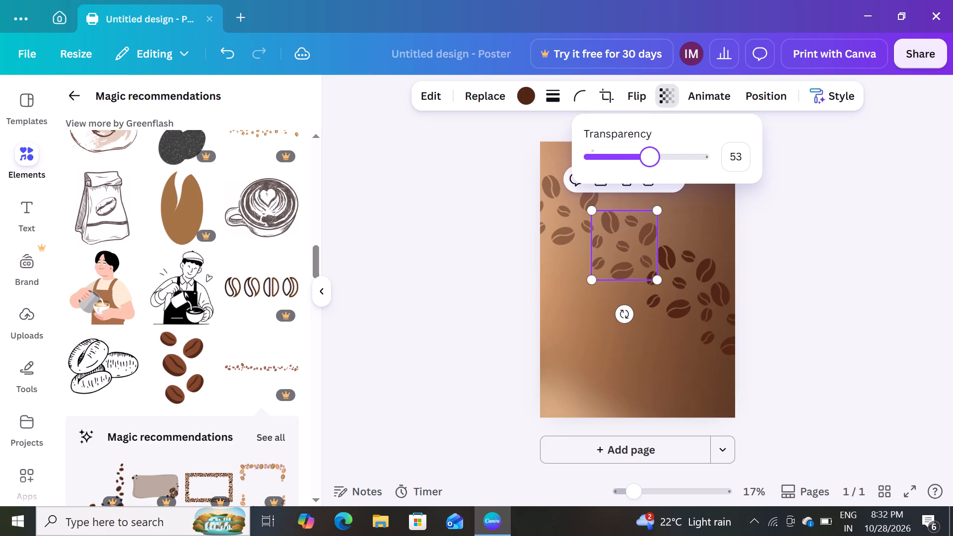
left_click_drag(650, 163, 645, 167)
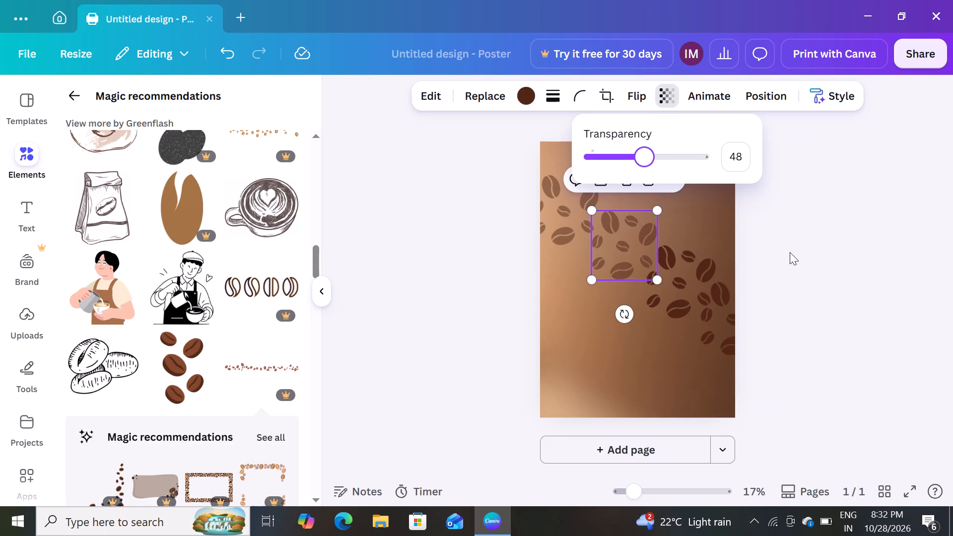
left_click(790, 252)
Set the transparency of the third coffee bean cluster in the diagonal trail to 58.
left_click(679, 254)
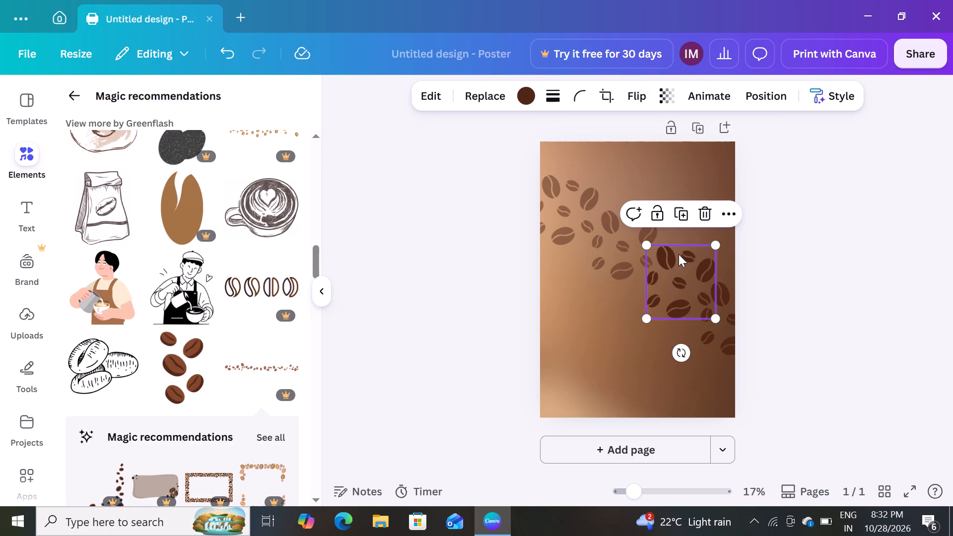
left_click(669, 86)
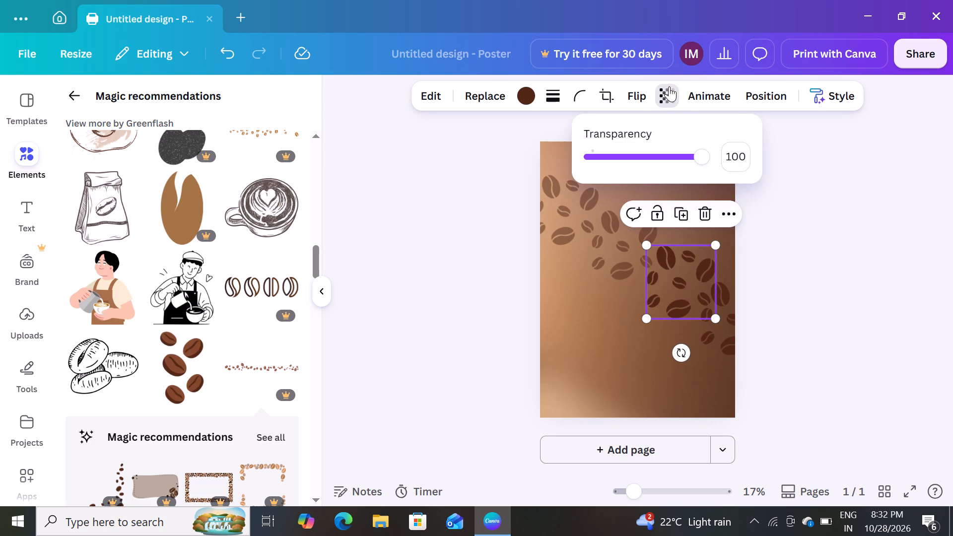
left_click_drag(696, 156, 669, 157)
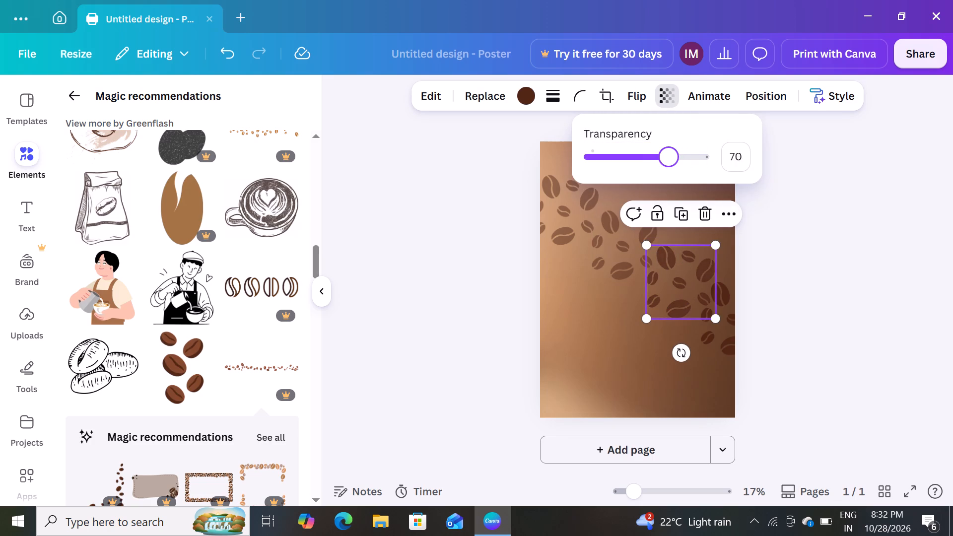
left_click_drag(669, 157, 647, 170)
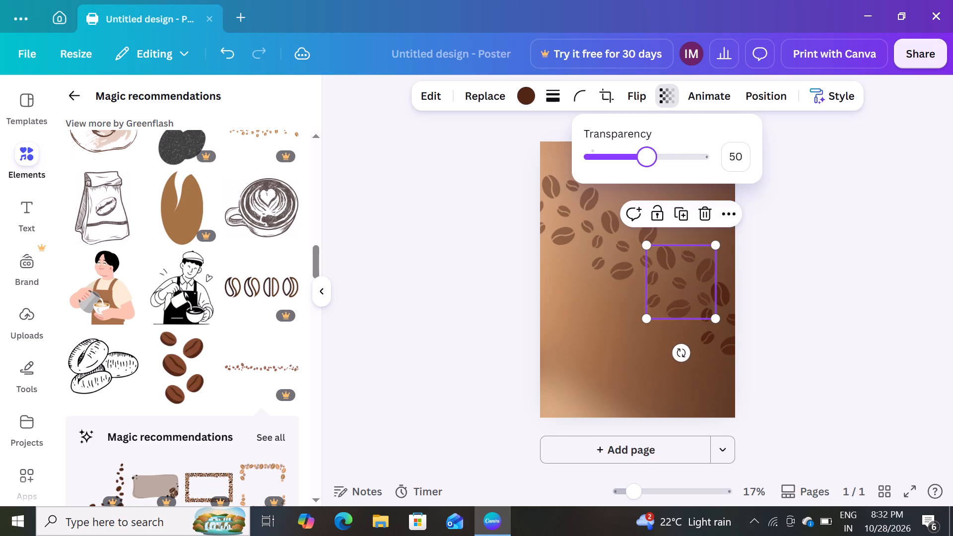
left_click_drag(647, 170, 642, 173)
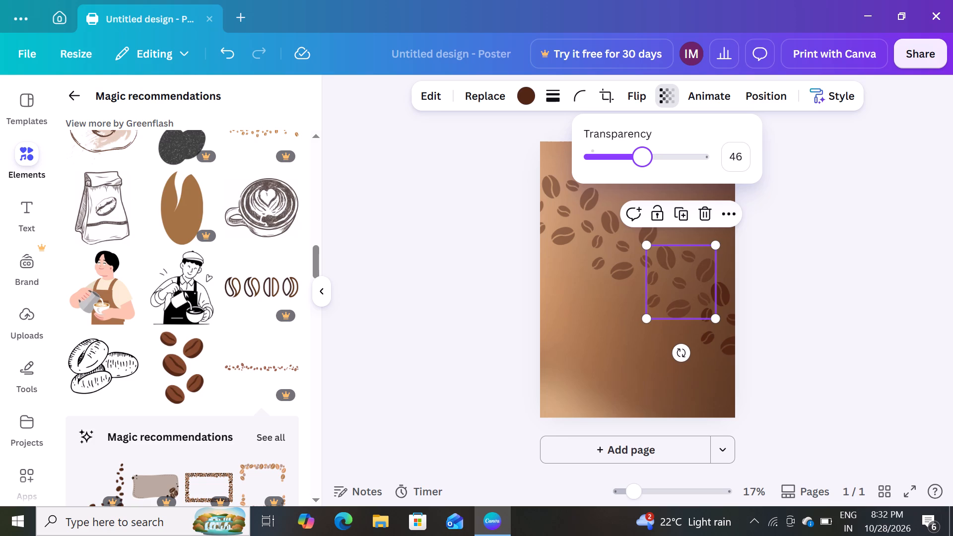
left_click_drag(642, 154, 649, 154)
left_click_drag(649, 154, 658, 161)
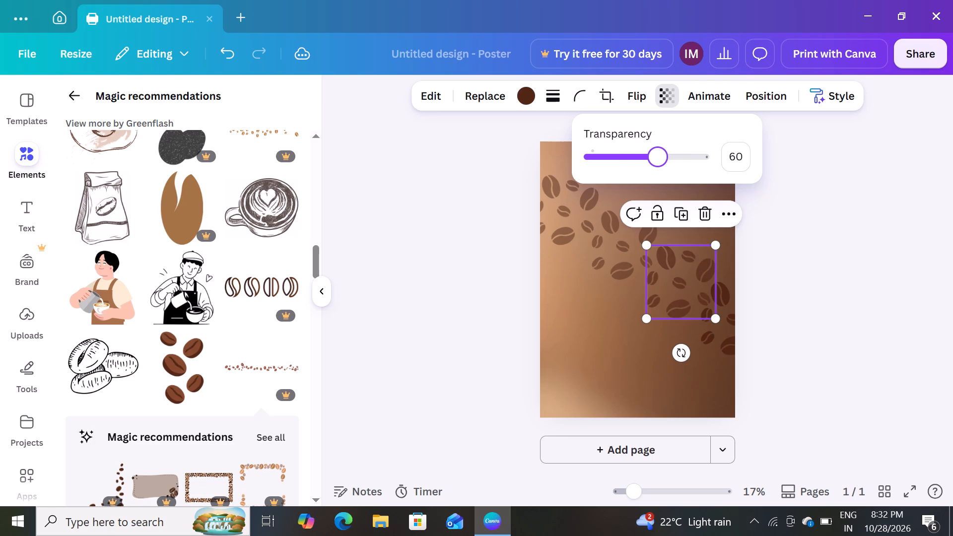
left_click_drag(658, 161, 656, 163)
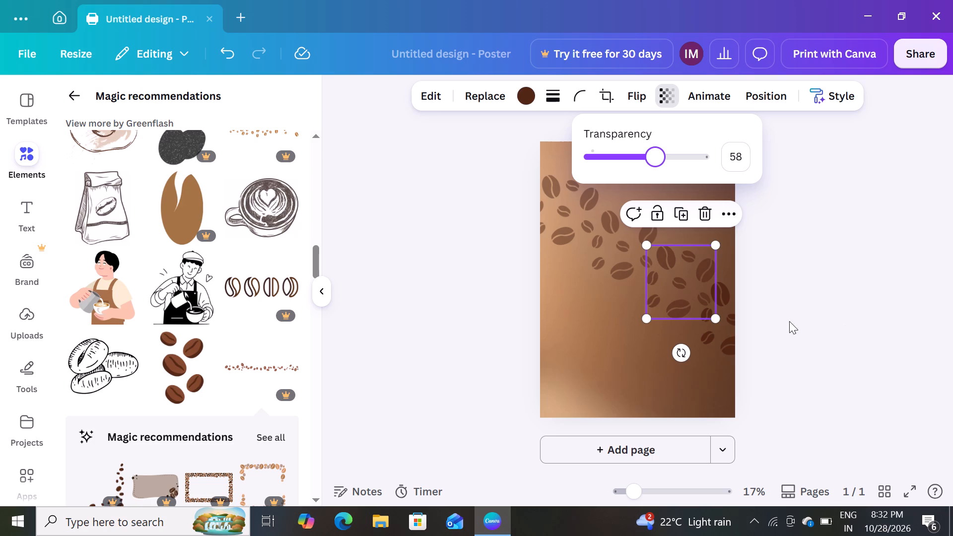
left_click(874, 277)
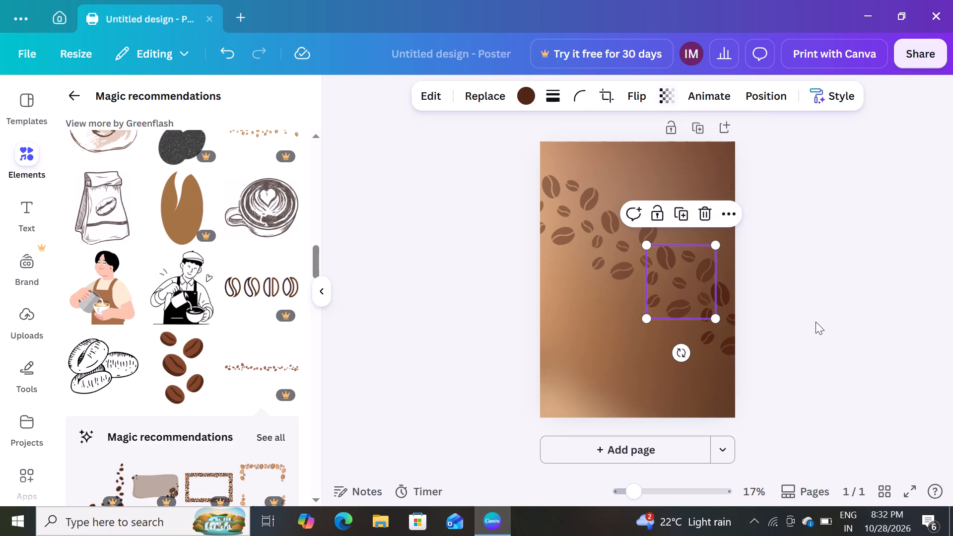
left_click(814, 323)
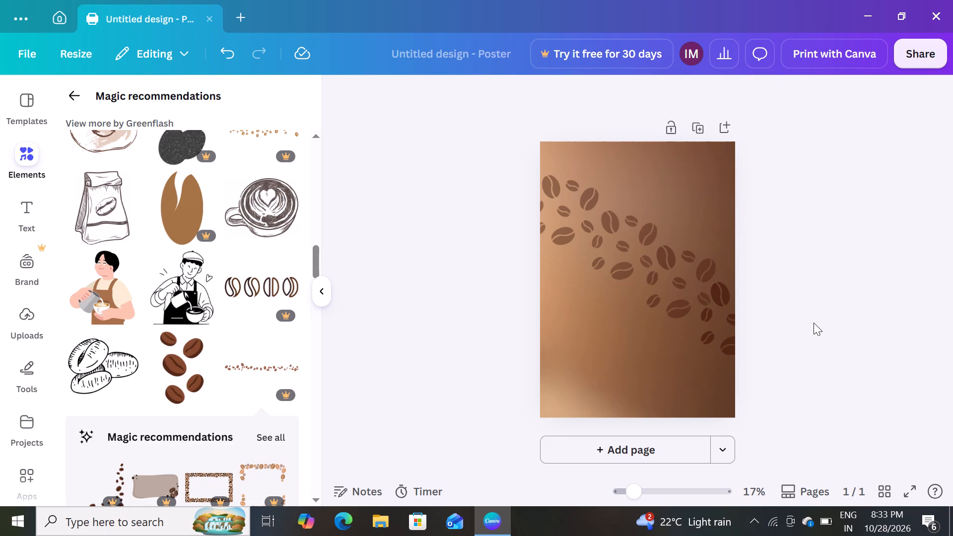
Set the transparency of the last coffee bean cluster, at the poster's right edge, to 83.
left_click(726, 334)
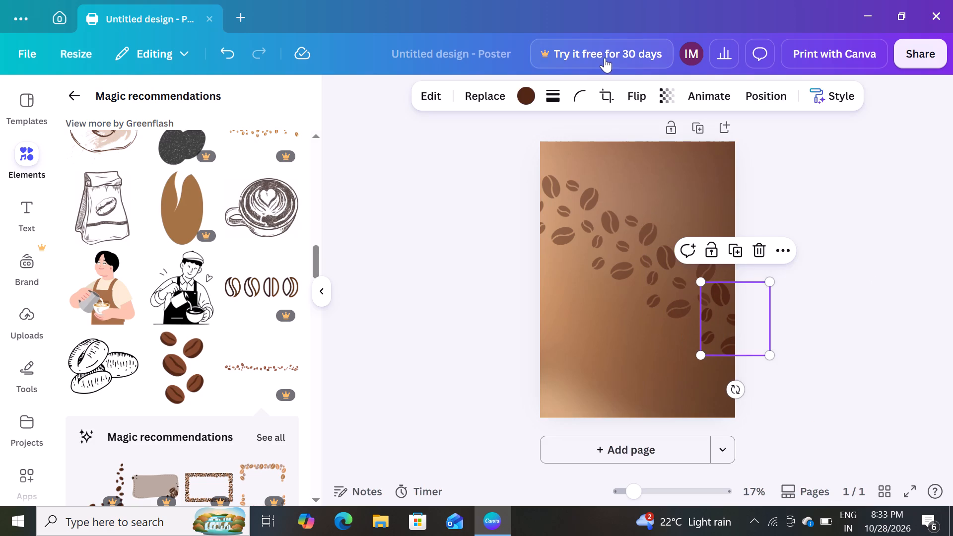
left_click(667, 92)
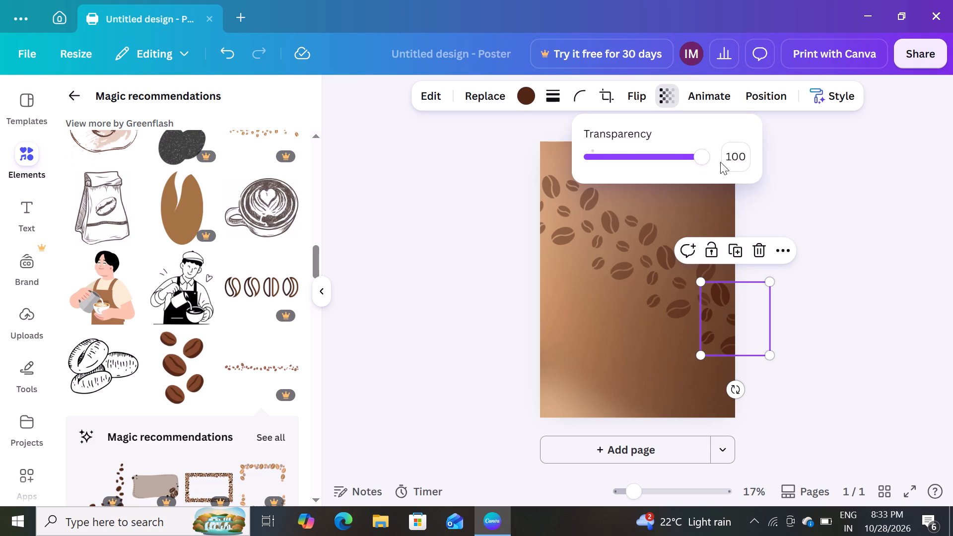
left_click_drag(701, 161, 684, 168)
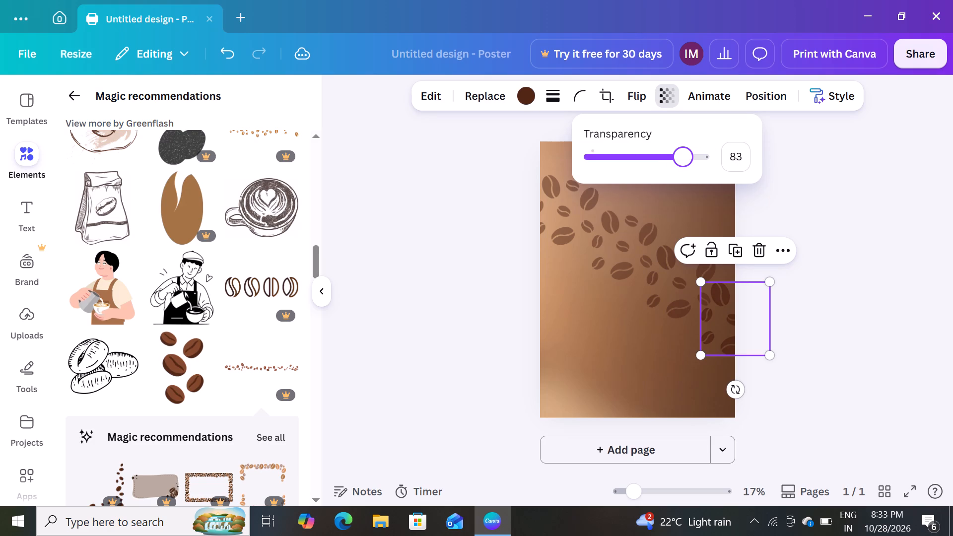
left_click(828, 201)
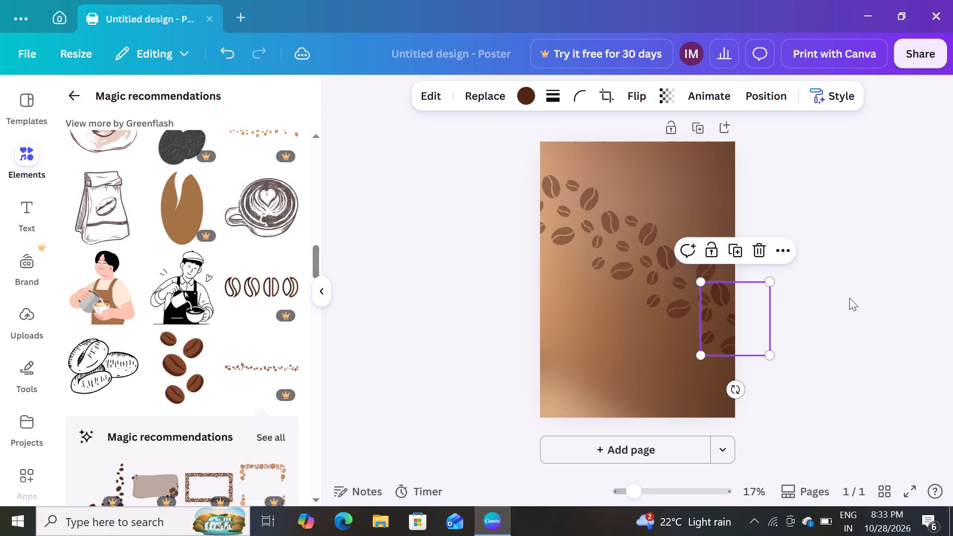
left_click(852, 312)
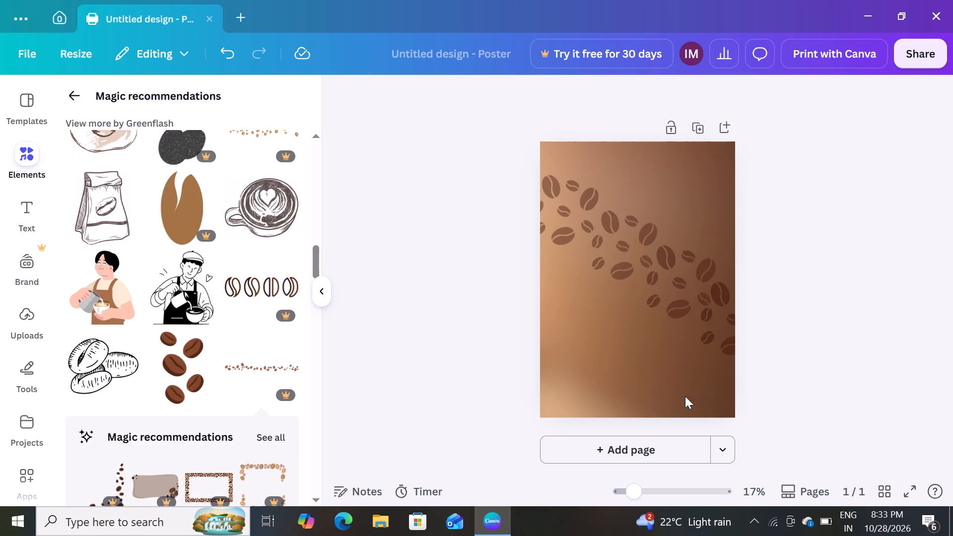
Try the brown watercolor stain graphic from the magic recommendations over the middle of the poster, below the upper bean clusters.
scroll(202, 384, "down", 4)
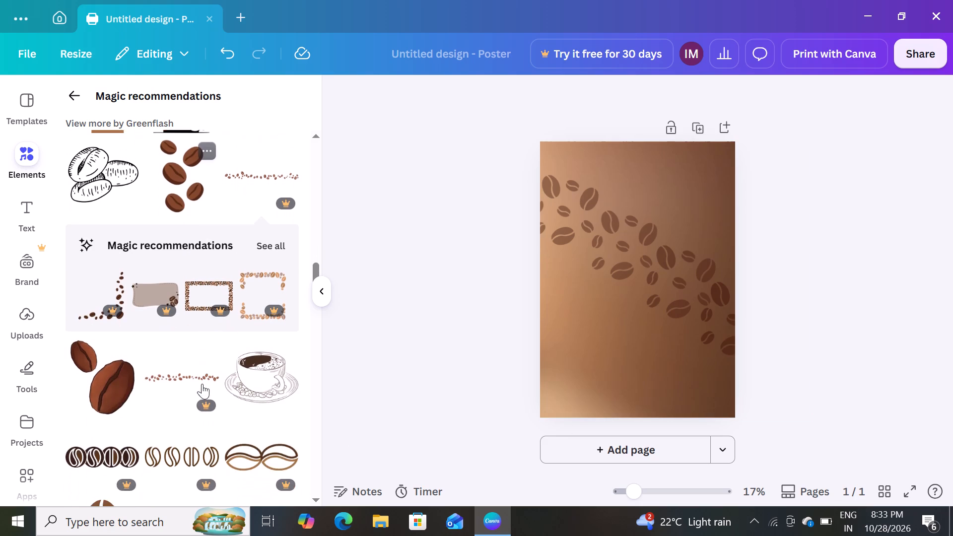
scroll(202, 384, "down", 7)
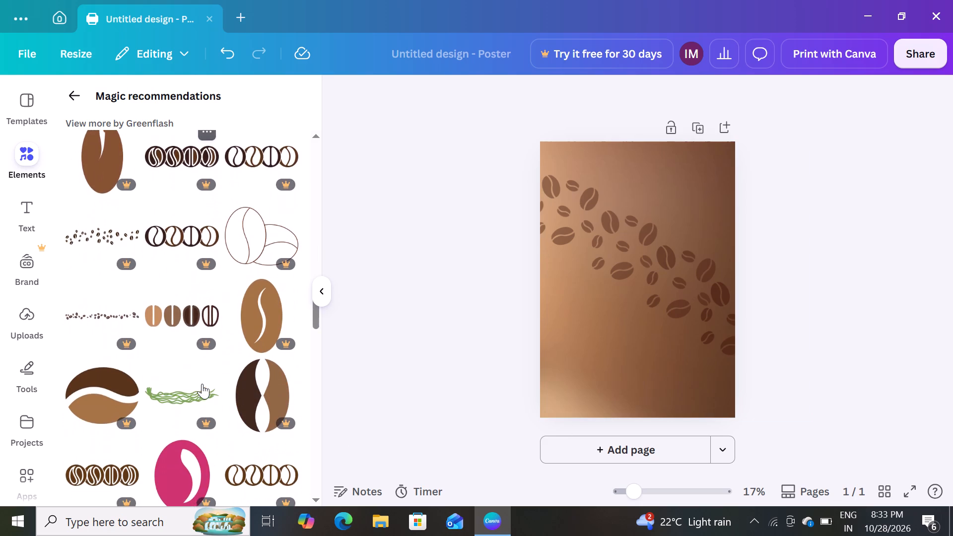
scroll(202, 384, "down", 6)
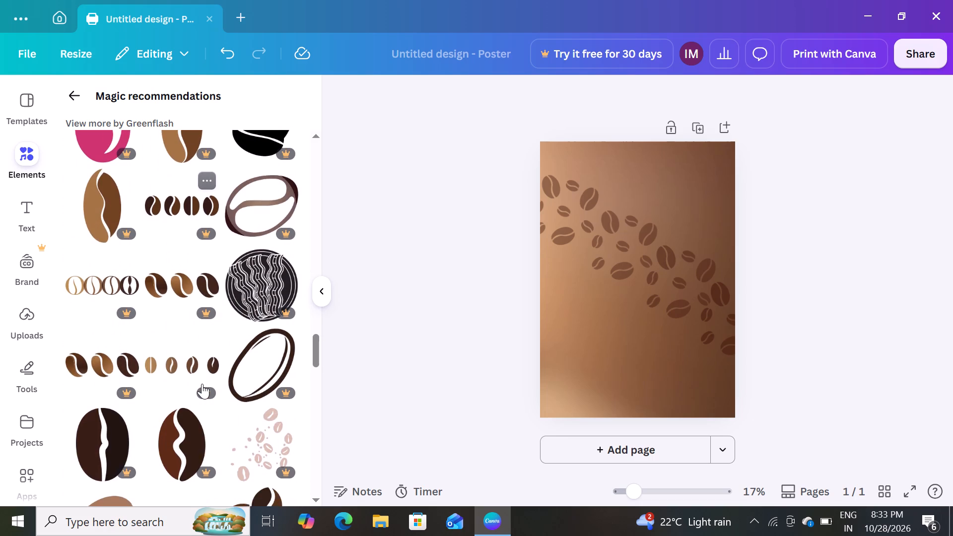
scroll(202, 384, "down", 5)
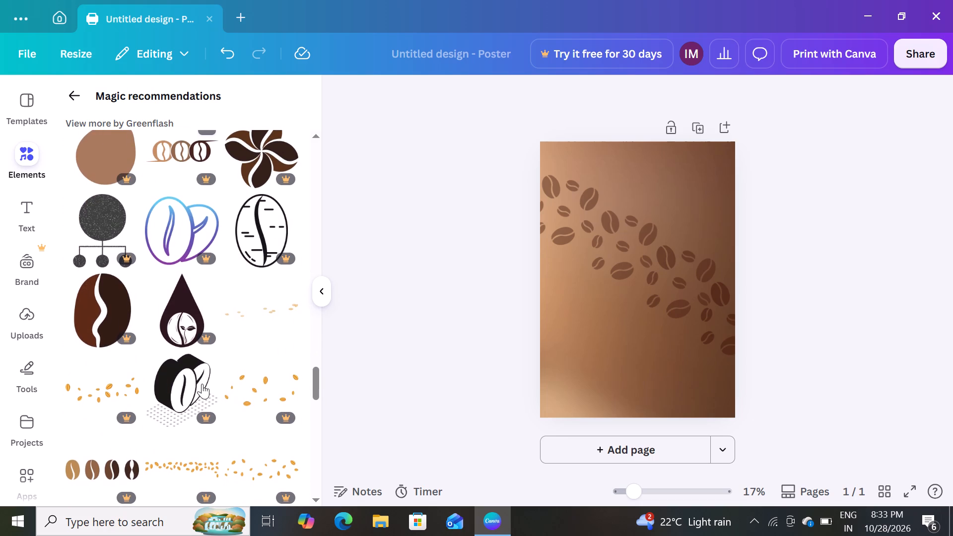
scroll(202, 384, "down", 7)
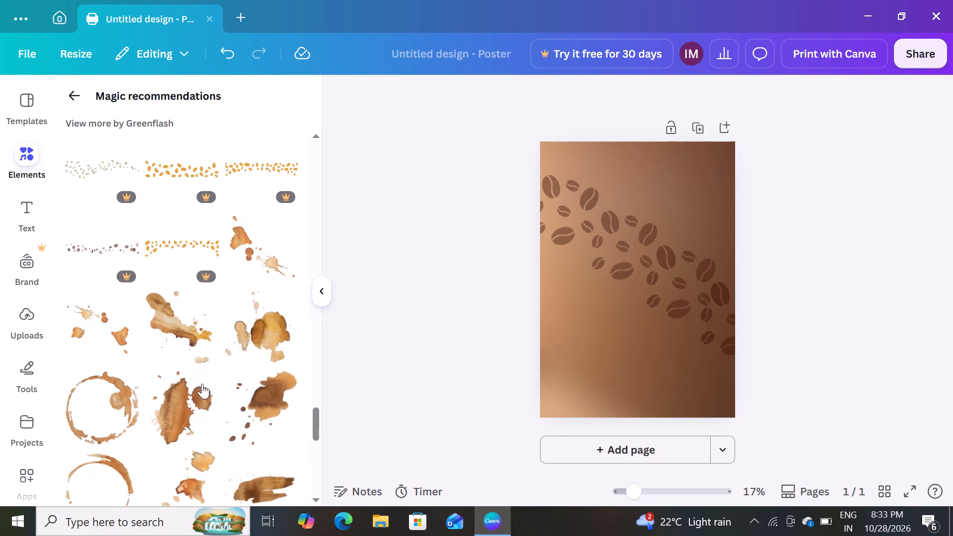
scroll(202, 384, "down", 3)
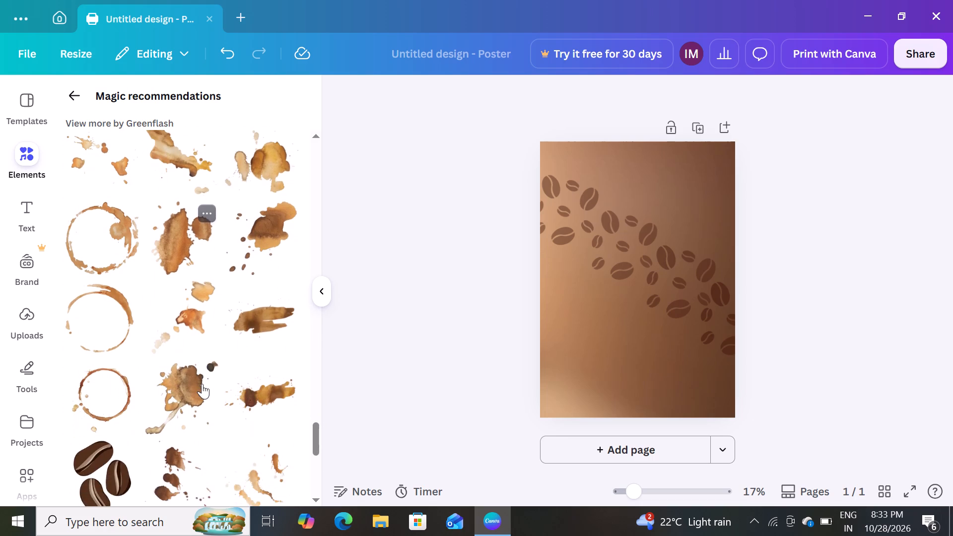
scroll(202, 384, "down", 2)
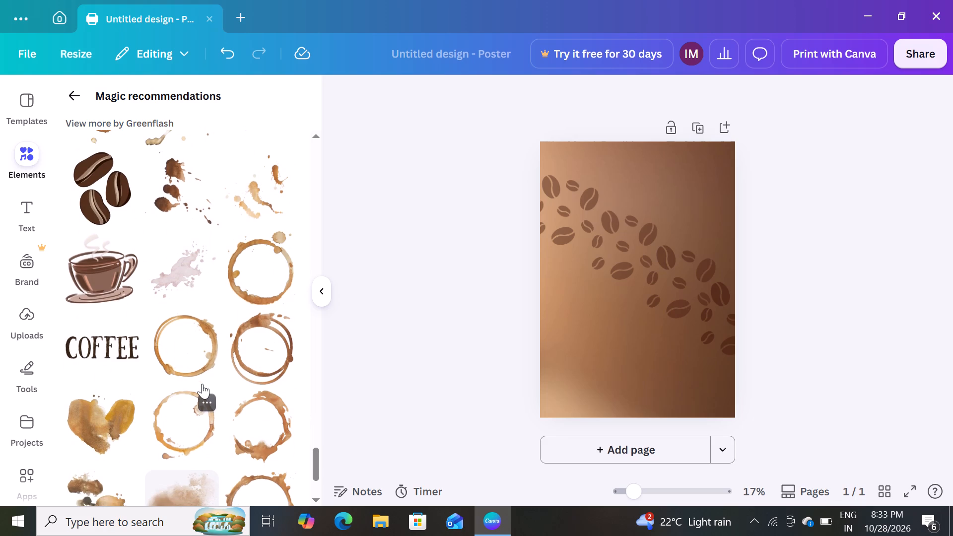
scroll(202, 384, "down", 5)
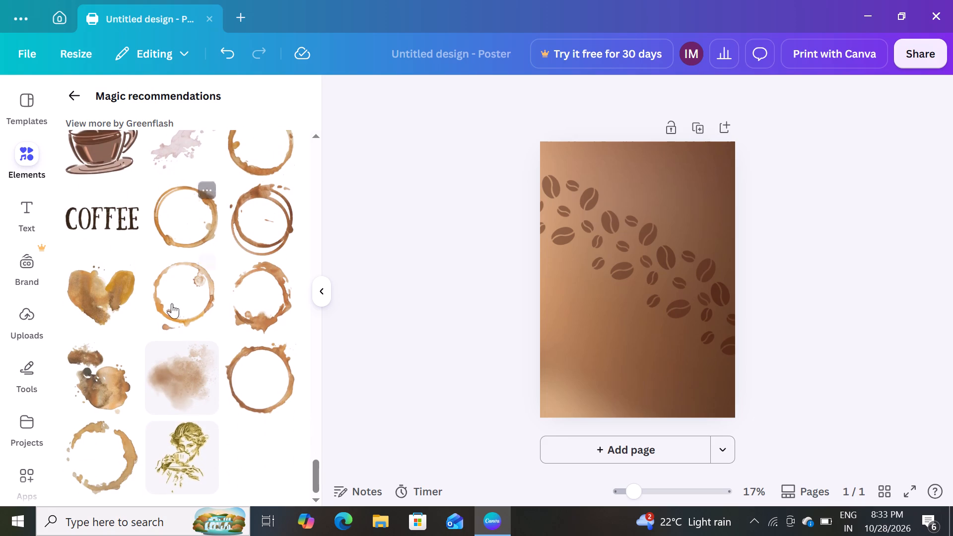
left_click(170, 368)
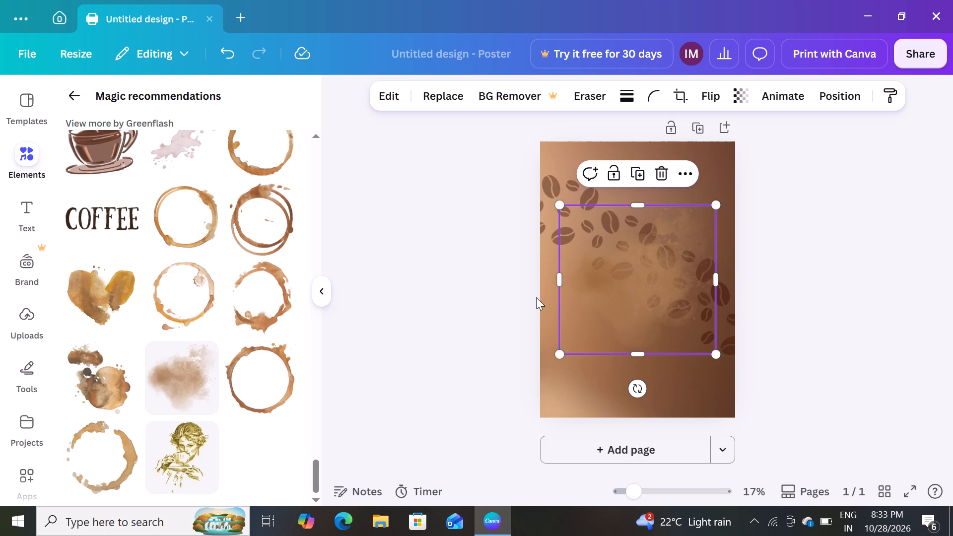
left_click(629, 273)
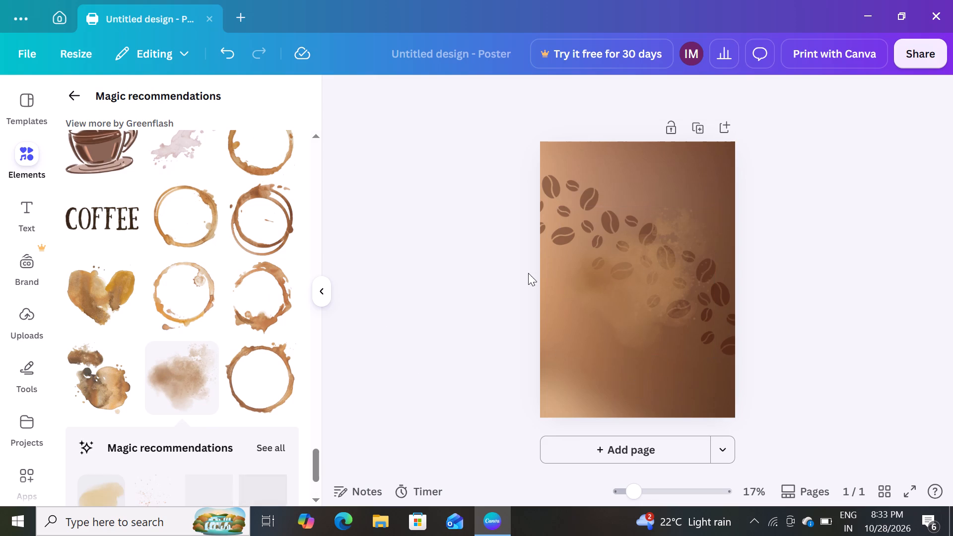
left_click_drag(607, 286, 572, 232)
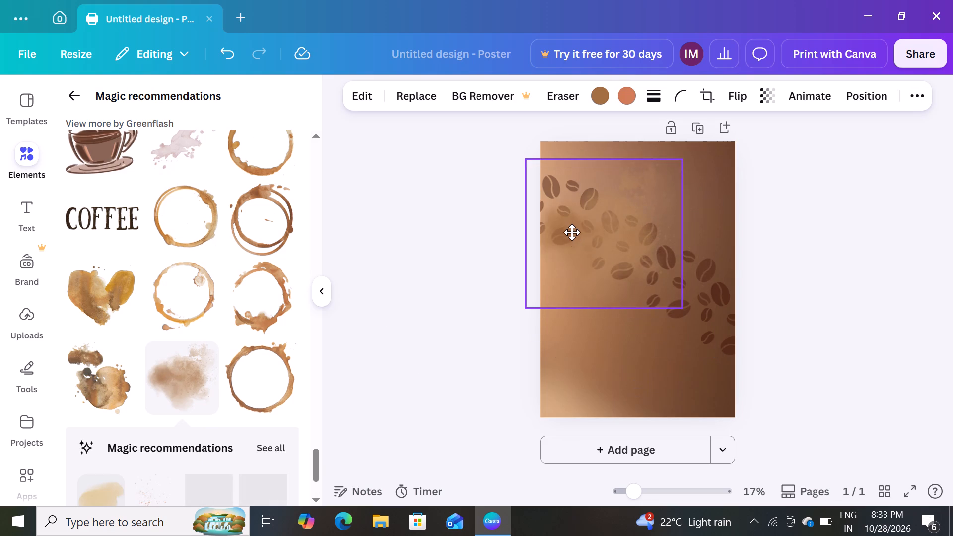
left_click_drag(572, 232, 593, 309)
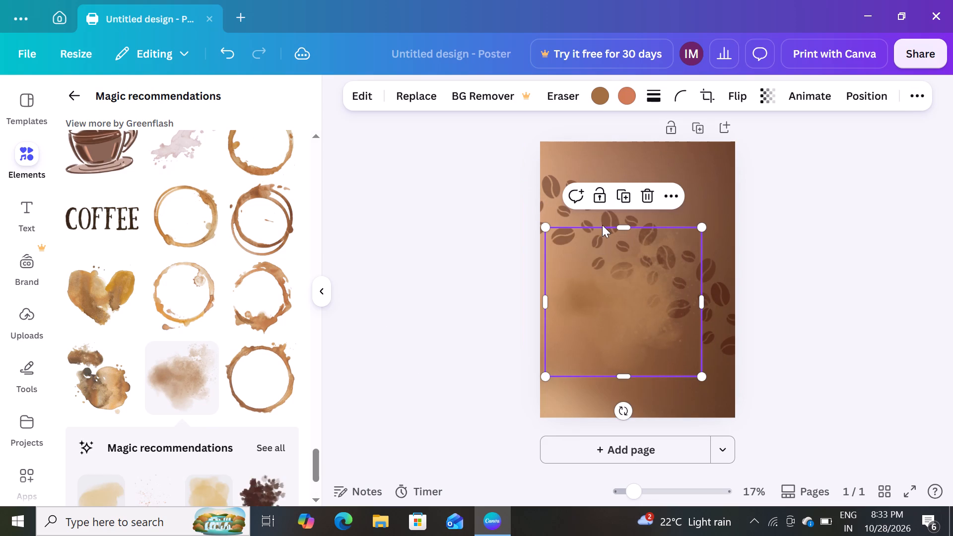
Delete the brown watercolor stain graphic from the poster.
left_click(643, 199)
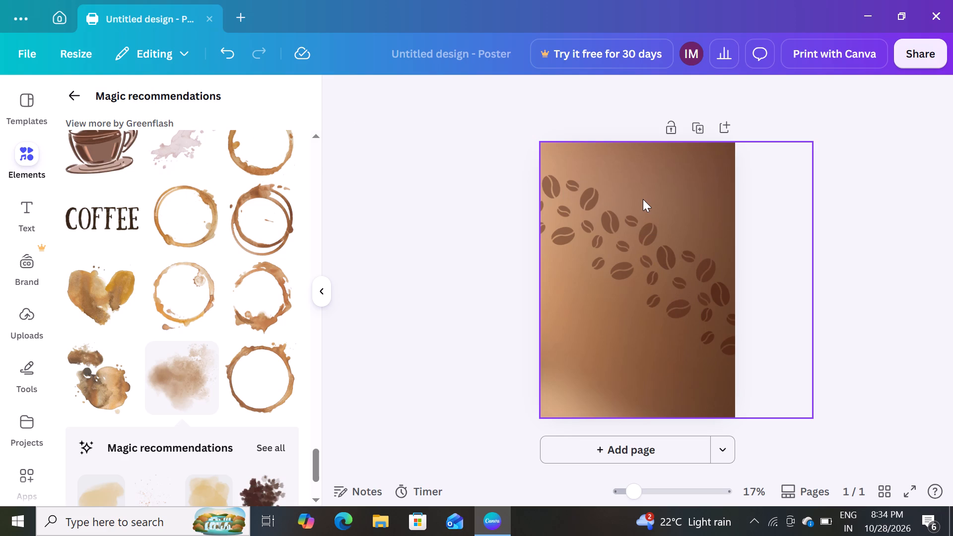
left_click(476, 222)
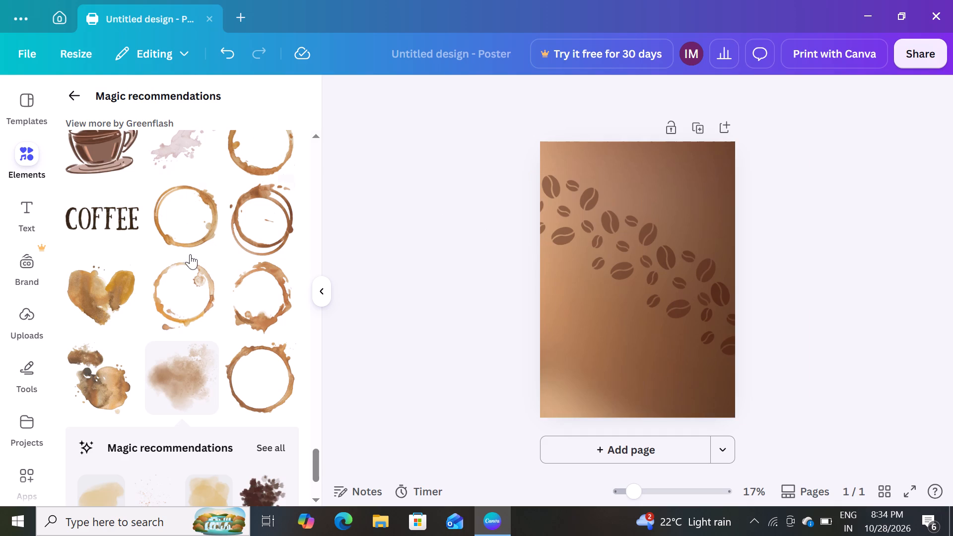
Look through the recommended coffee graphics for another element that suits the poster, and close the recommendations.
scroll(147, 266, "down", 5)
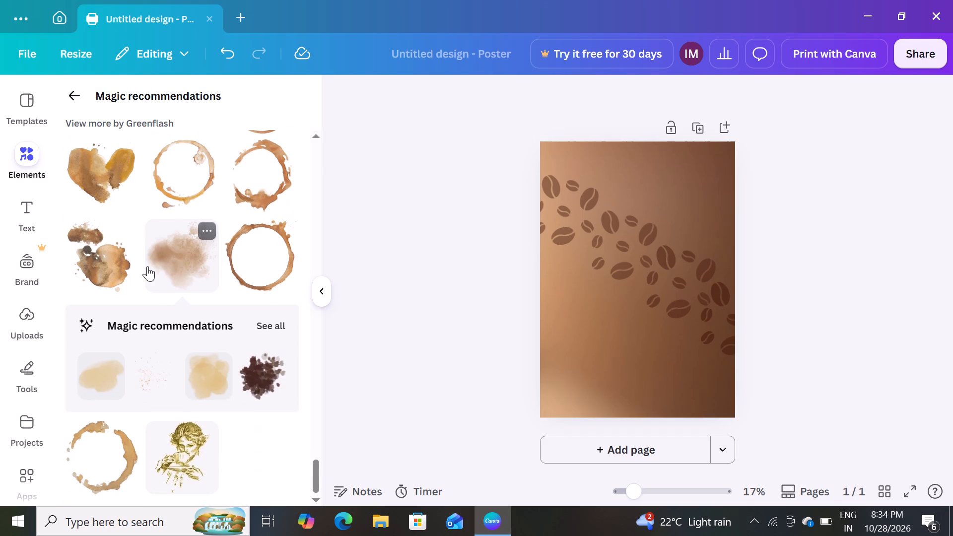
scroll(147, 266, "down", 1)
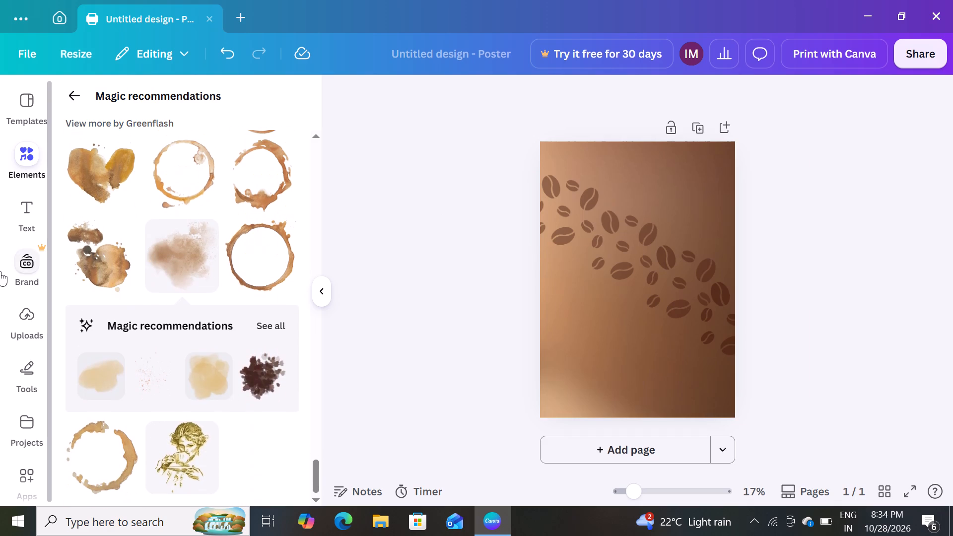
scroll(192, 219, "up", 5)
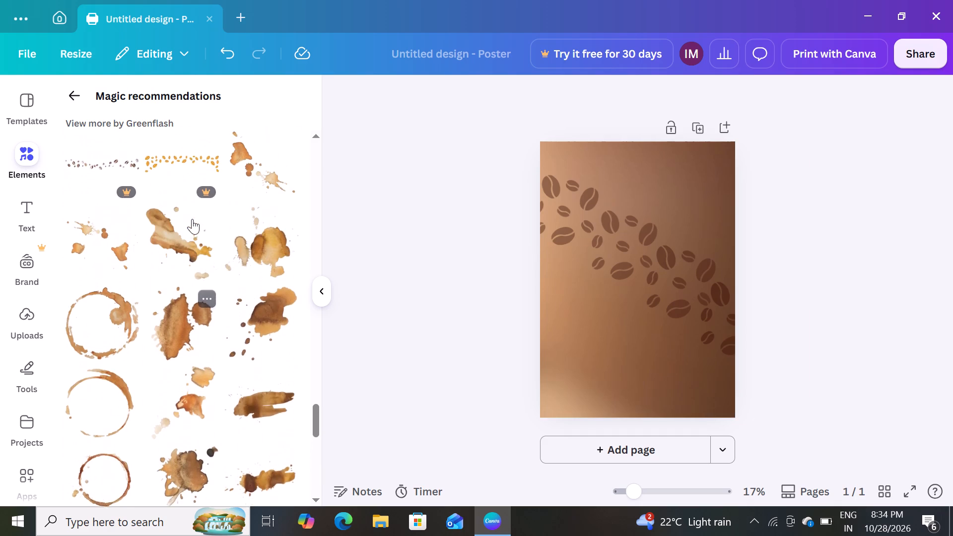
scroll(192, 219, "up", 6)
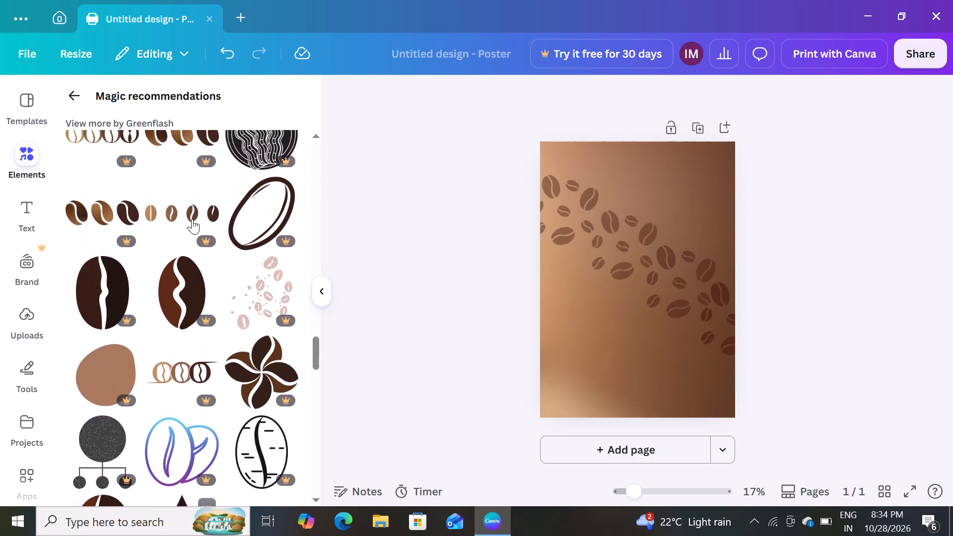
scroll(192, 219, "up", 5)
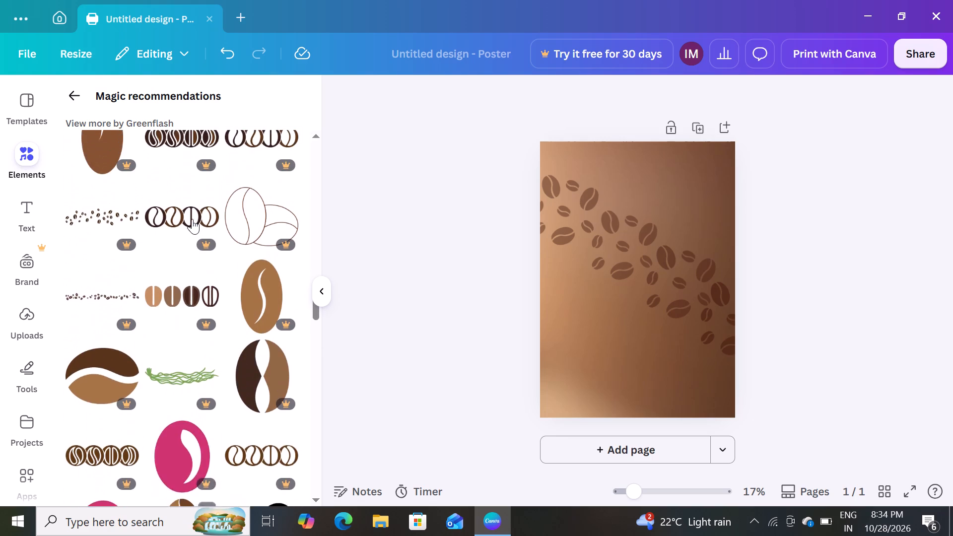
scroll(192, 219, "up", 6)
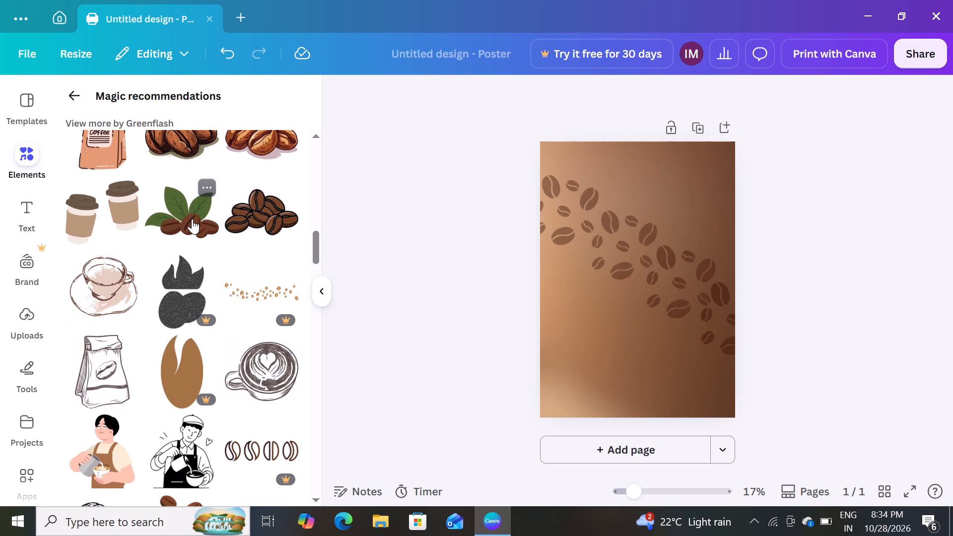
scroll(192, 219, "down", 1)
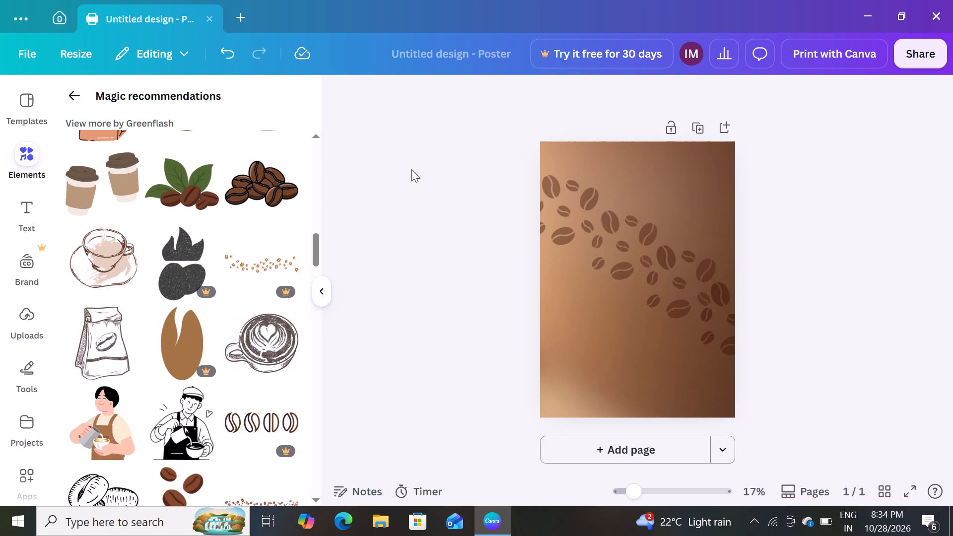
left_click(329, 287)
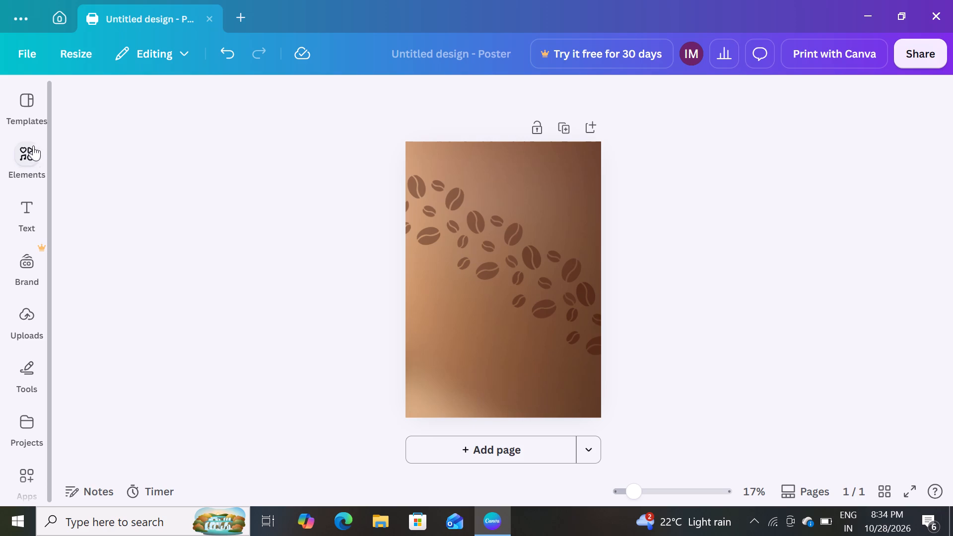
Bring up the text styles available for the poster.
left_click(26, 223)
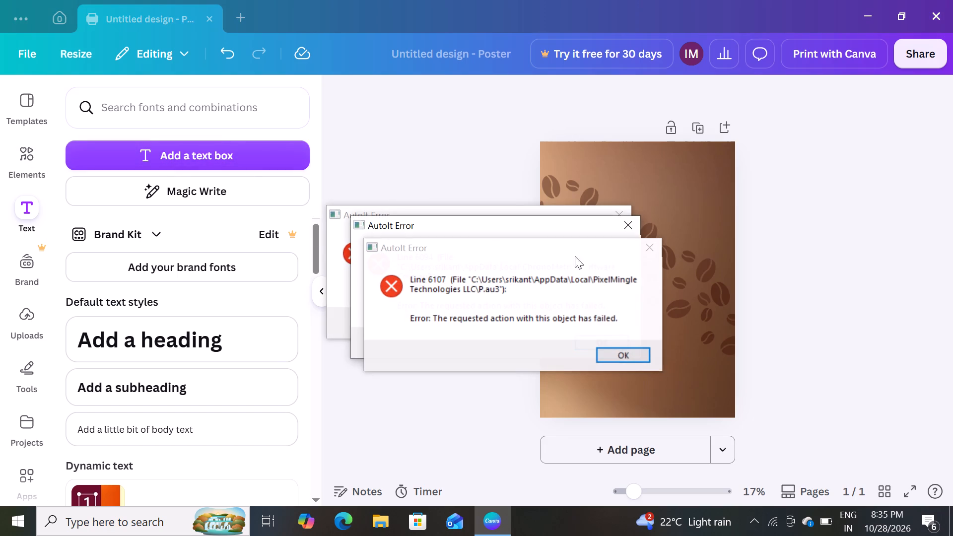
Dismiss the three AutoIt error dialogs covering the poster design.
left_click(654, 249)
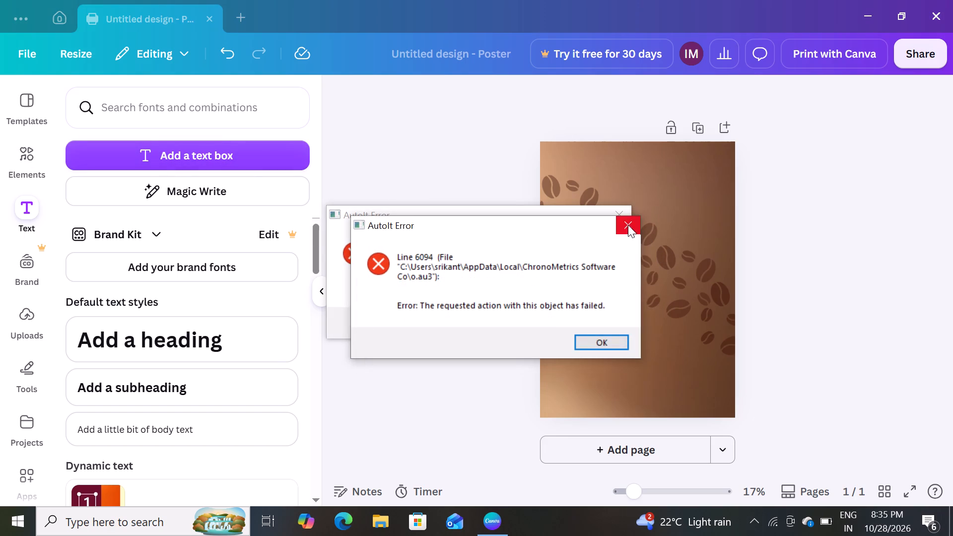
left_click(628, 225)
left_click(625, 213)
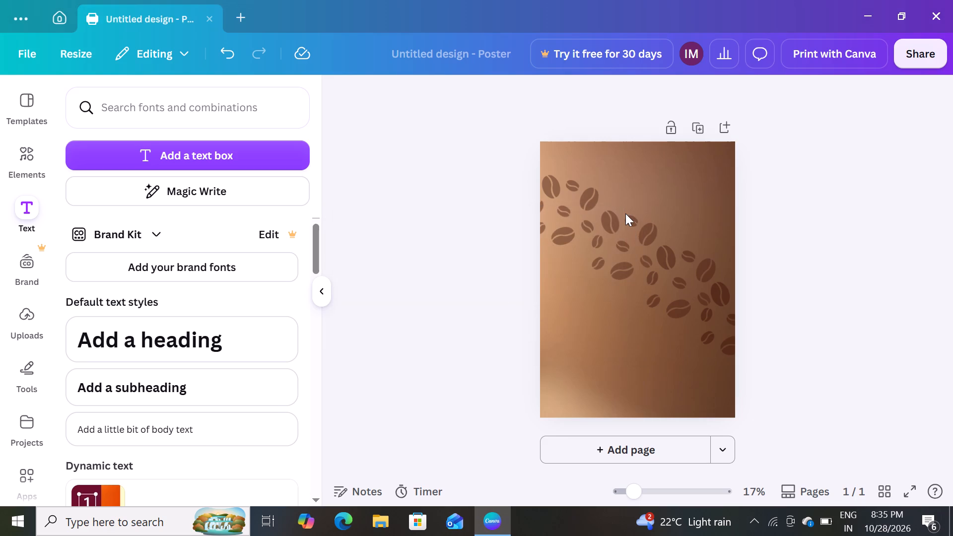
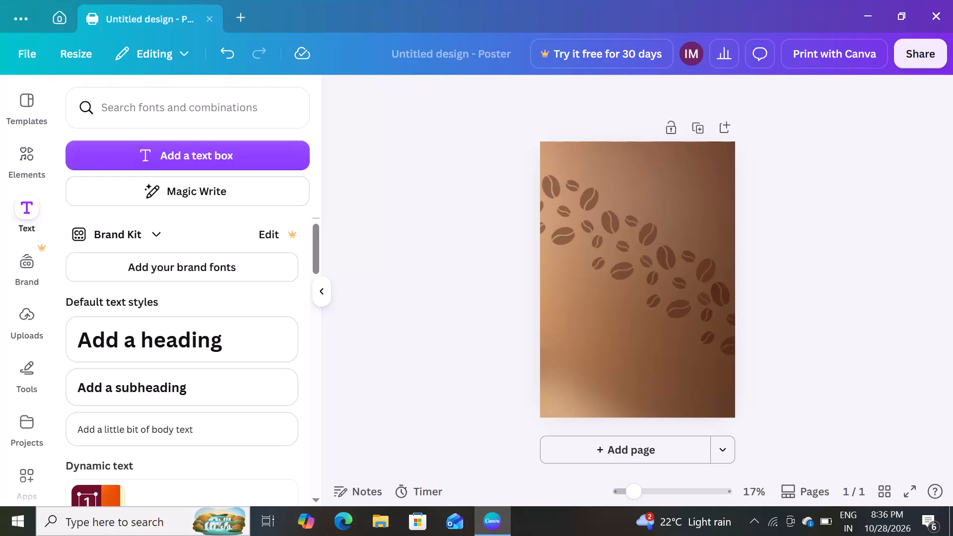
Add a text box to the poster and replace its placeholder text with "ICED".
left_click(223, 96)
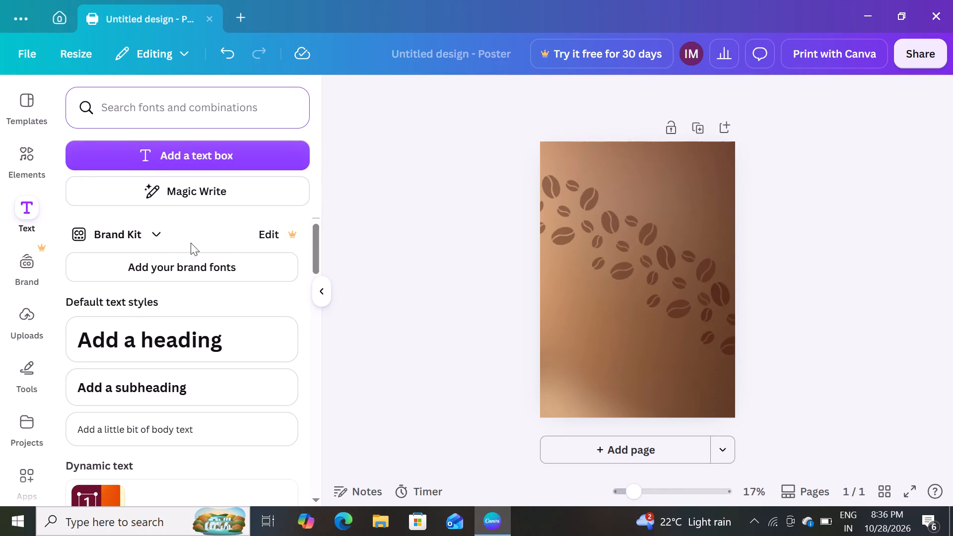
left_click(177, 144)
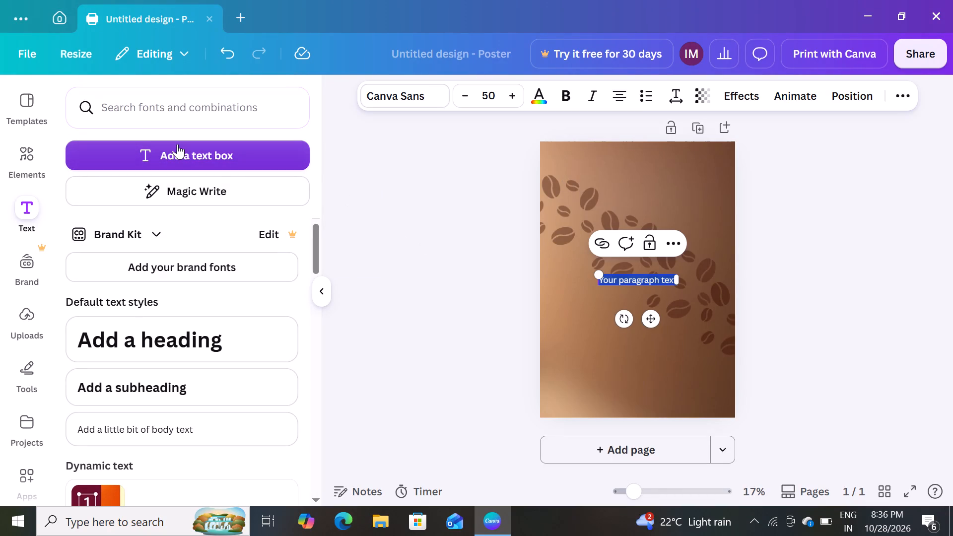
key("BackSpace")
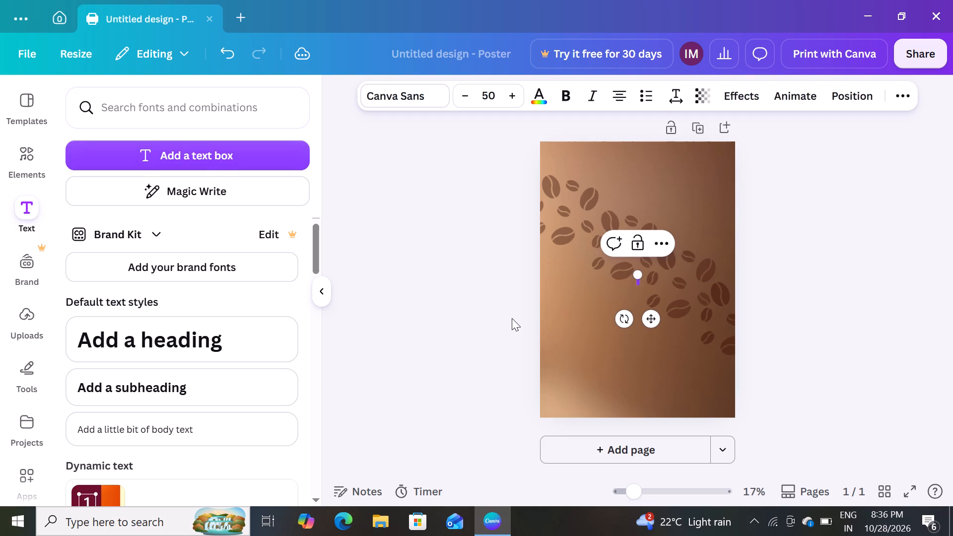
type("ic")
key("e")
key("BackSpace")
key("BackSpace")
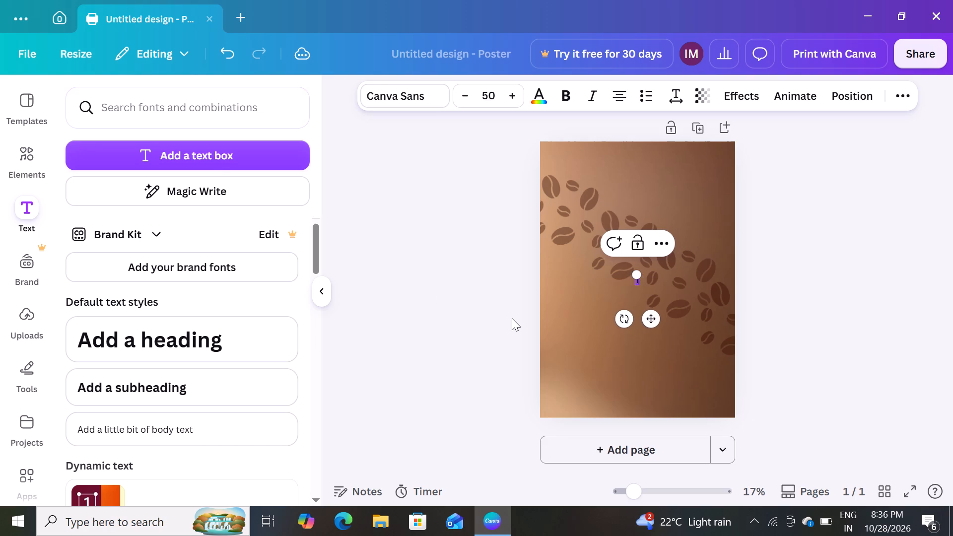
key("BackSpace")
type("ICED")
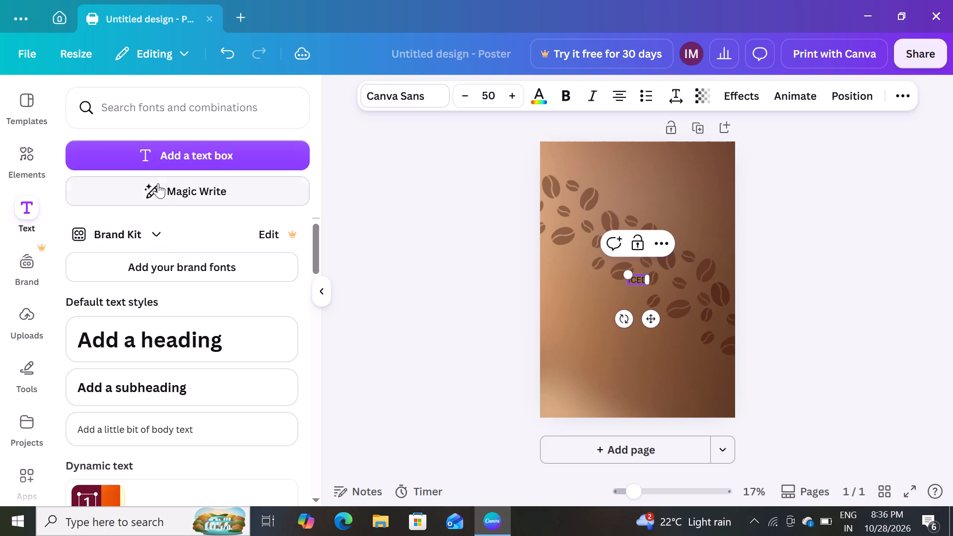
Find the Anton font and apply it to the ICED text.
left_click(171, 104)
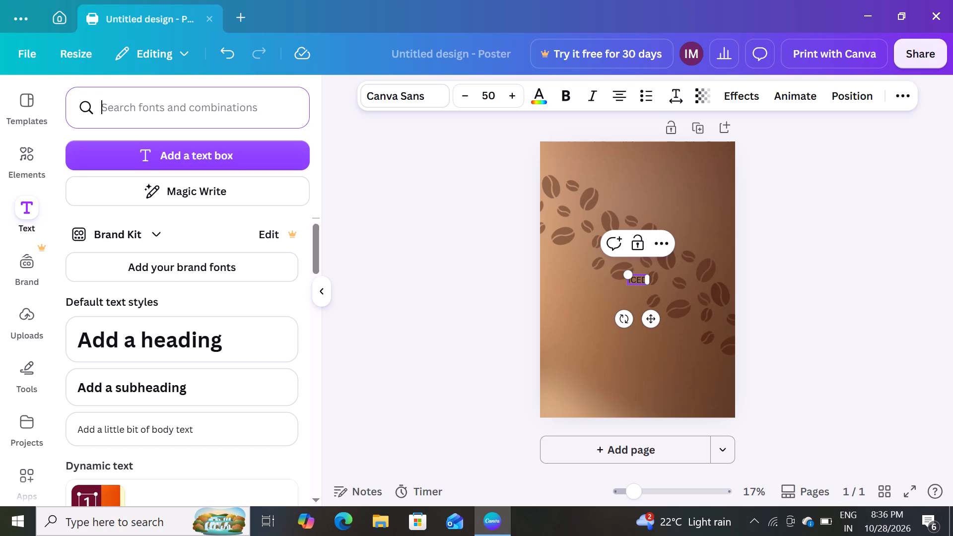
type("anton")
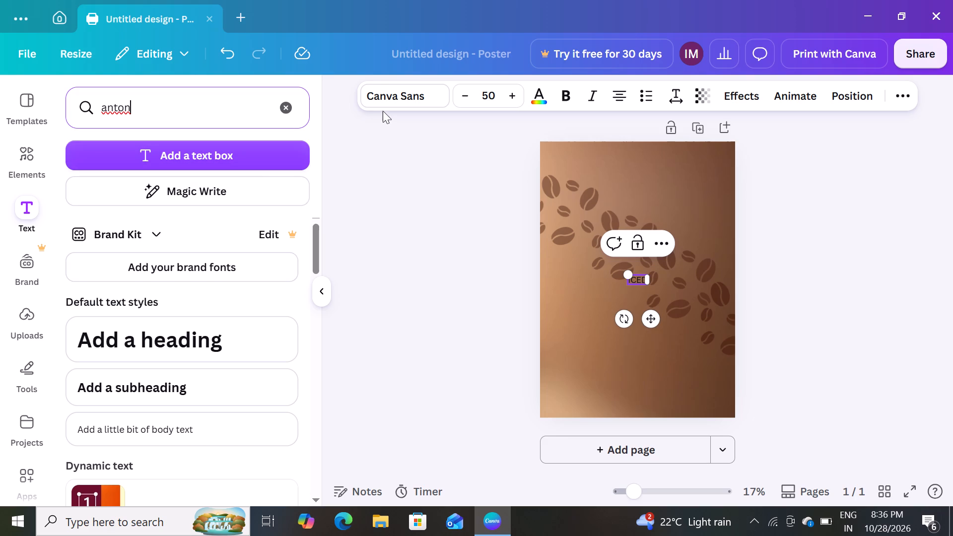
left_click(402, 97)
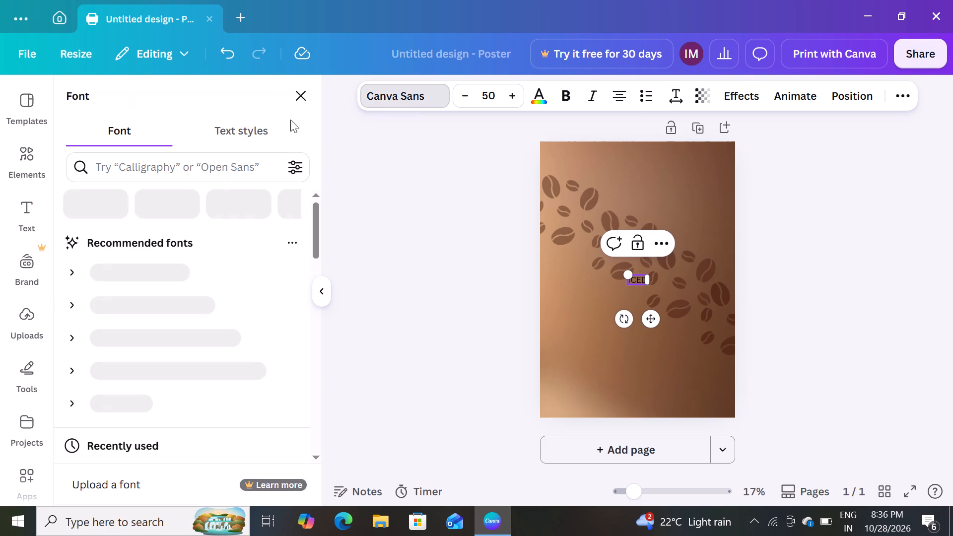
left_click(136, 174)
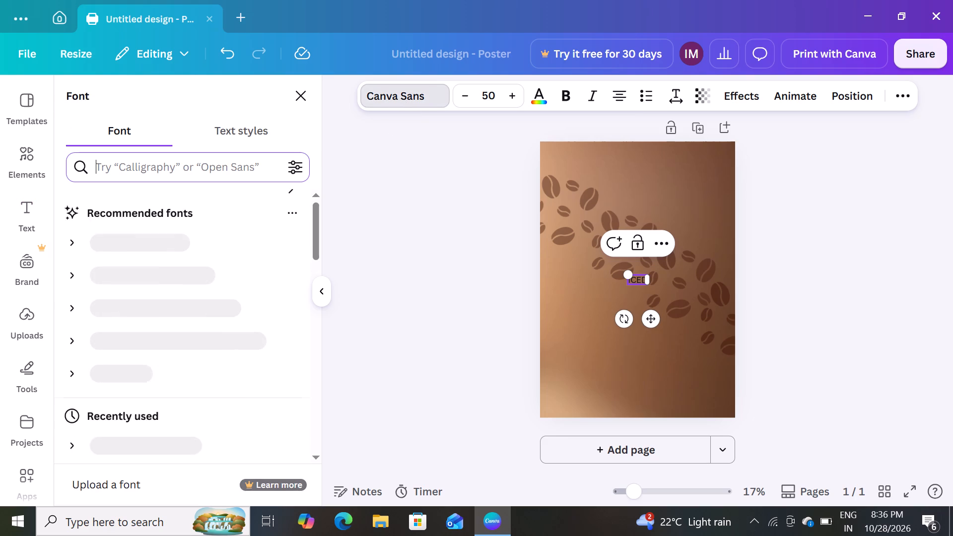
type("anton")
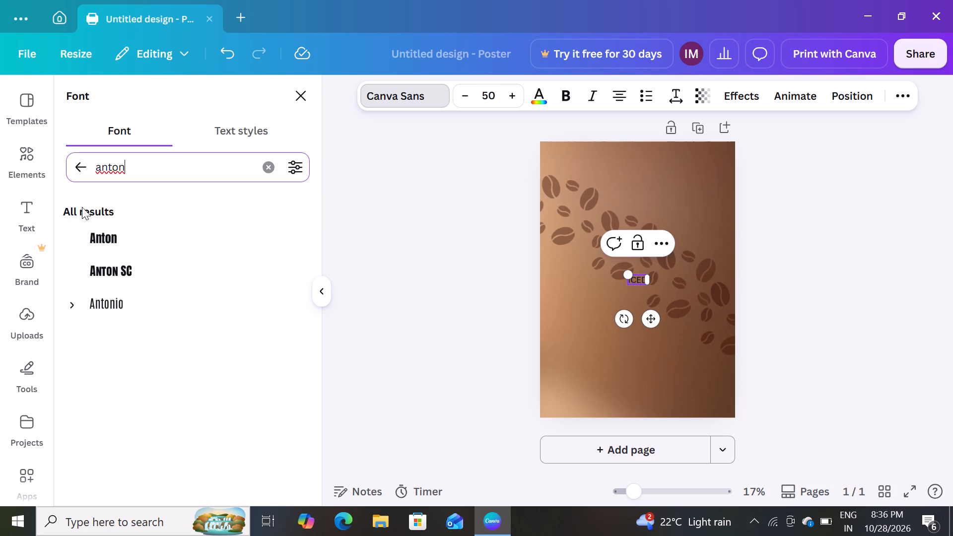
left_click(123, 236)
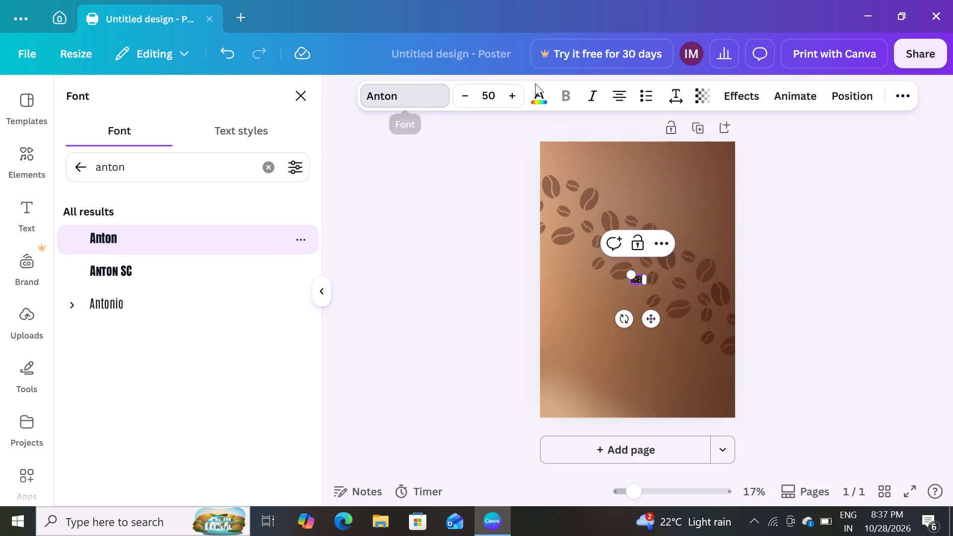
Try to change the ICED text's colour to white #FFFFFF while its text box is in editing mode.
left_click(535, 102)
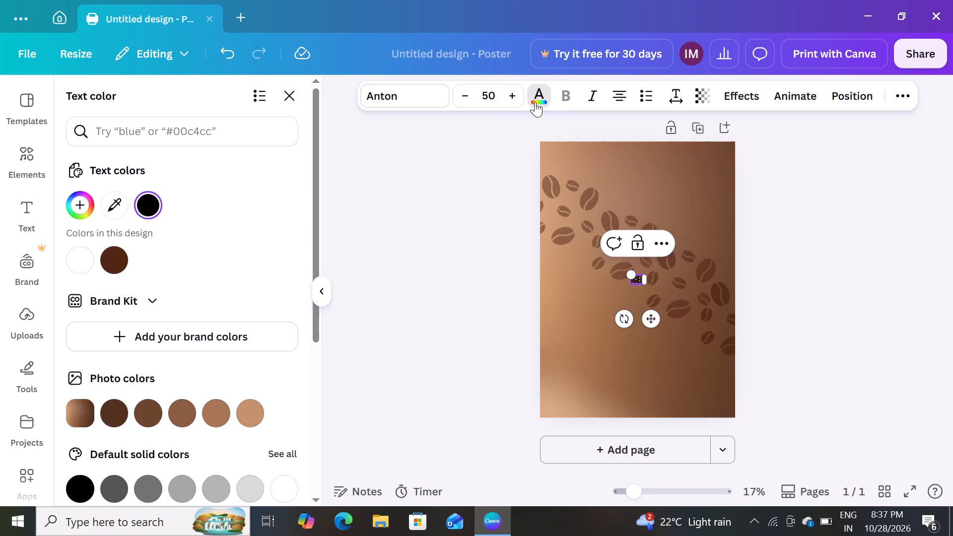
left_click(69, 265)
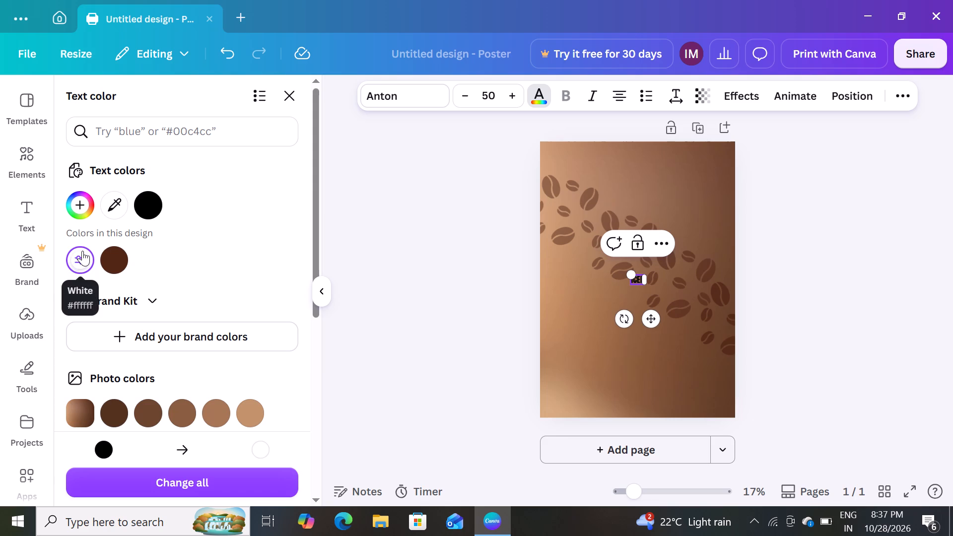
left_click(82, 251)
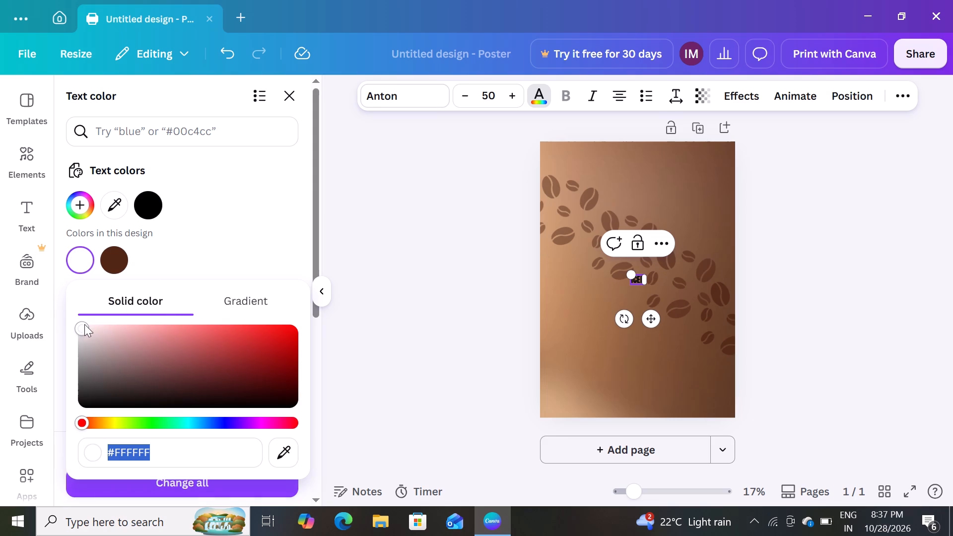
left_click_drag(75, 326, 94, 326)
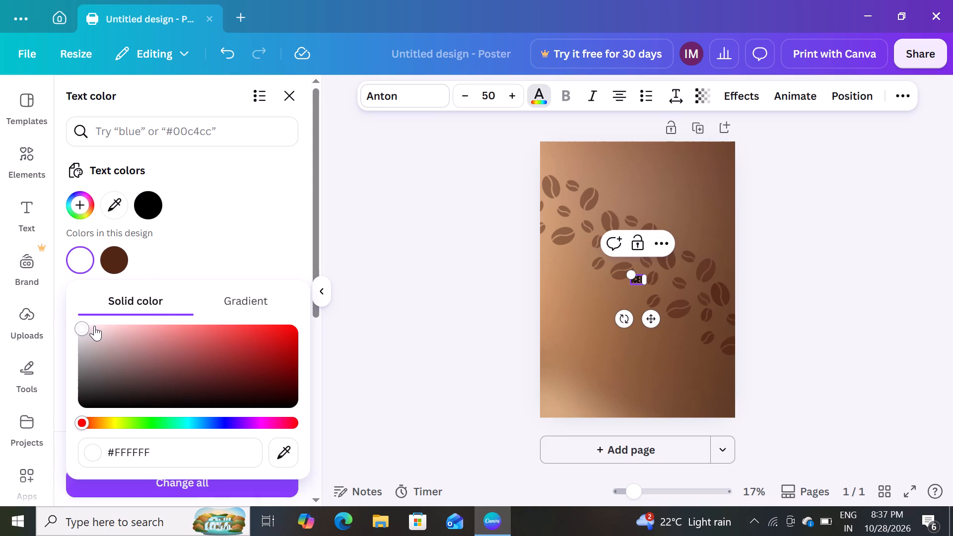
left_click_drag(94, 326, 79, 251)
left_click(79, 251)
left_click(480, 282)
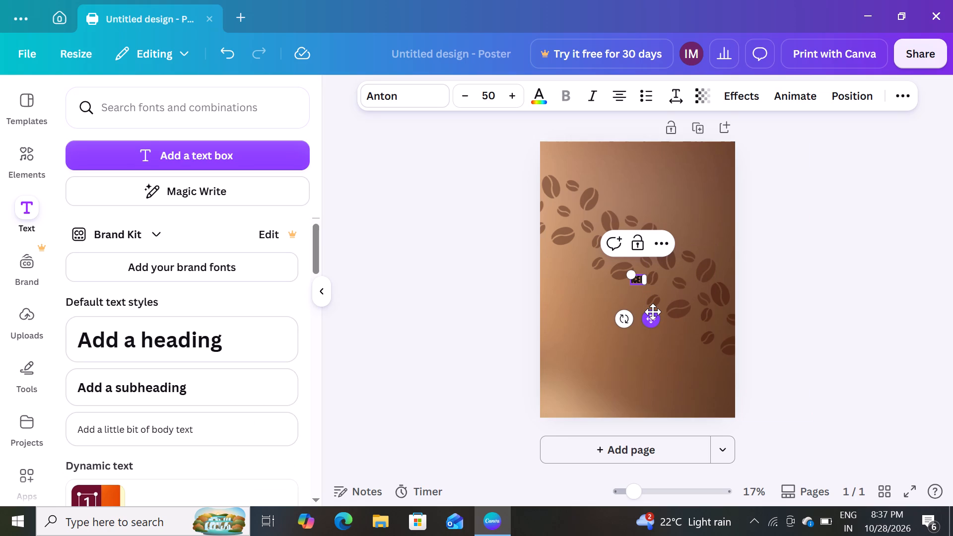
Enlarge the ICED text to a font size of about 412 and centre it horizontally in the poster's upper half.
left_click_drag(653, 315, 637, 303)
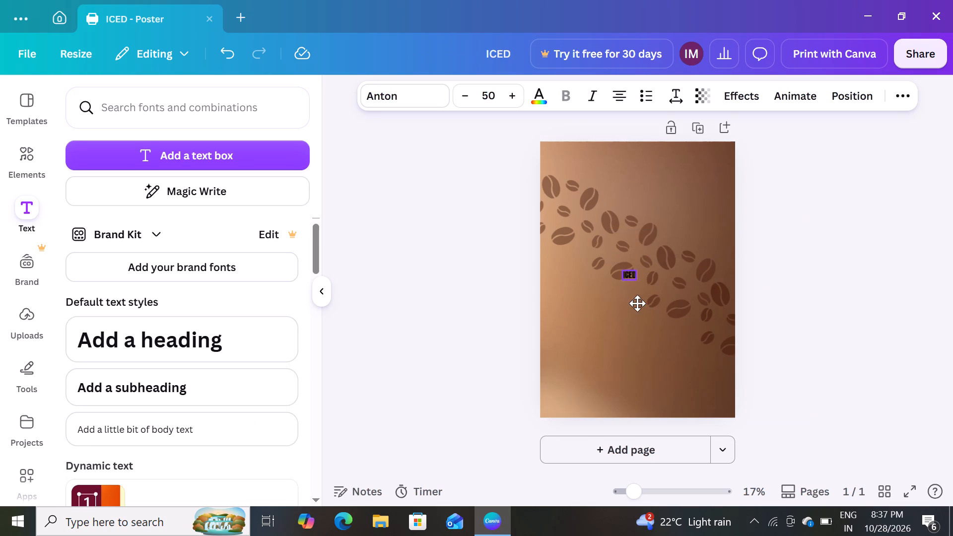
left_click_drag(637, 303, 629, 285)
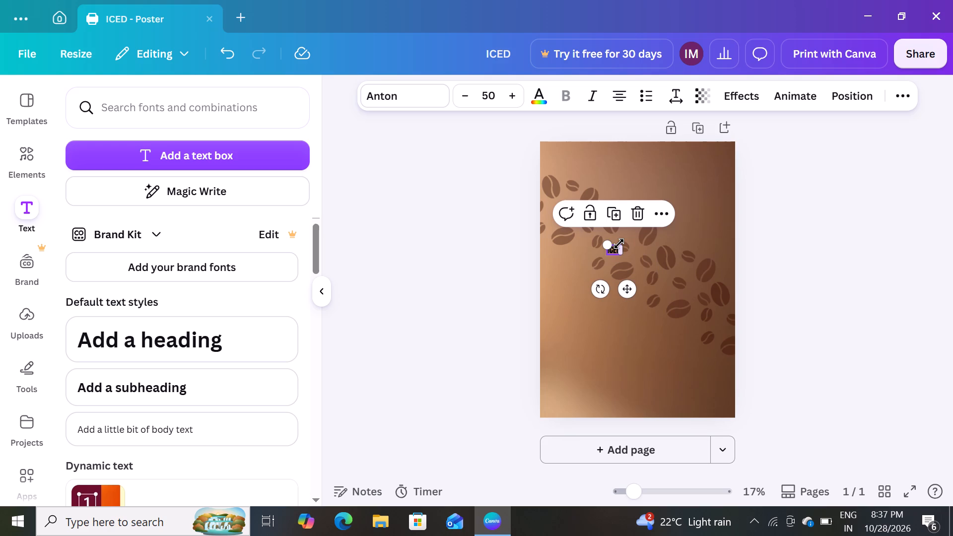
left_click_drag(619, 244, 732, 209)
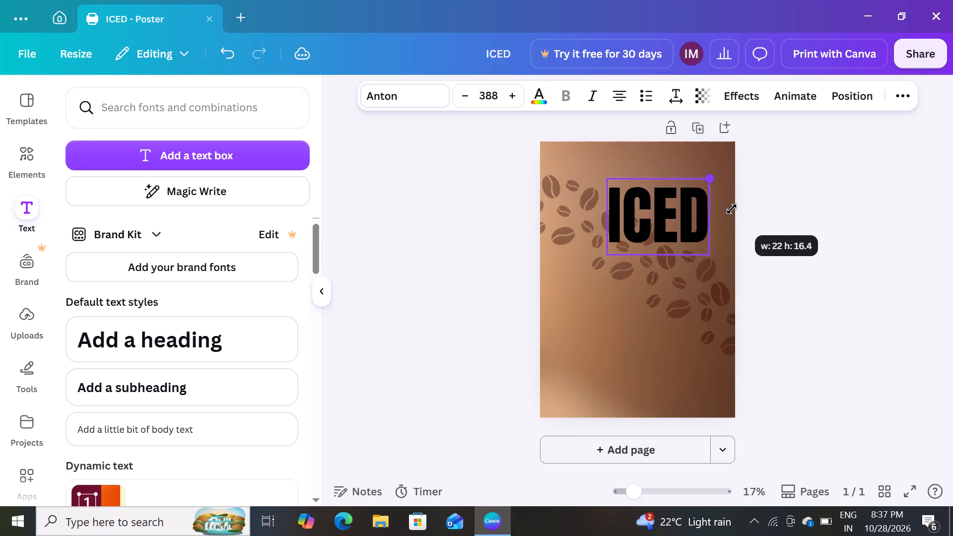
left_click_drag(732, 209, 740, 207)
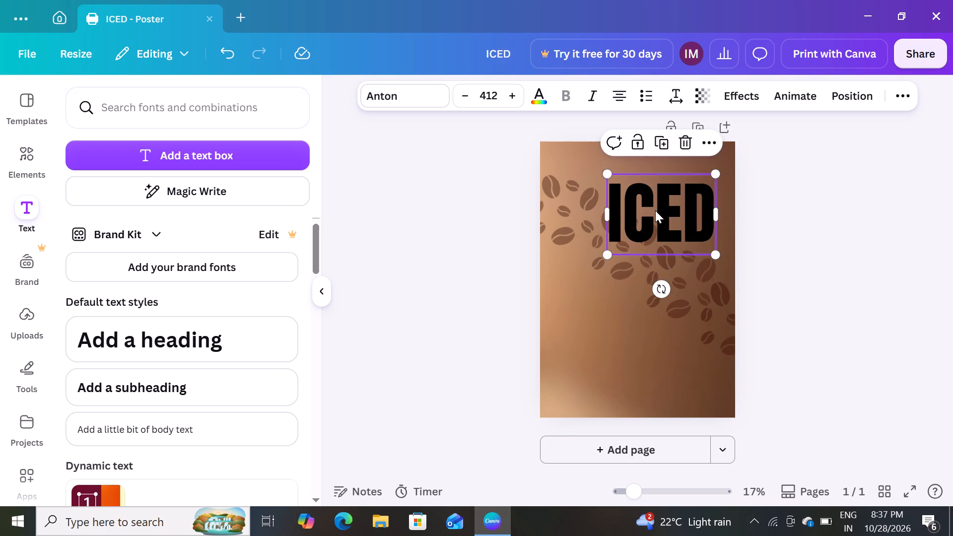
left_click_drag(646, 213, 617, 229)
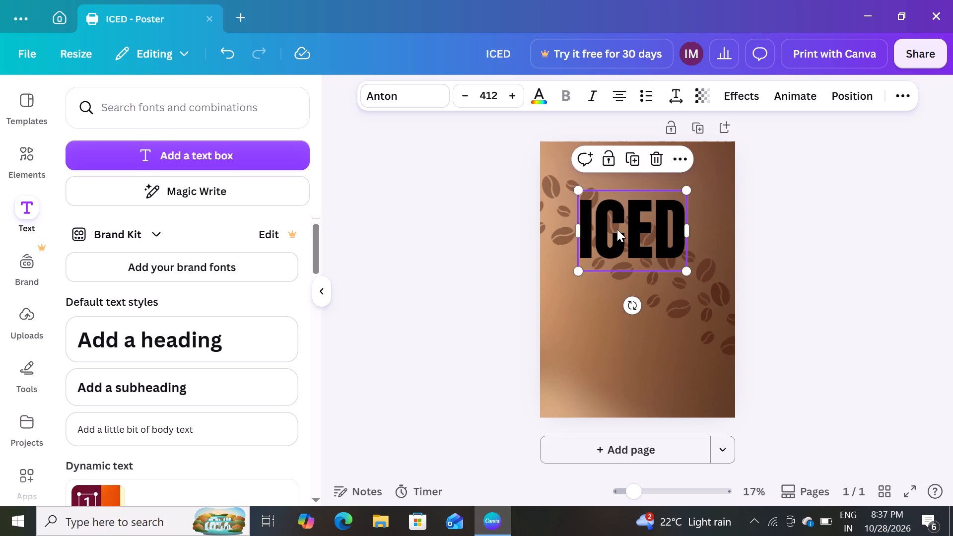
left_click_drag(617, 229, 624, 273)
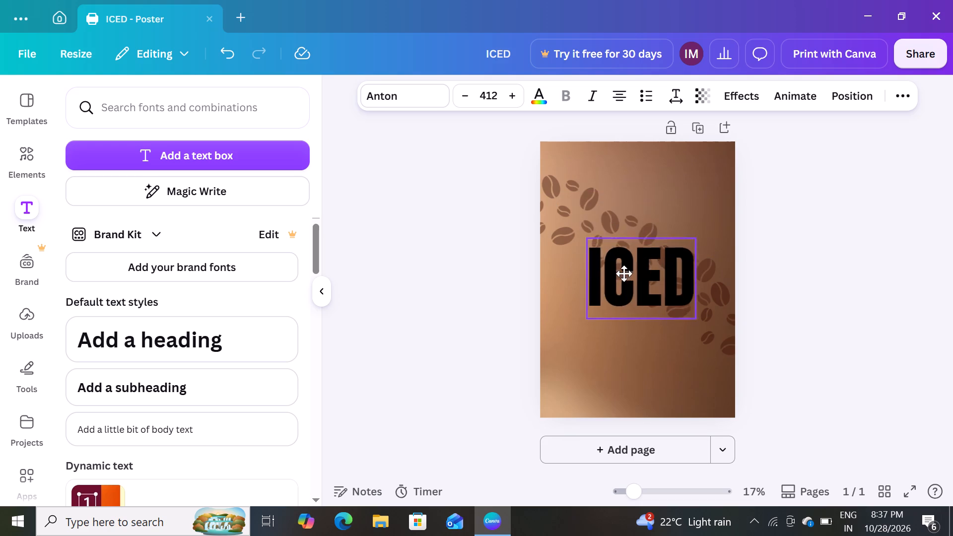
left_click_drag(624, 273, 617, 240)
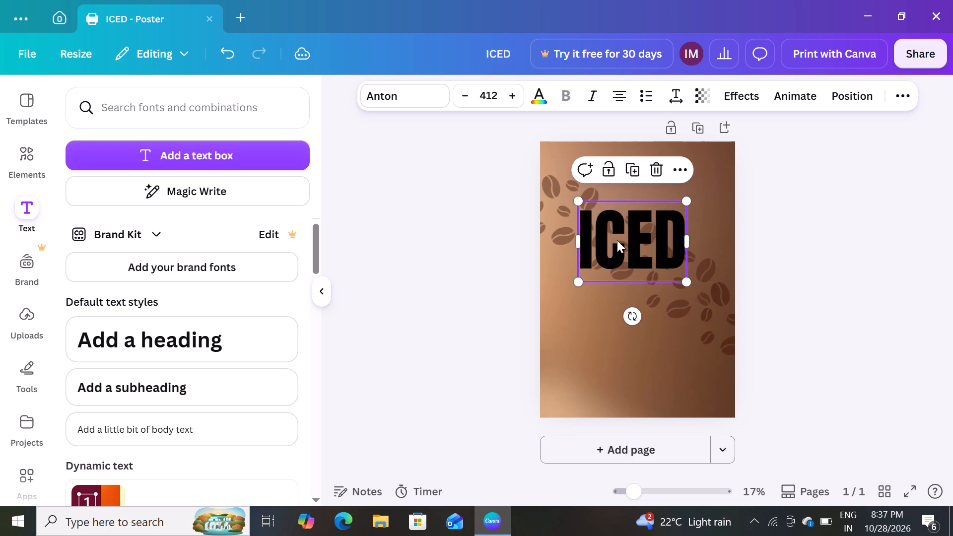
left_click(644, 240)
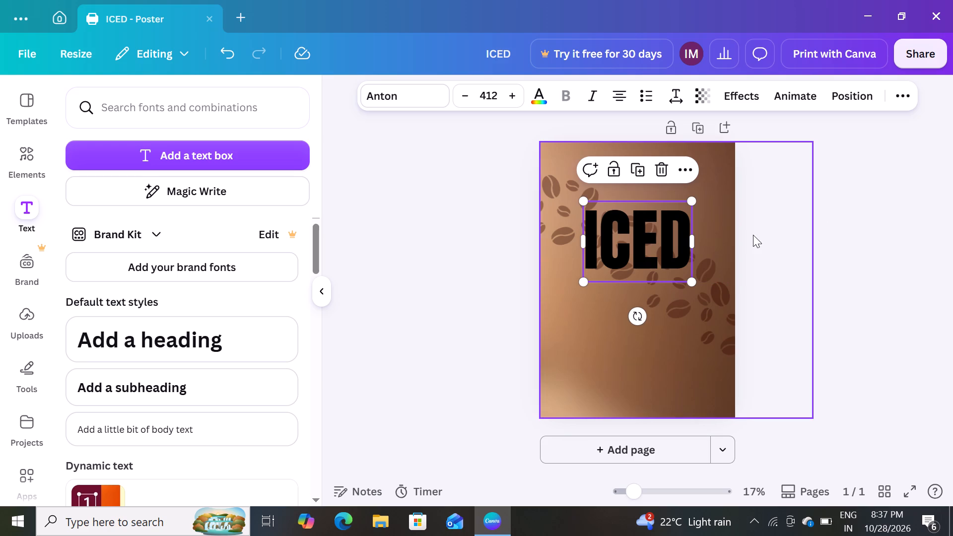
Set the colour of the enlarged ICED text to white.
left_click(533, 91)
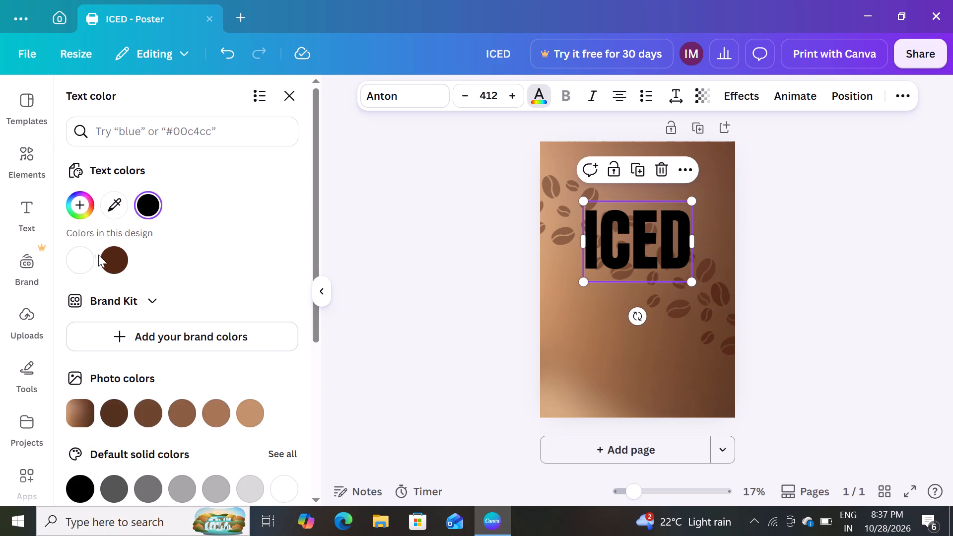
left_click(77, 266)
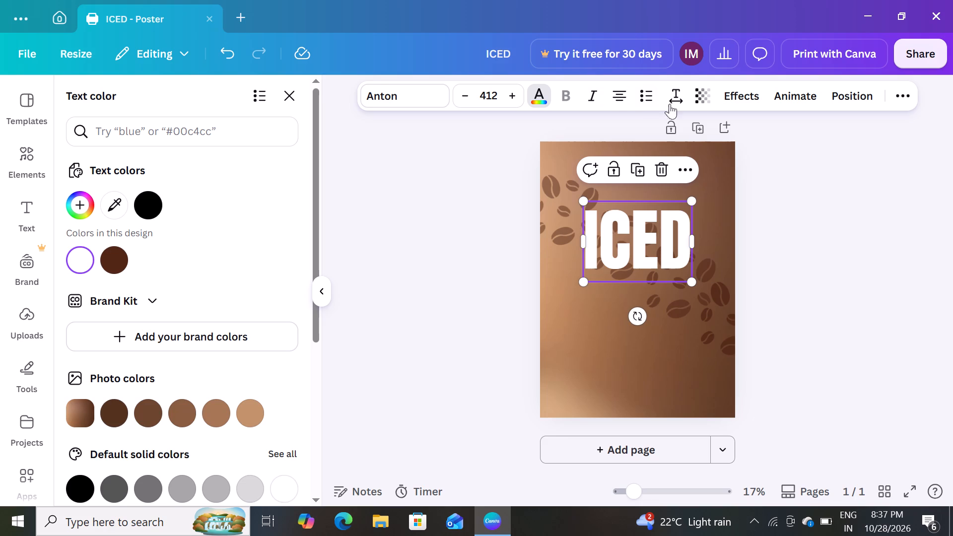
Make the ICED text slightly see-through by setting its transparency value to about 89.
left_click(700, 102)
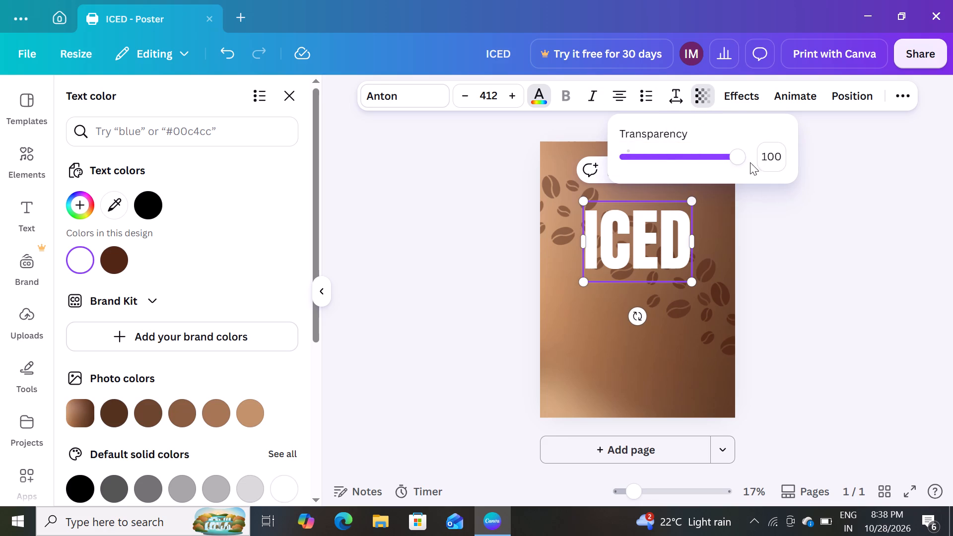
left_click_drag(736, 163, 751, 161)
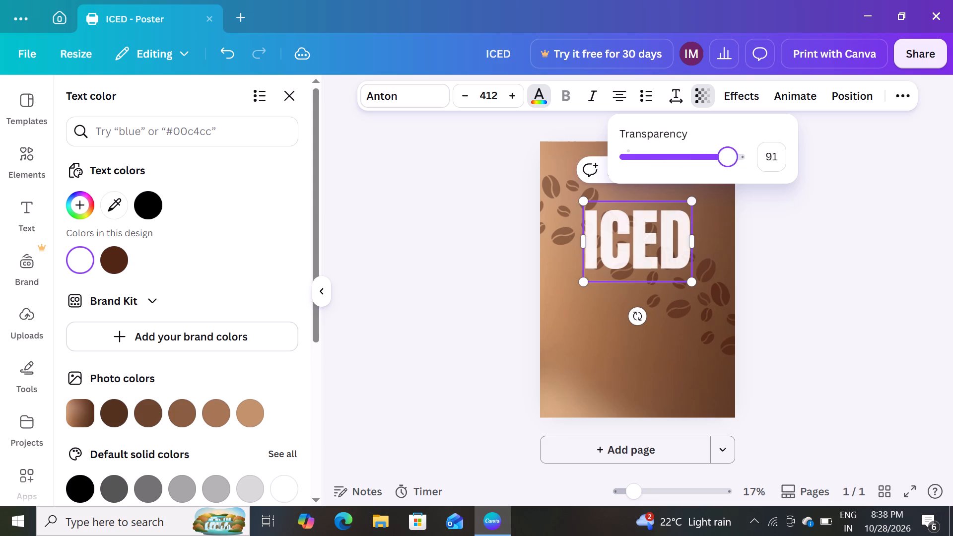
left_click_drag(751, 161, 759, 154)
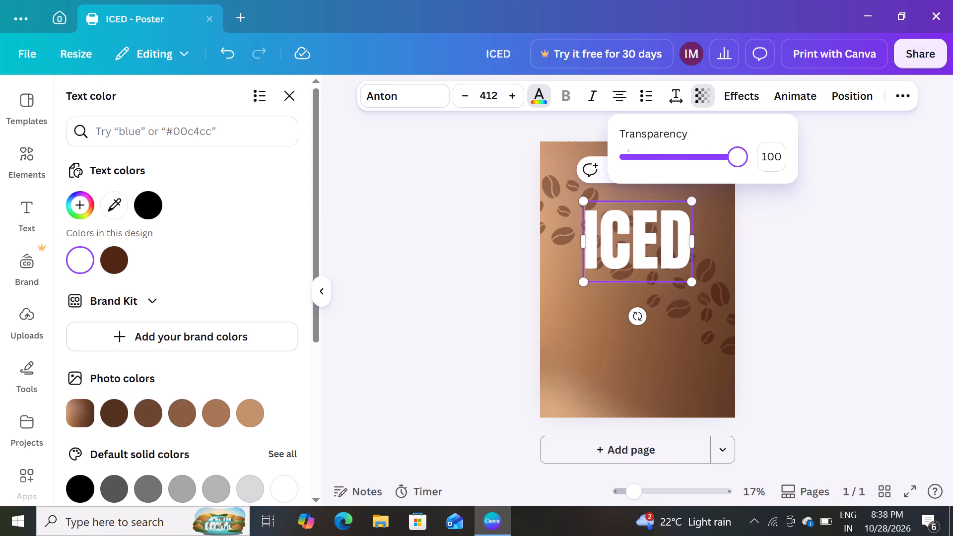
left_click_drag(759, 154, 743, 160)
left_click_drag(743, 160, 724, 163)
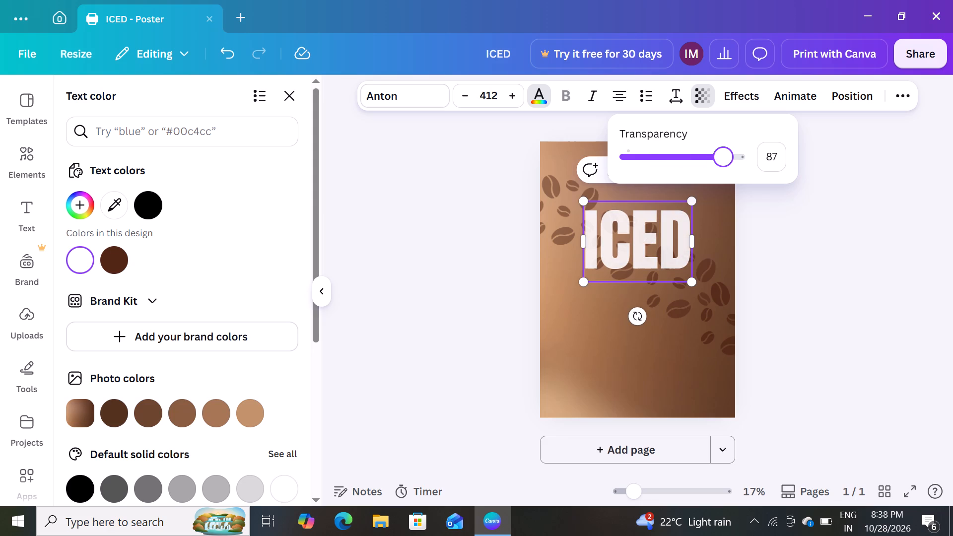
left_click_drag(724, 163, 850, 156)
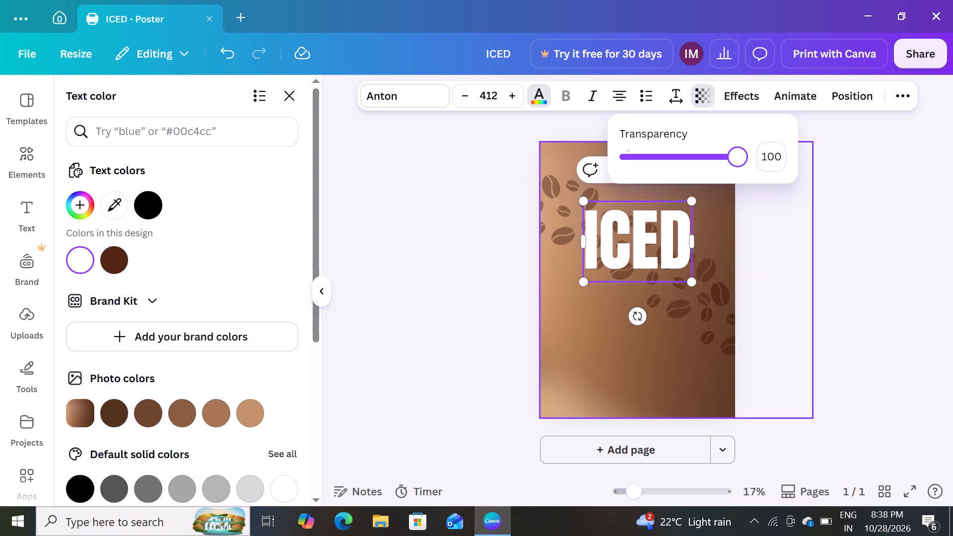
left_click_drag(736, 158, 726, 158)
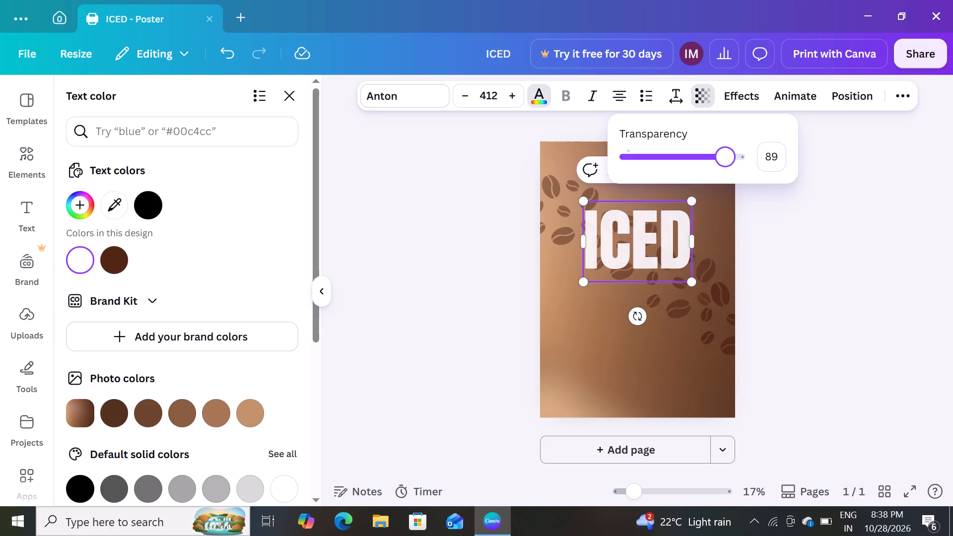
Raise the ICED text's transparency value to about 92.
left_click_drag(726, 158, 730, 159)
Nudge the ICED text slightly upward, keeping it horizontally centred on the poster.
left_click_drag(649, 241, 645, 232)
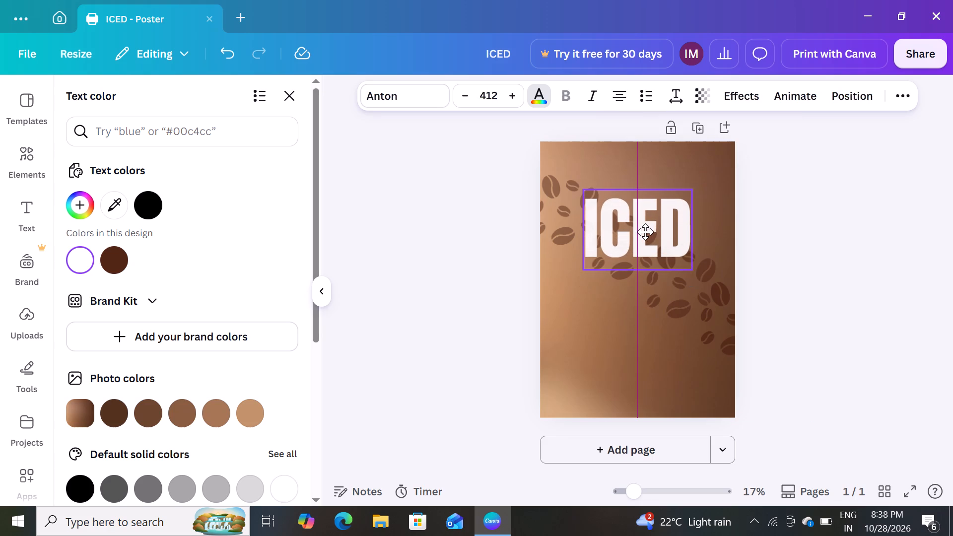
left_click_drag(645, 232, 649, 236)
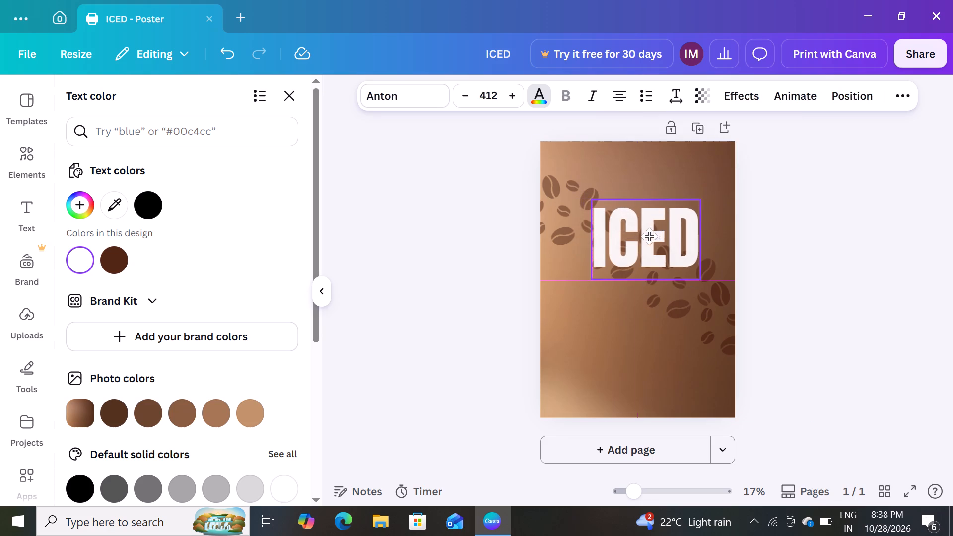
left_click_drag(649, 236, 649, 236)
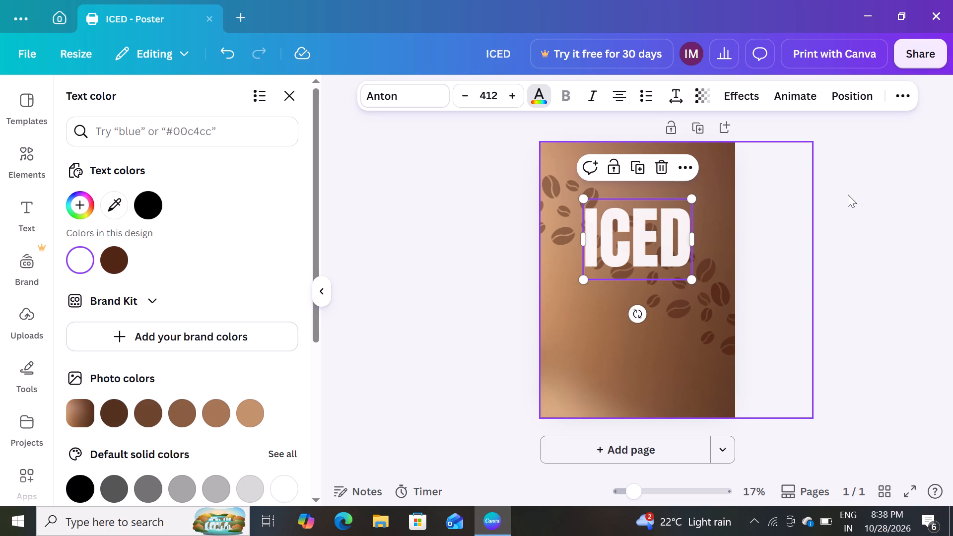
left_click(848, 195)
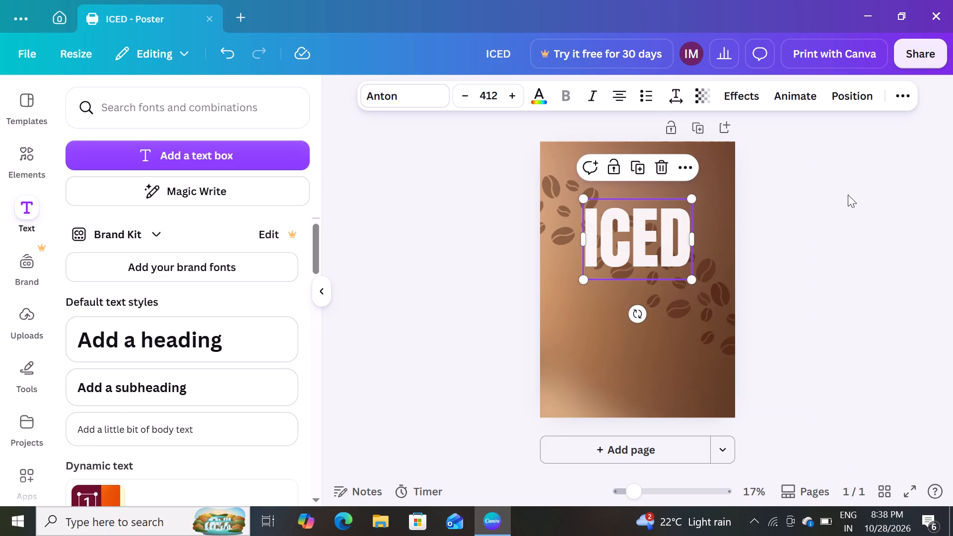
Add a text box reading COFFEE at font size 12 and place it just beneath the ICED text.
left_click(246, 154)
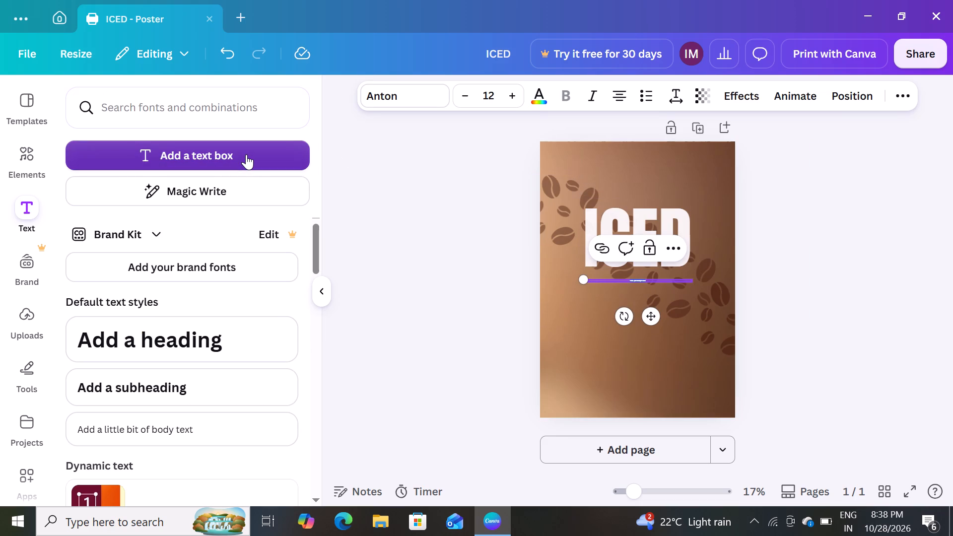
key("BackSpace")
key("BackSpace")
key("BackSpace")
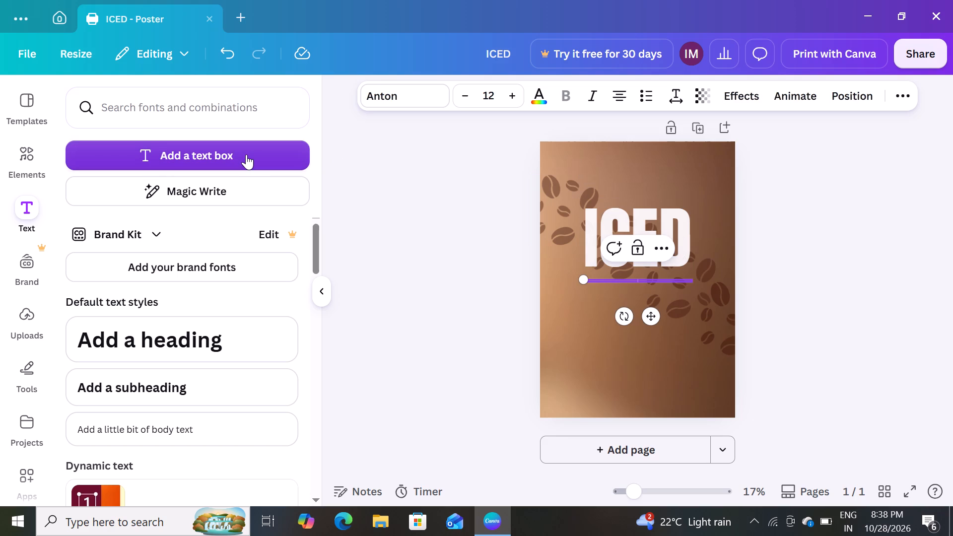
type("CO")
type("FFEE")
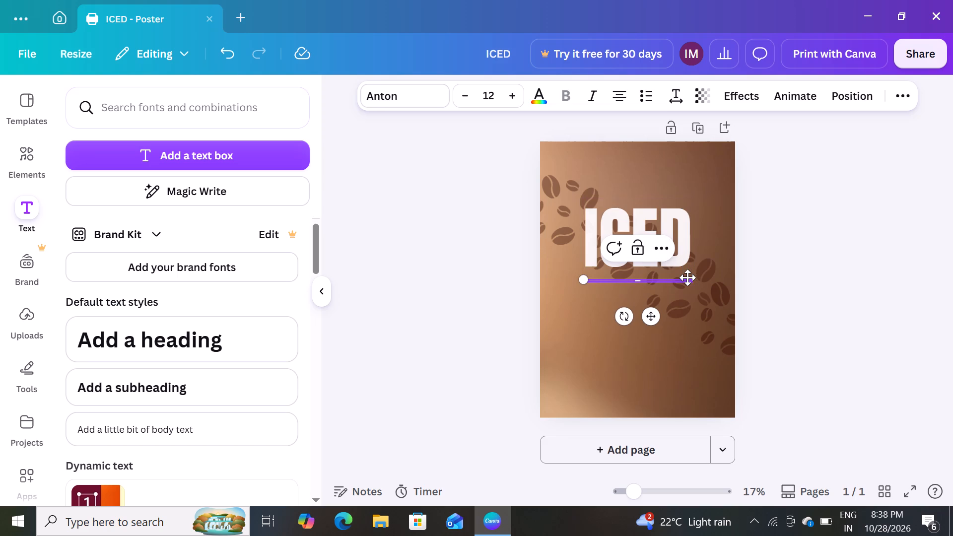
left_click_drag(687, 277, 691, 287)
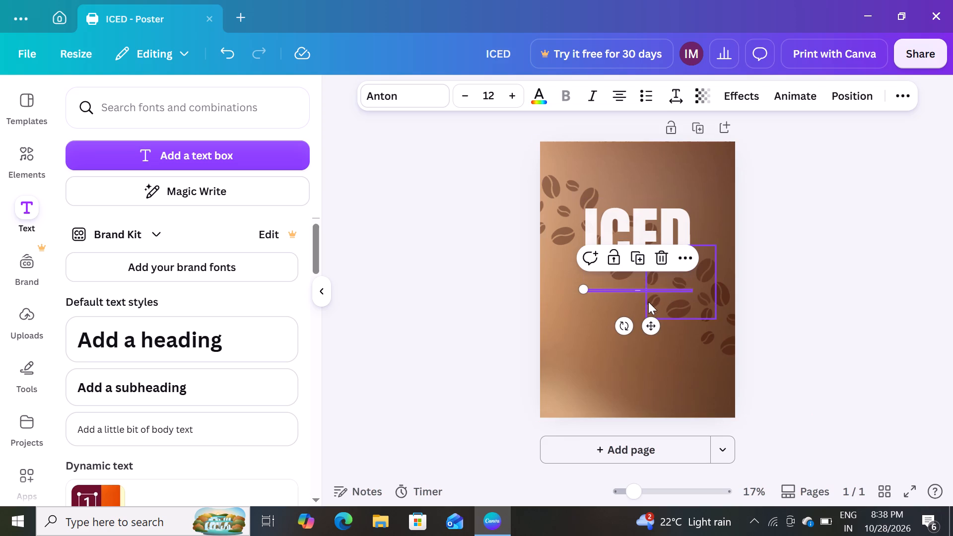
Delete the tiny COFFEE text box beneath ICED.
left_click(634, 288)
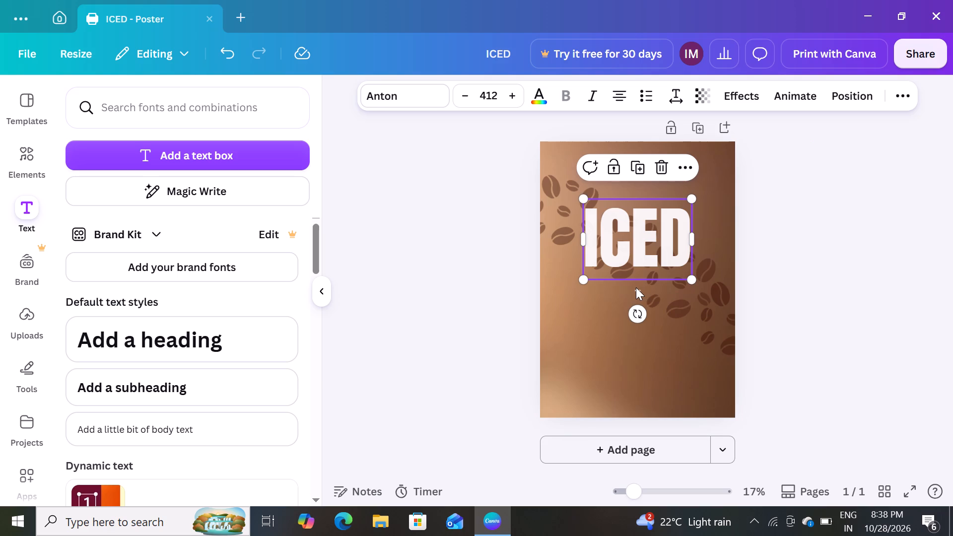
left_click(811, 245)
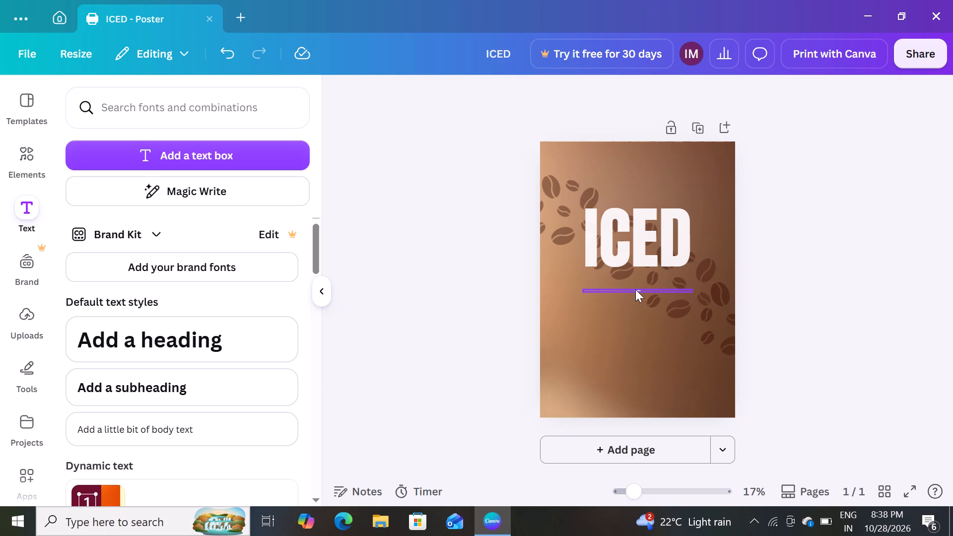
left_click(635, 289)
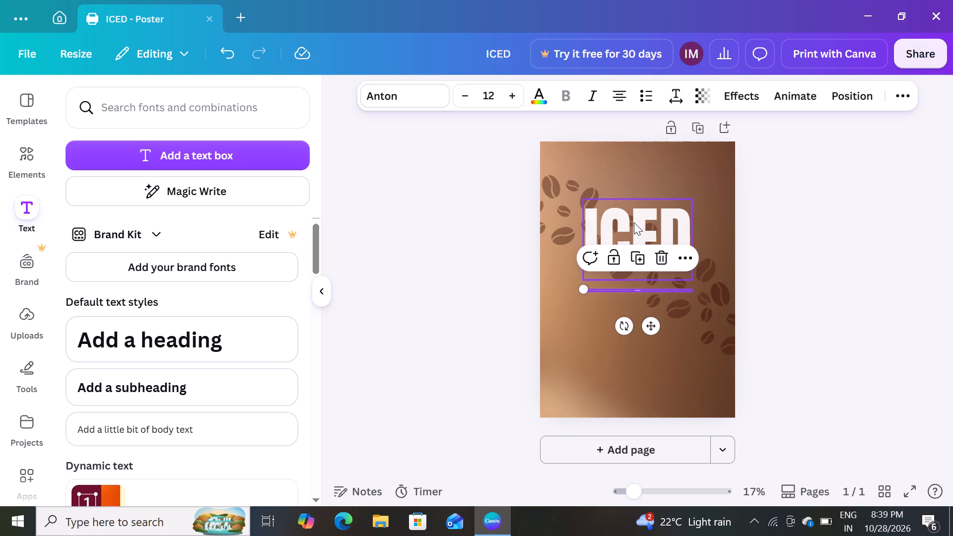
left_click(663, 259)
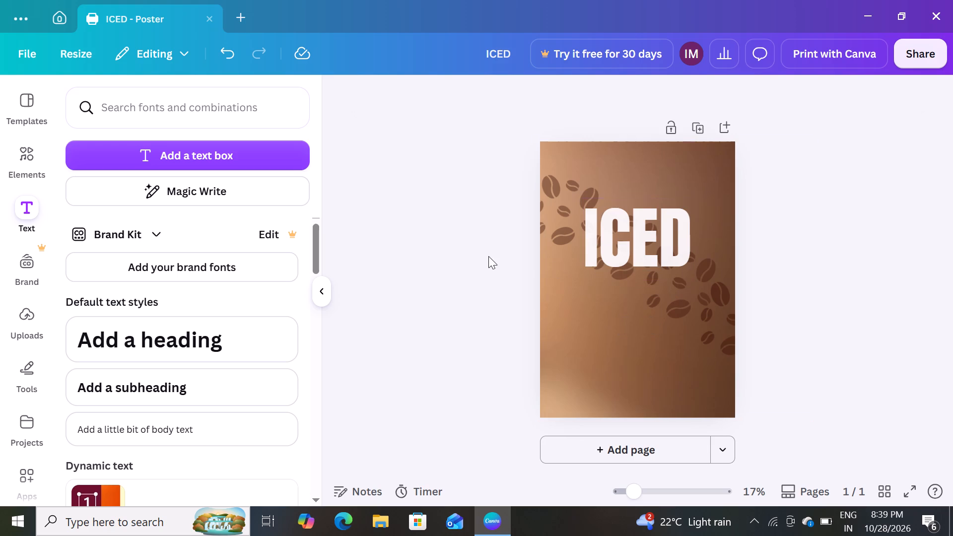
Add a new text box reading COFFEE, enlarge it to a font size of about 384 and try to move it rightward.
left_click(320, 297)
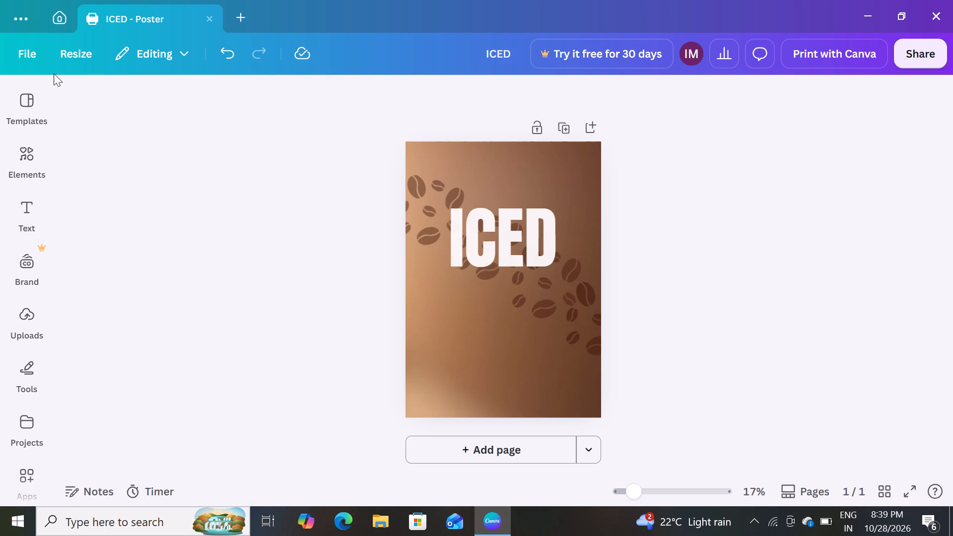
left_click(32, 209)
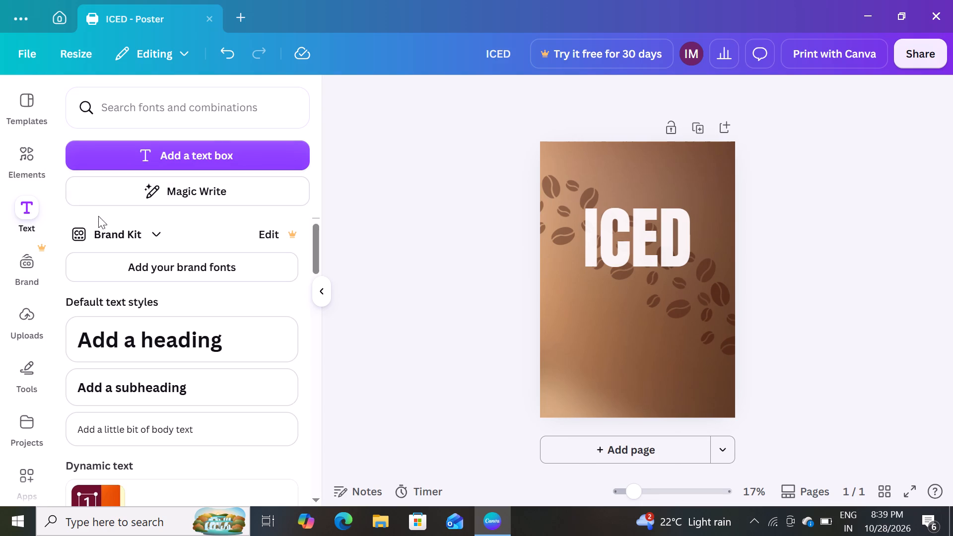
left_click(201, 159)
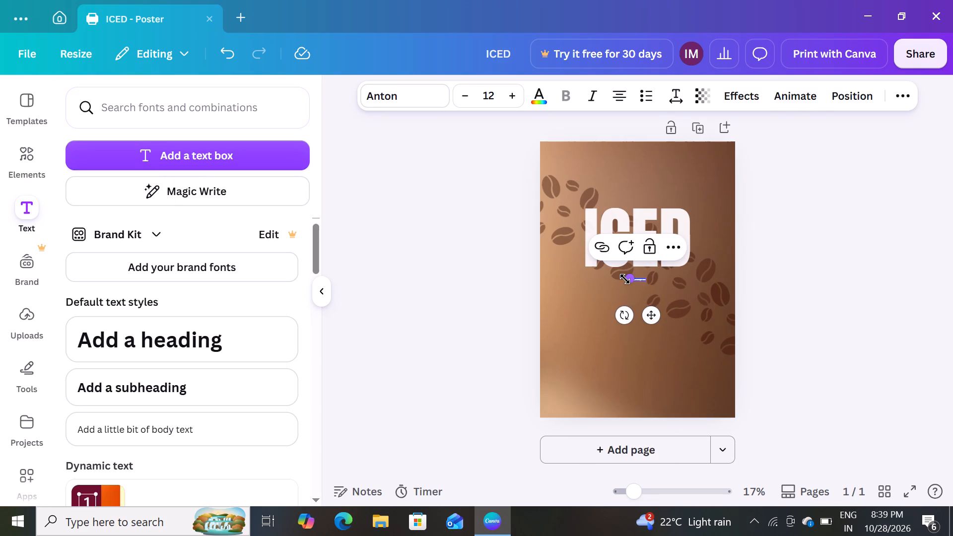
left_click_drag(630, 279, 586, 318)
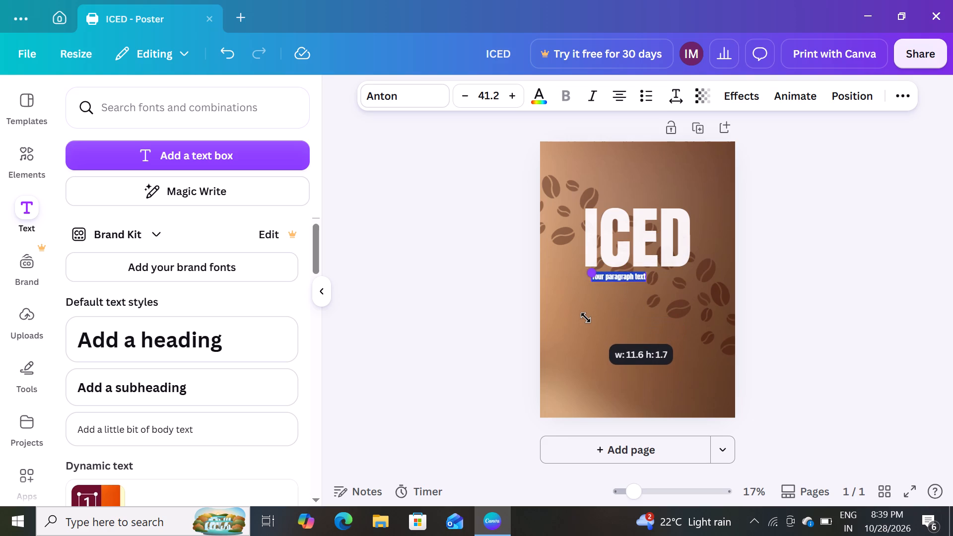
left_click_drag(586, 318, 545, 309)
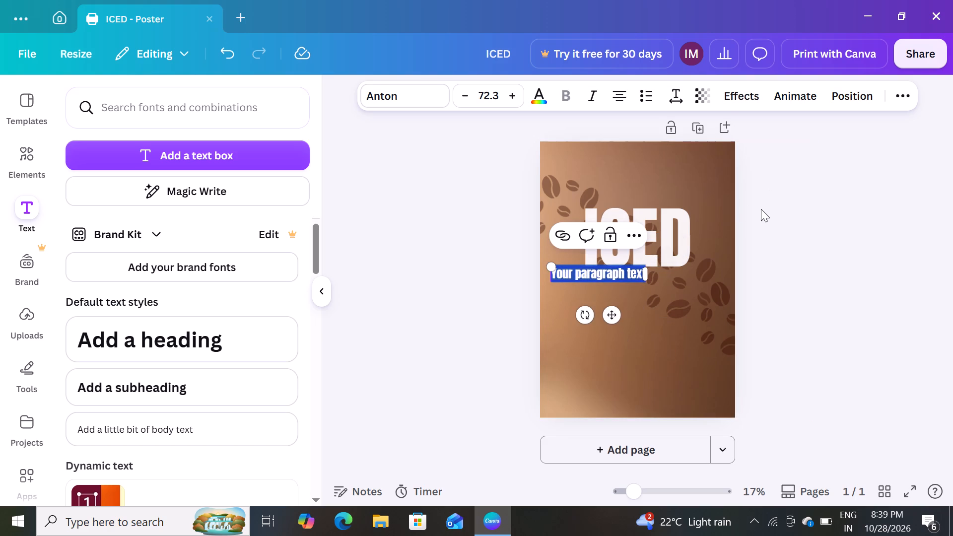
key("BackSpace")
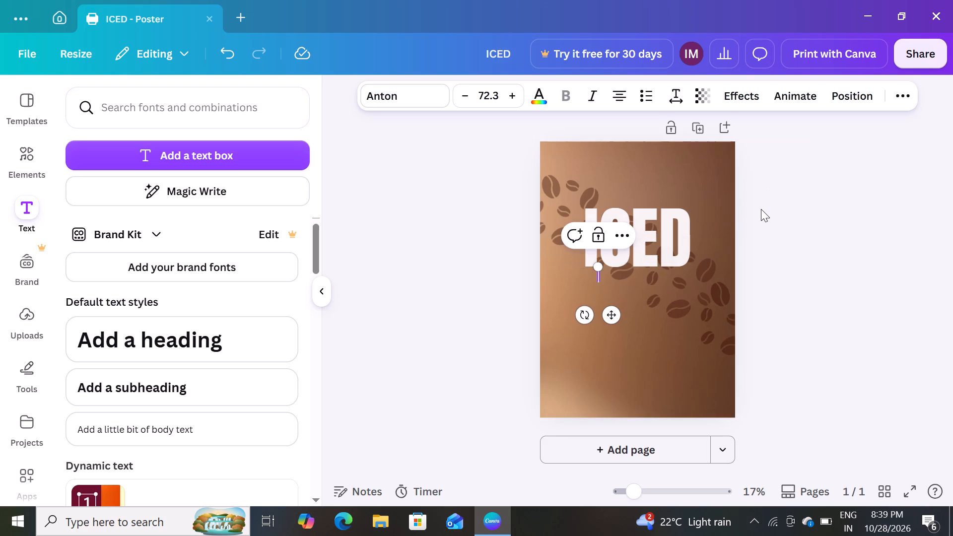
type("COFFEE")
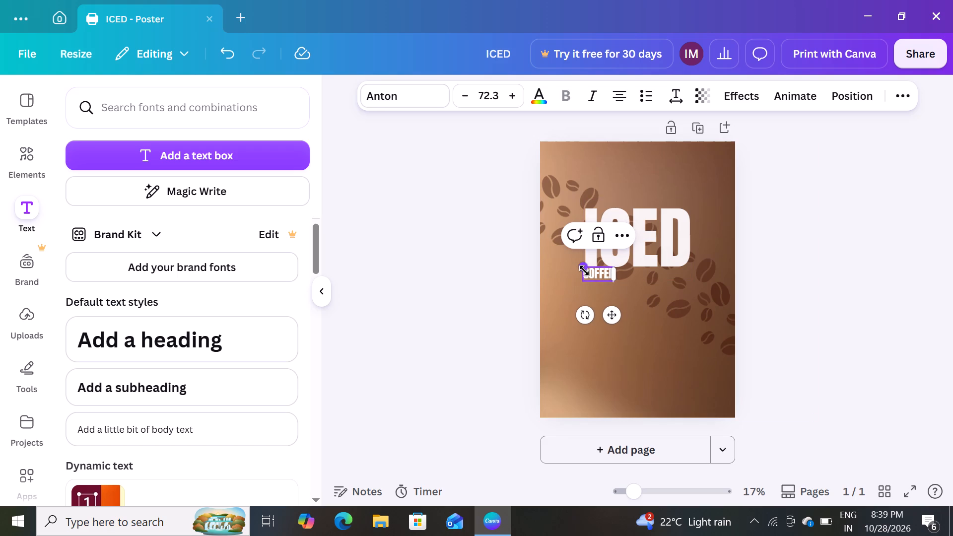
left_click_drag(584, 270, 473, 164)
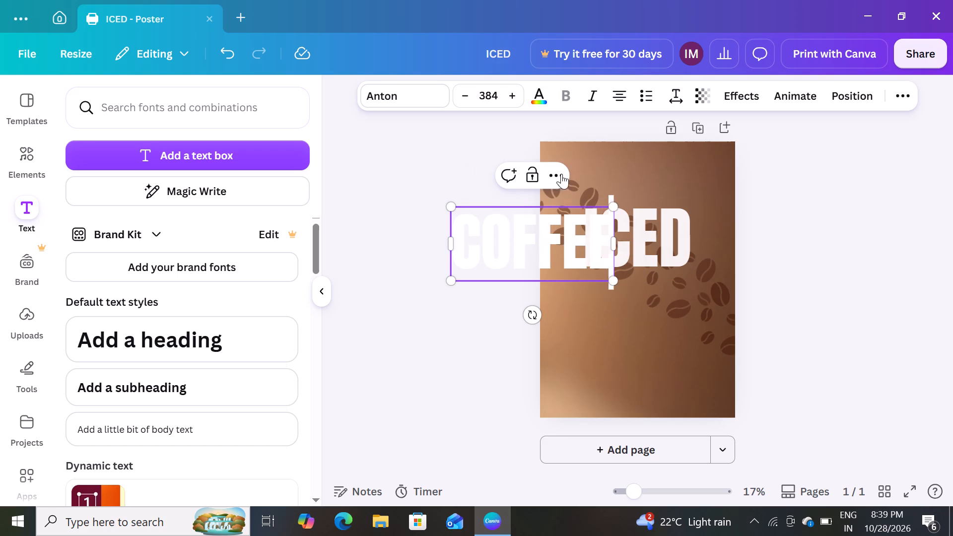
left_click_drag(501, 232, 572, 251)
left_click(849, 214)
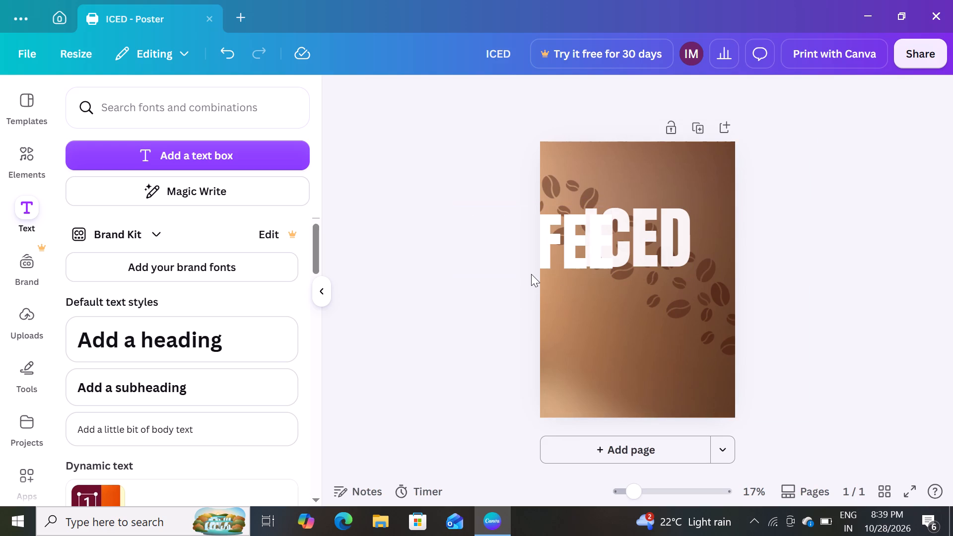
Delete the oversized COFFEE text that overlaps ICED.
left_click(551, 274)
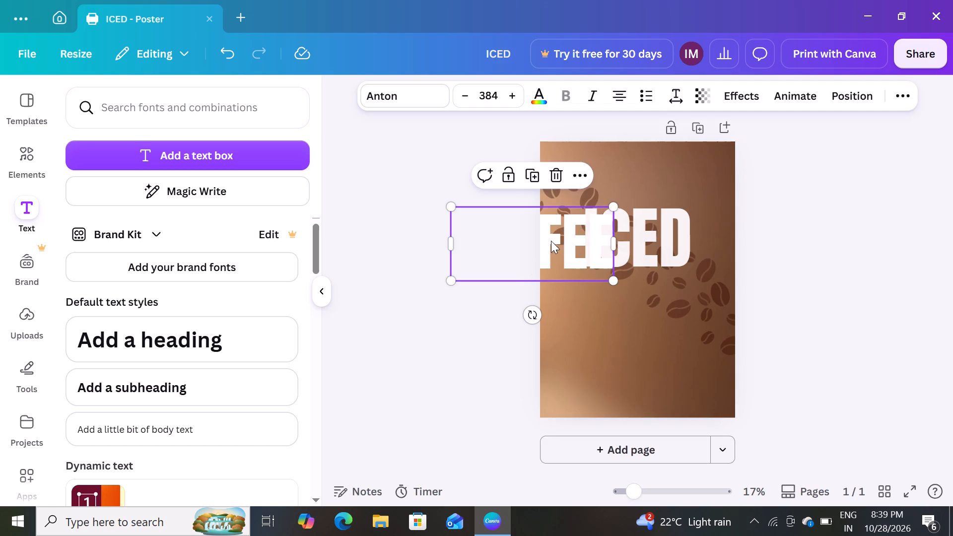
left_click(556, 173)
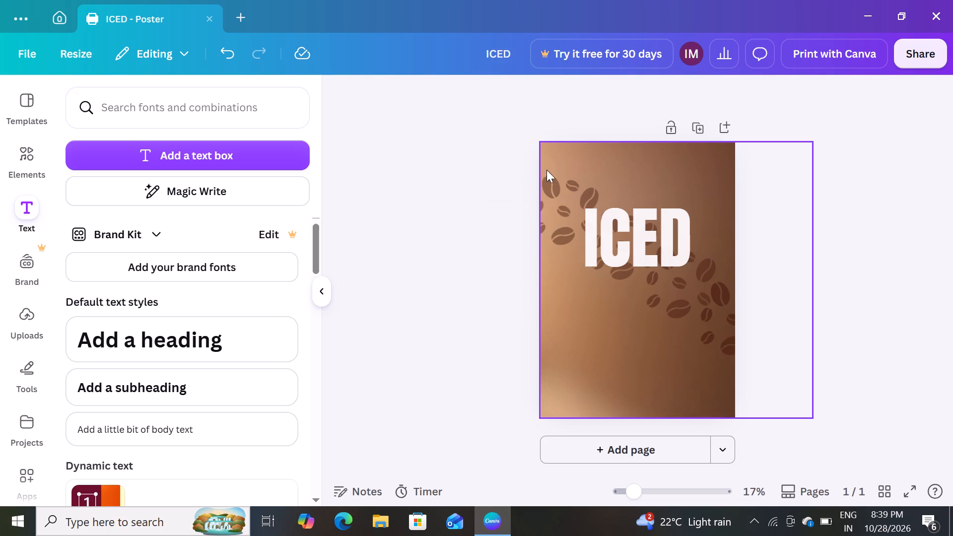
Add a text box reading COFFEE in Anton and enlarge it to a font size of about 206.
left_click(211, 146)
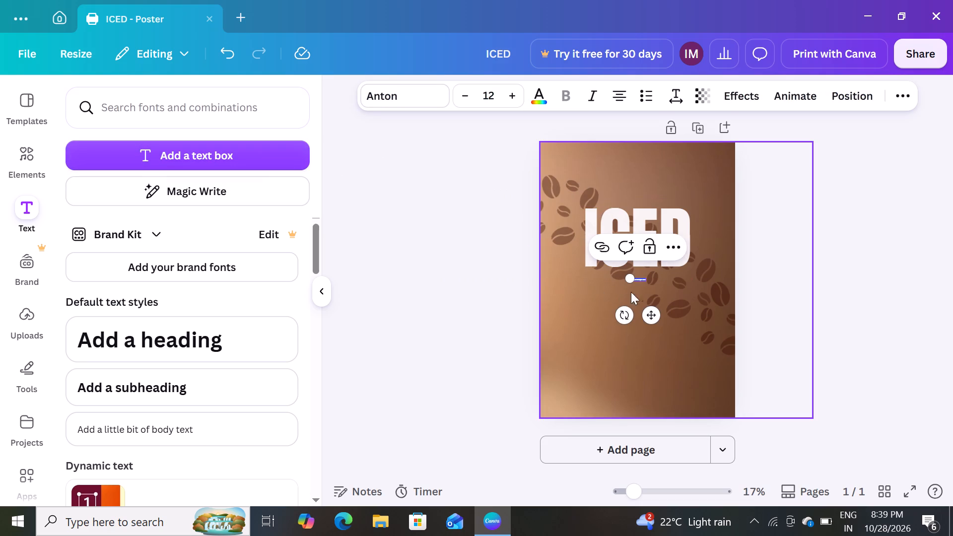
left_click_drag(628, 284, 598, 291)
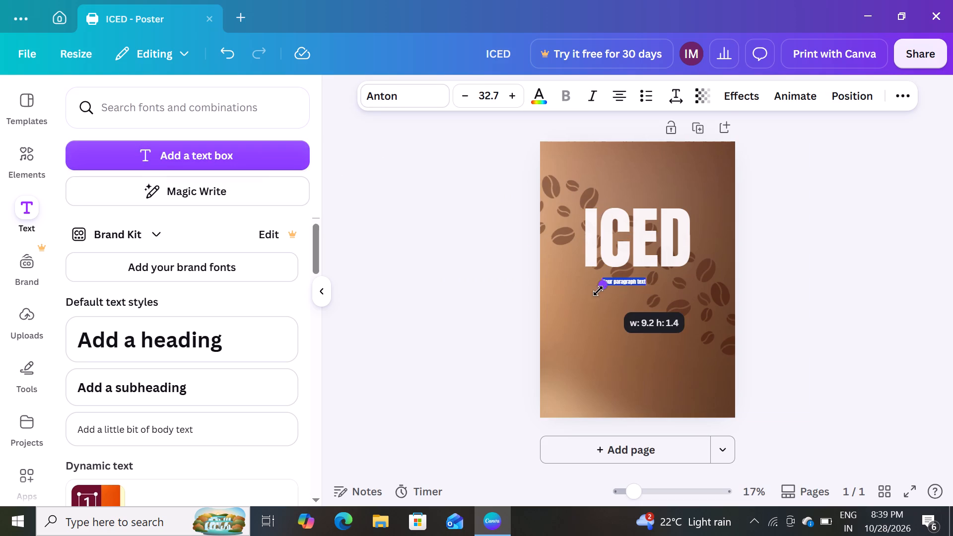
left_click_drag(598, 291, 587, 298)
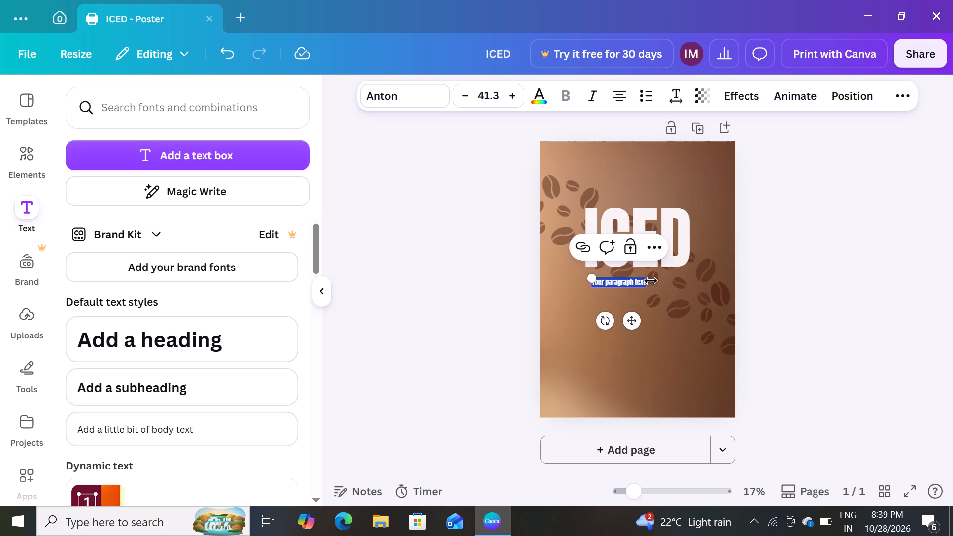
key("BackSpace")
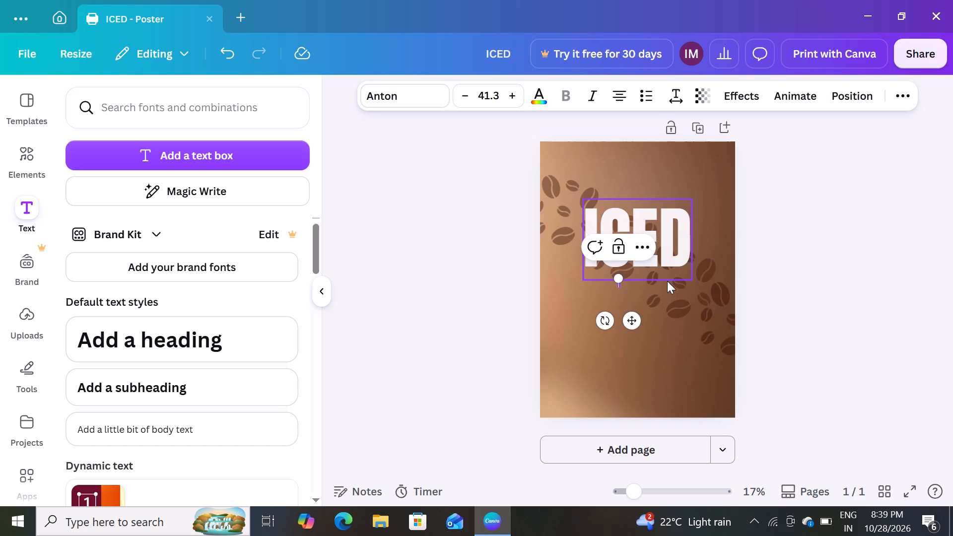
type("COFFEE")
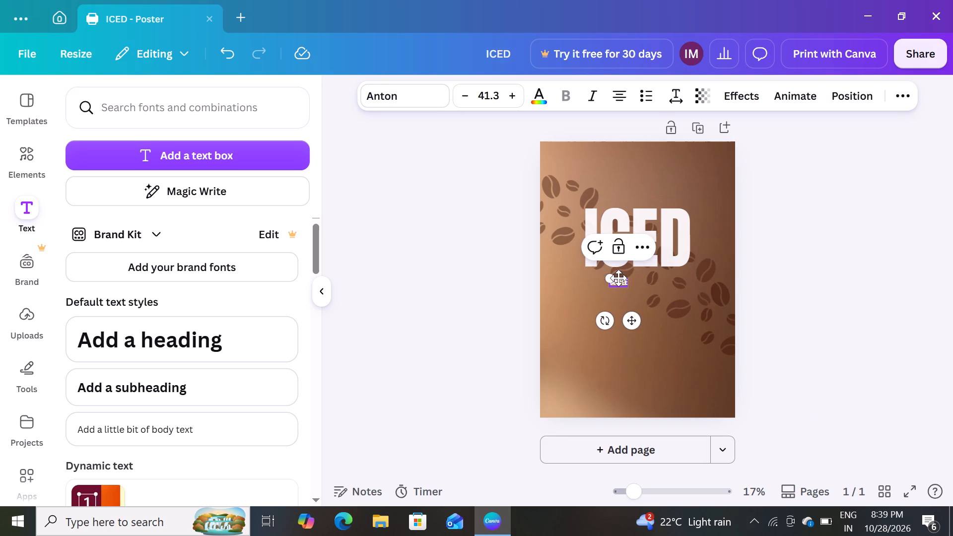
left_click_drag(609, 278, 562, 263)
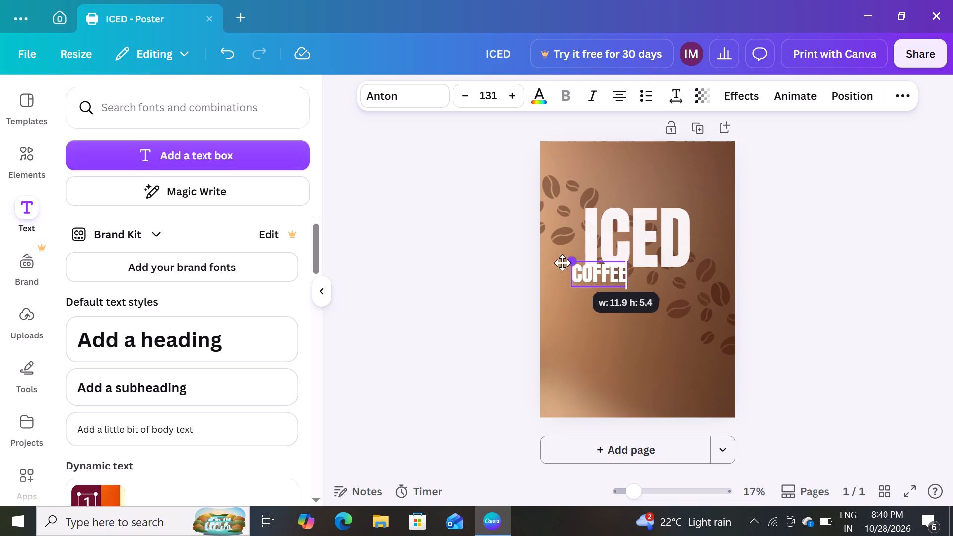
left_click_drag(562, 263, 539, 252)
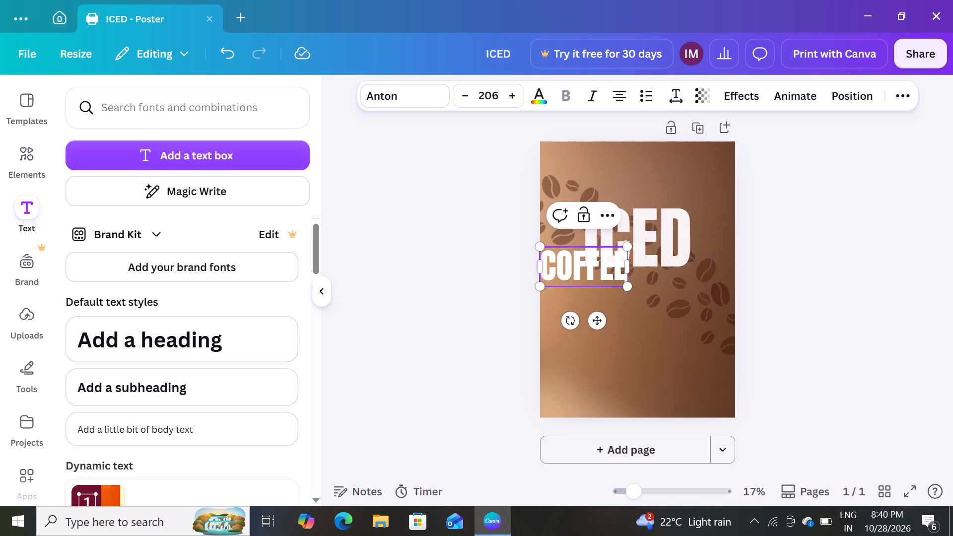
Move the COFFEE text down and slightly rightward, toward the space beneath ICED.
left_click_drag(595, 321, 607, 338)
Dismiss the three AutoIt error dialogs covering the poster.
left_click(607, 338)
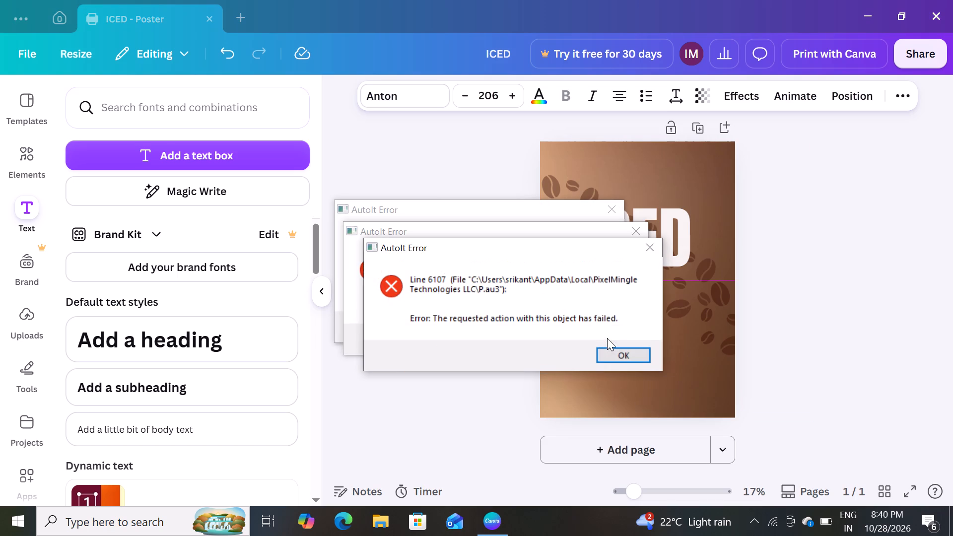
left_click(611, 350)
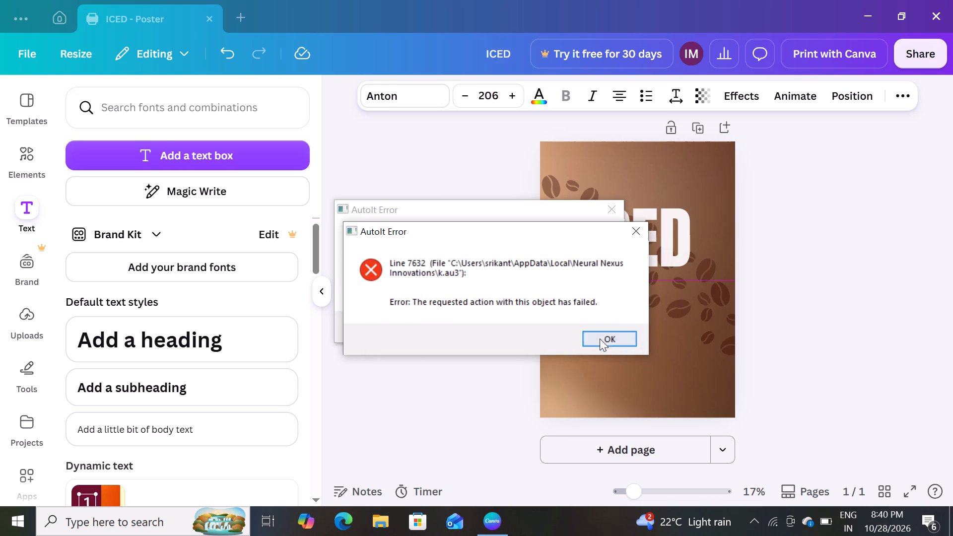
left_click(600, 338)
left_click(600, 338)
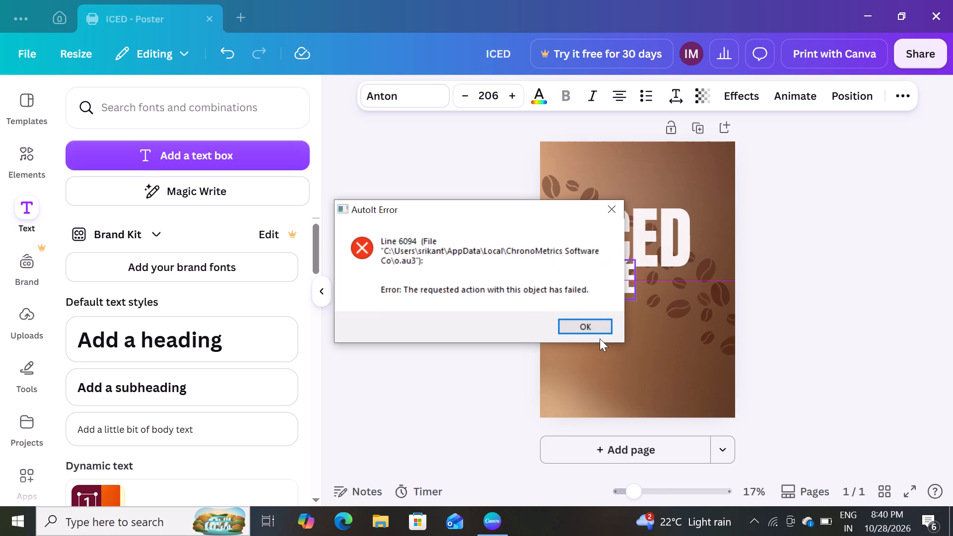
left_click(600, 330)
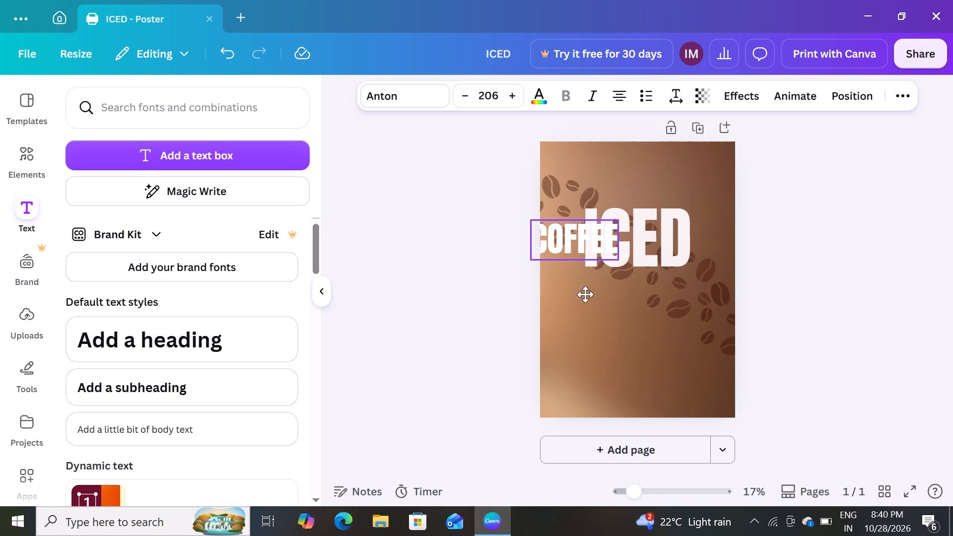
Enlarge the COFFEE text to a font size of about 252.
left_click(648, 354)
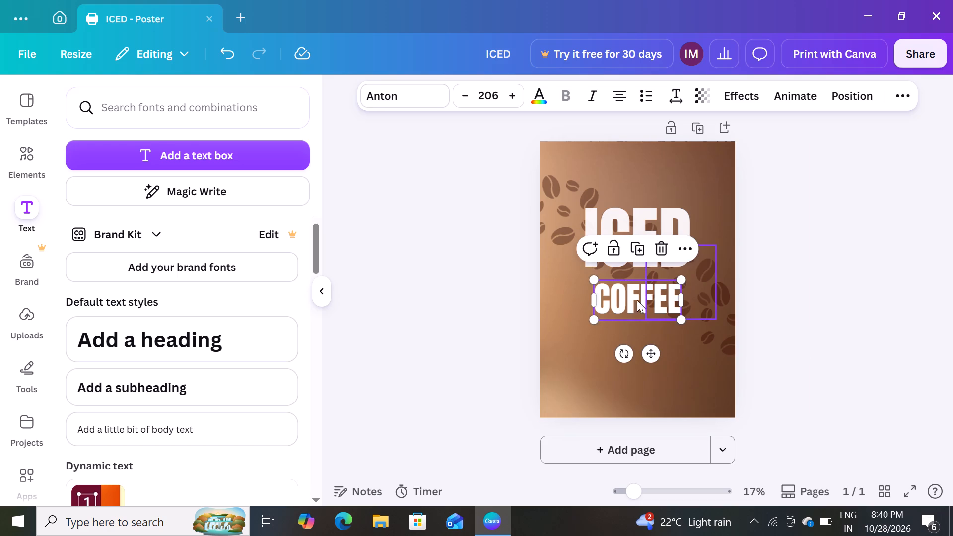
left_click_drag(677, 320, 715, 344)
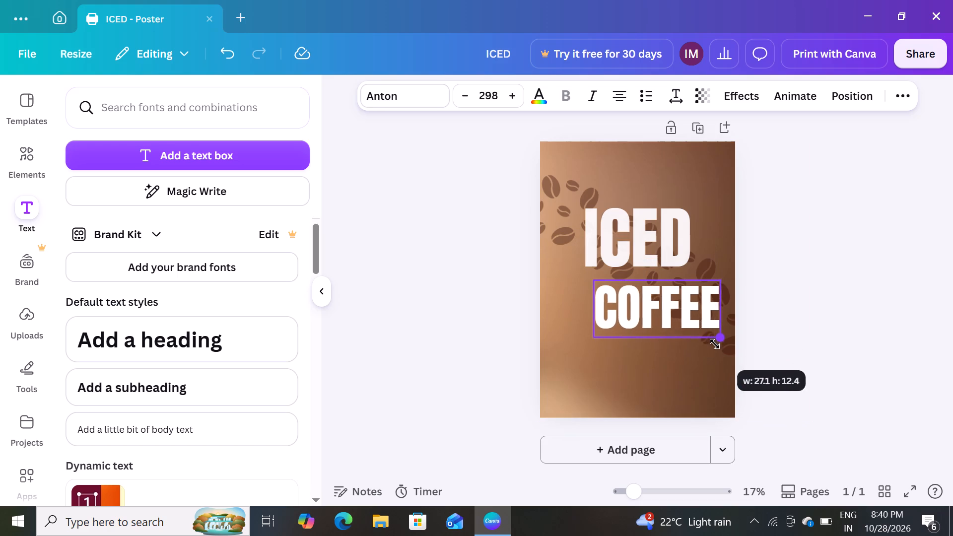
left_click_drag(715, 344, 687, 342)
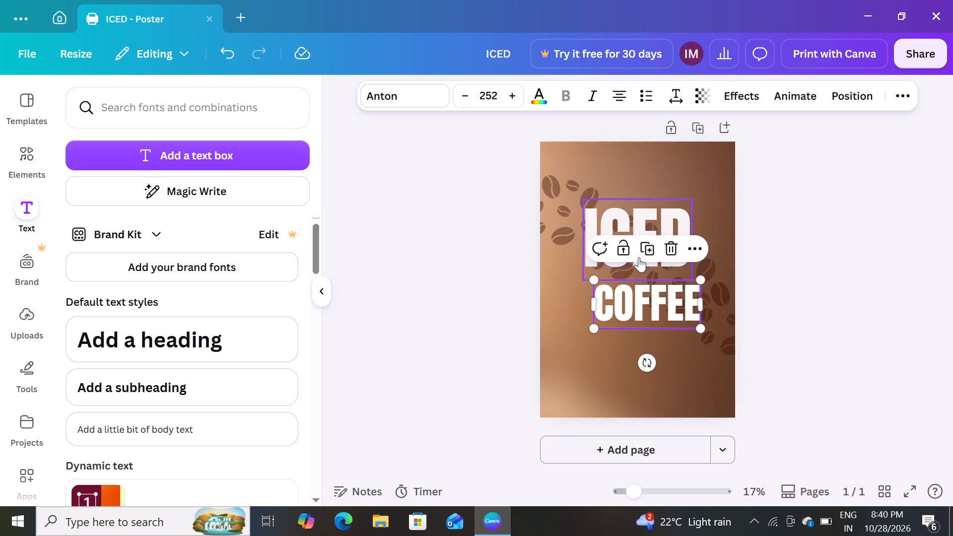
Reduce the font size of the ICED text to 388.
left_click(621, 206)
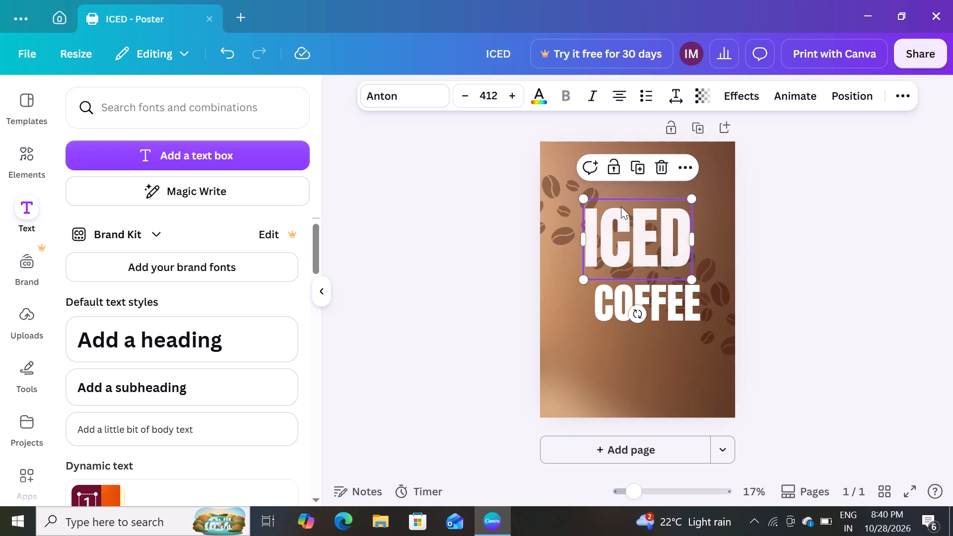
double_click(471, 99)
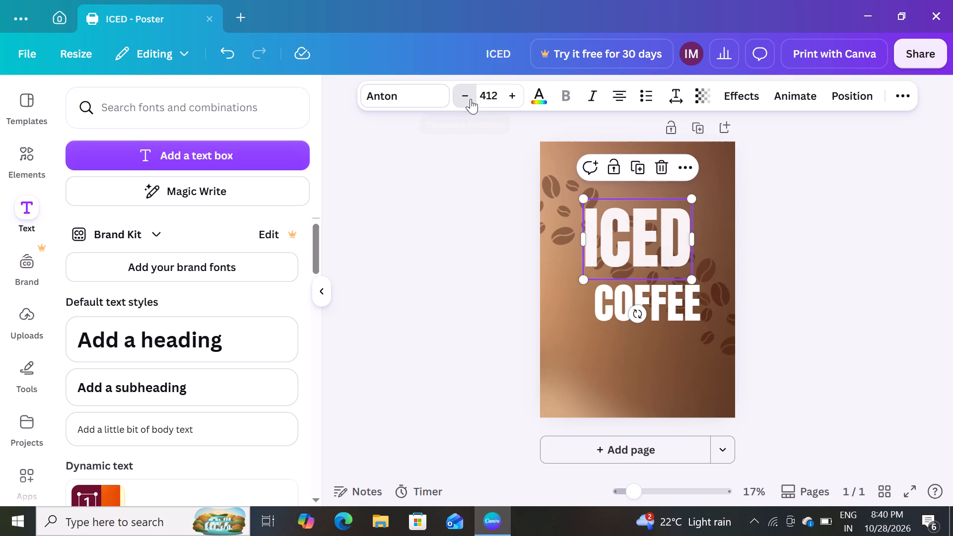
left_click(471, 99)
left_click(471, 99)
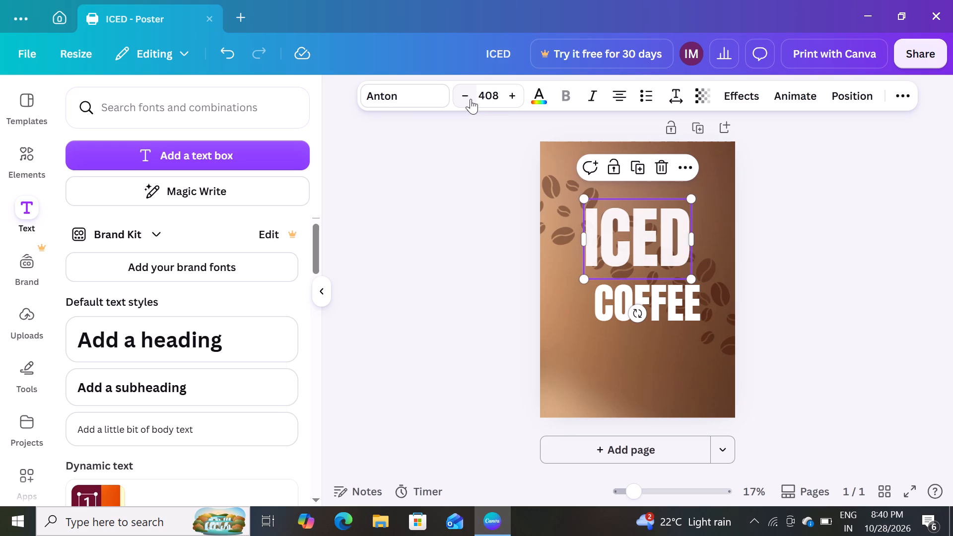
left_click(471, 99)
left_click(471, 99)
triple_click(471, 99)
triple_click(471, 99)
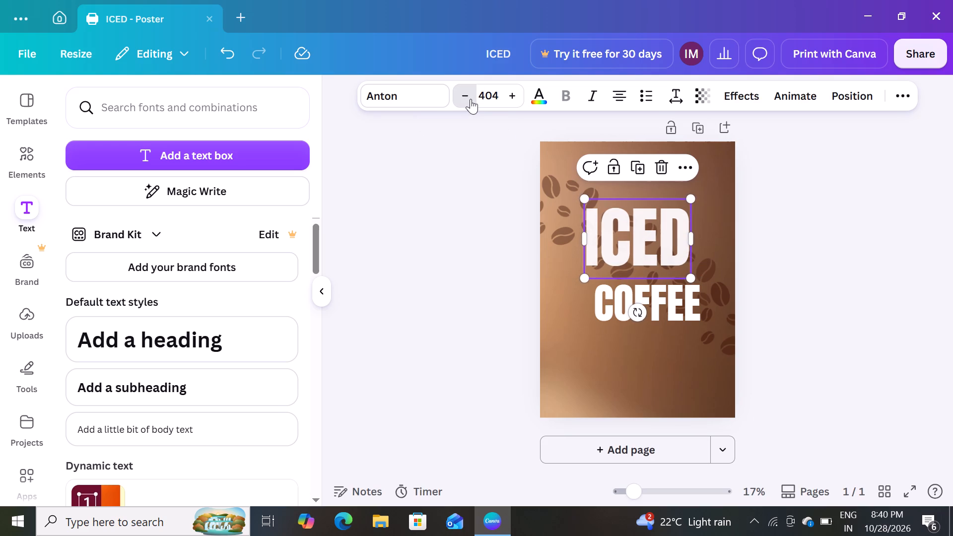
left_click(471, 99)
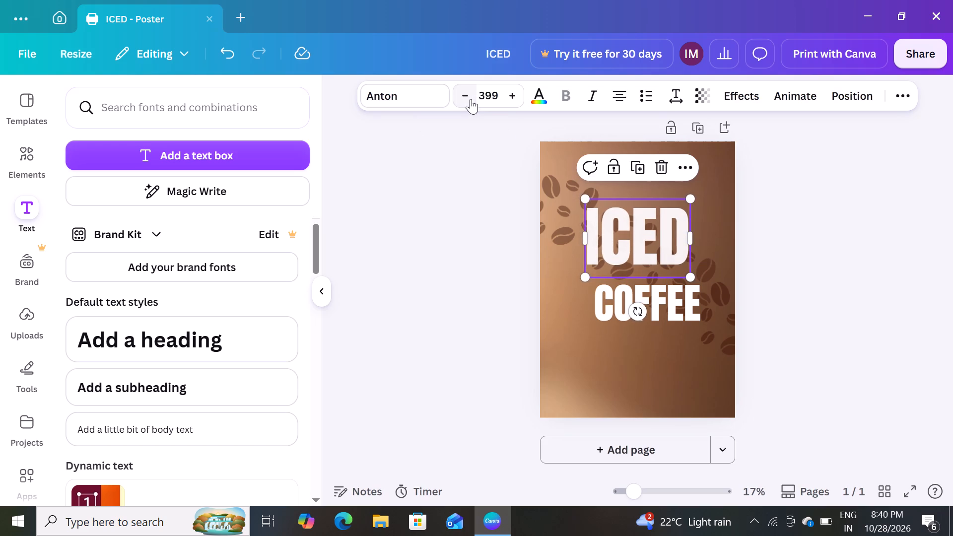
triple_click(471, 99)
triple_click(471, 99)
triple_click(471, 99)
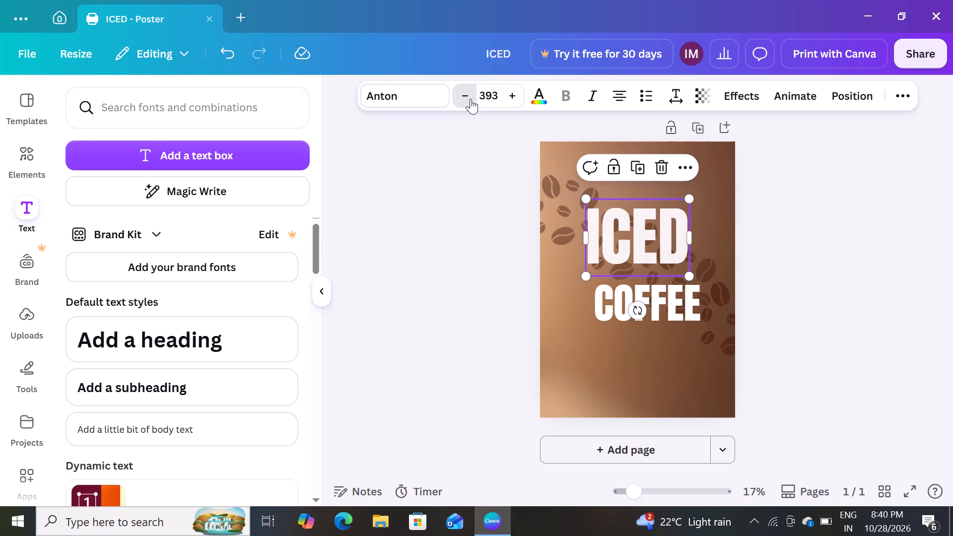
double_click(471, 99)
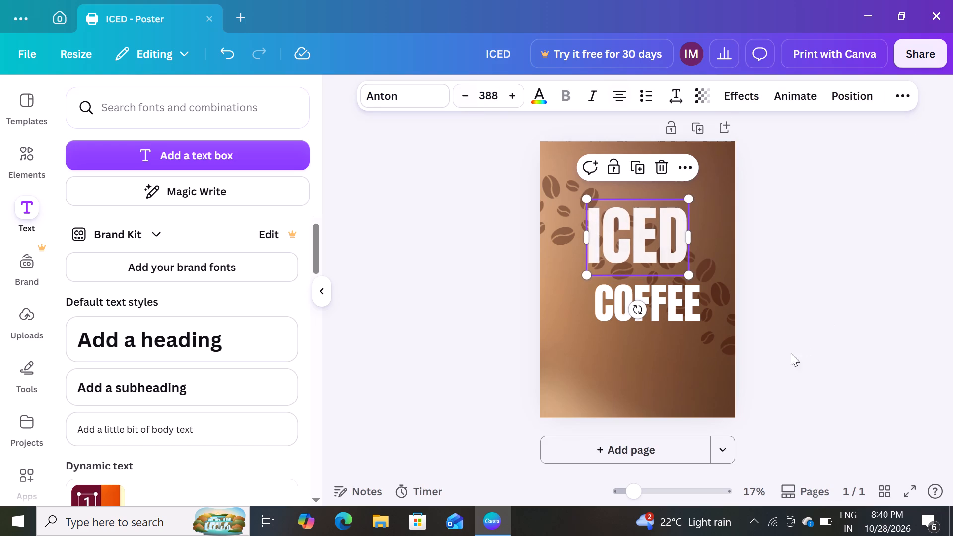
Increase the font size of the COFFEE text to 332.
left_click(664, 300)
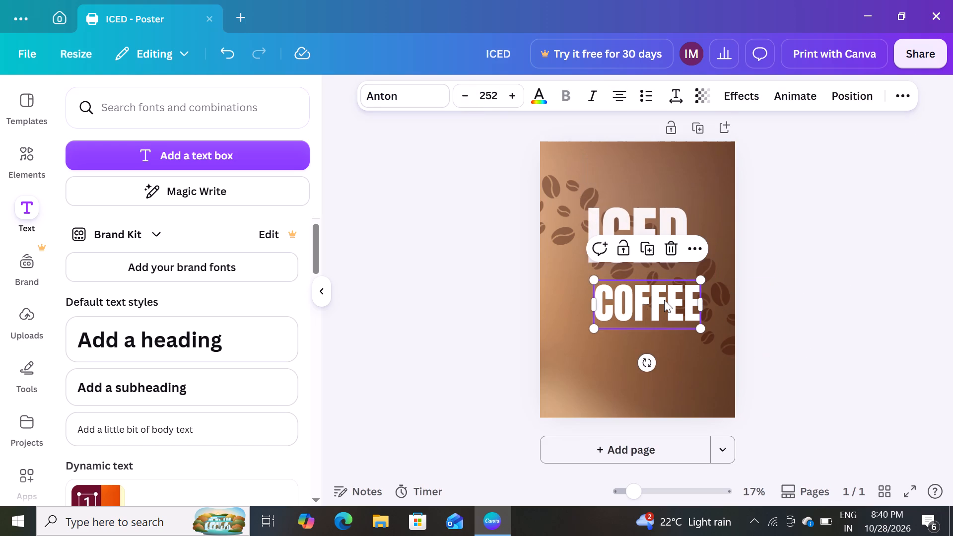
left_click(511, 93)
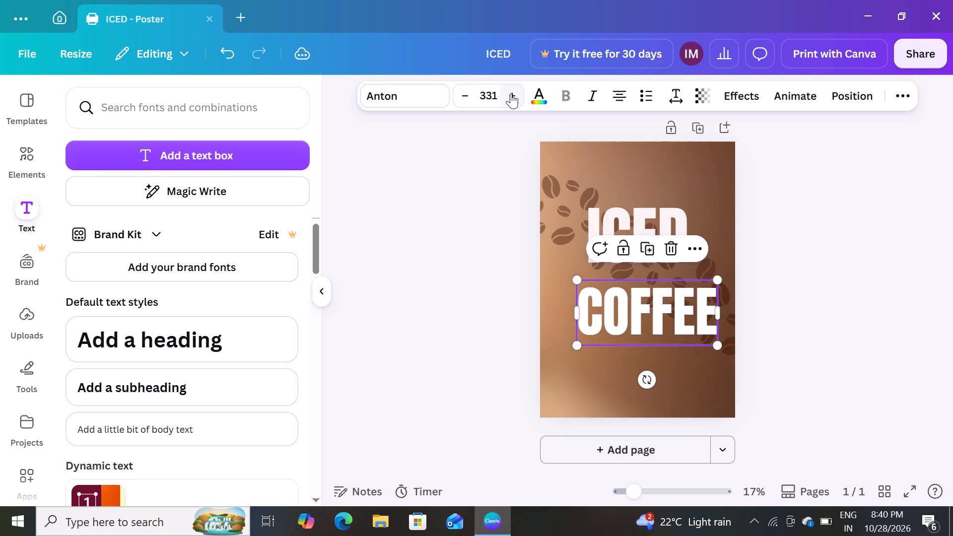
left_click(825, 301)
Move the COFFEE text up and slightly left so it sits directly beneath ICED.
left_click_drag(682, 316, 671, 306)
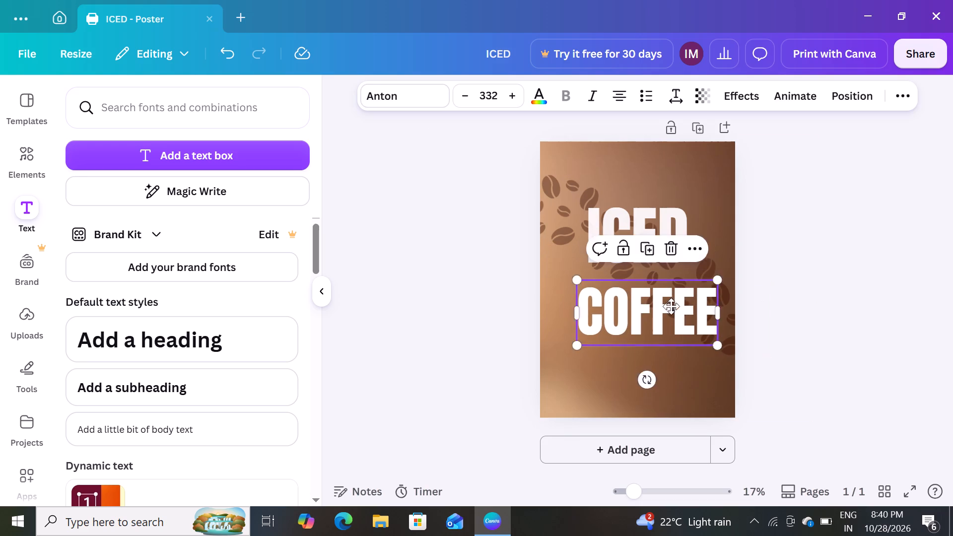
left_click_drag(671, 306, 668, 300)
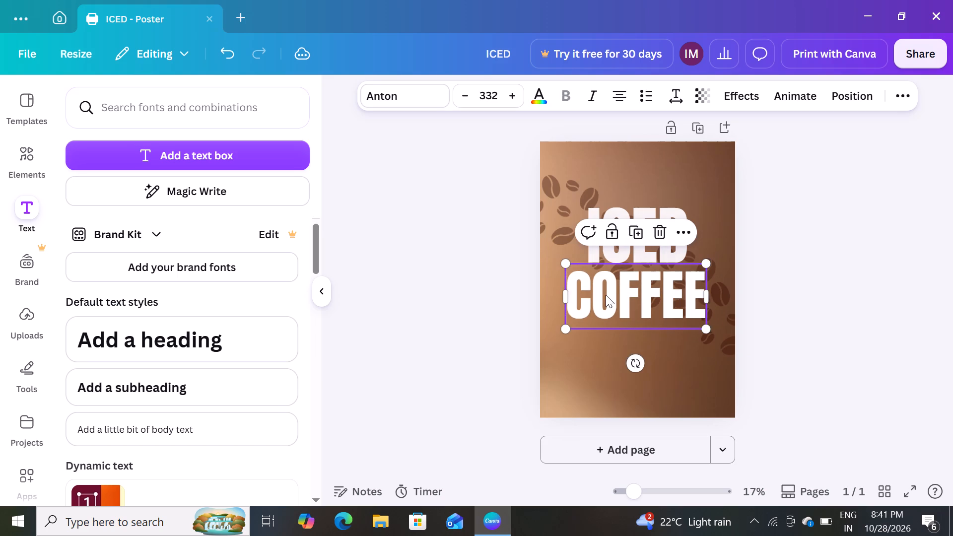
Enlarge the COFFEE text further to a font size of about 378.
triple_click(511, 98)
double_click(511, 98)
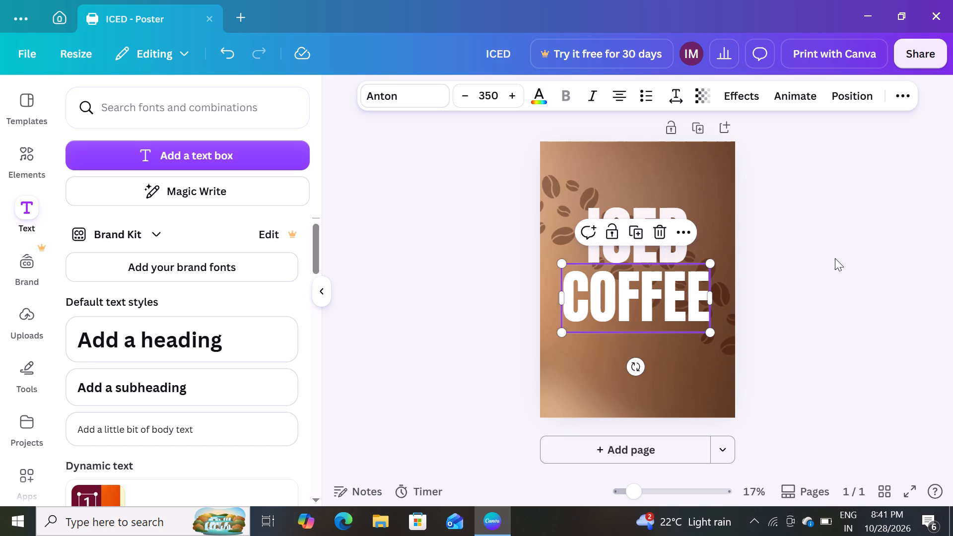
left_click_drag(562, 330, 561, 359)
Center the enlarged COFFEE text horizontally on the poster, keeping it just below ICED.
left_click_drag(612, 300, 624, 299)
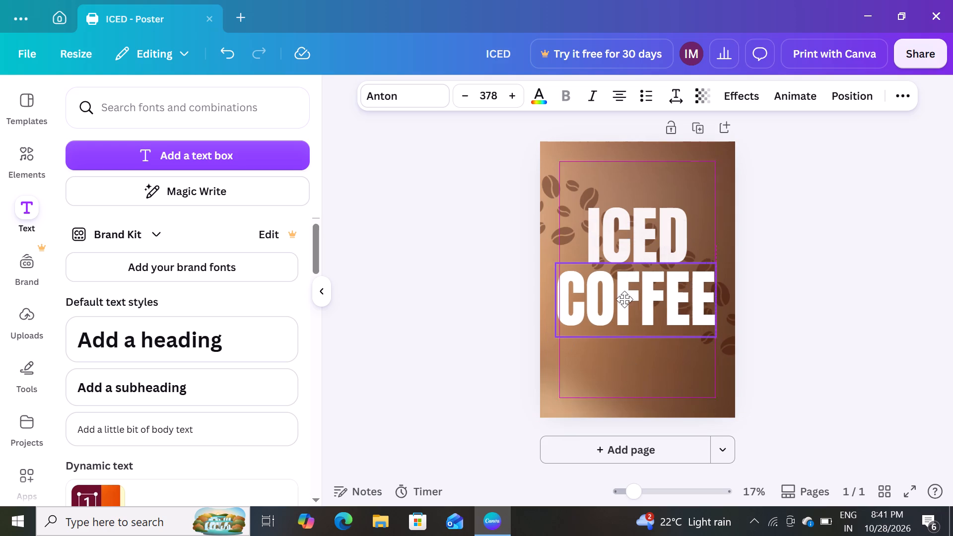
left_click_drag(624, 299, 619, 299)
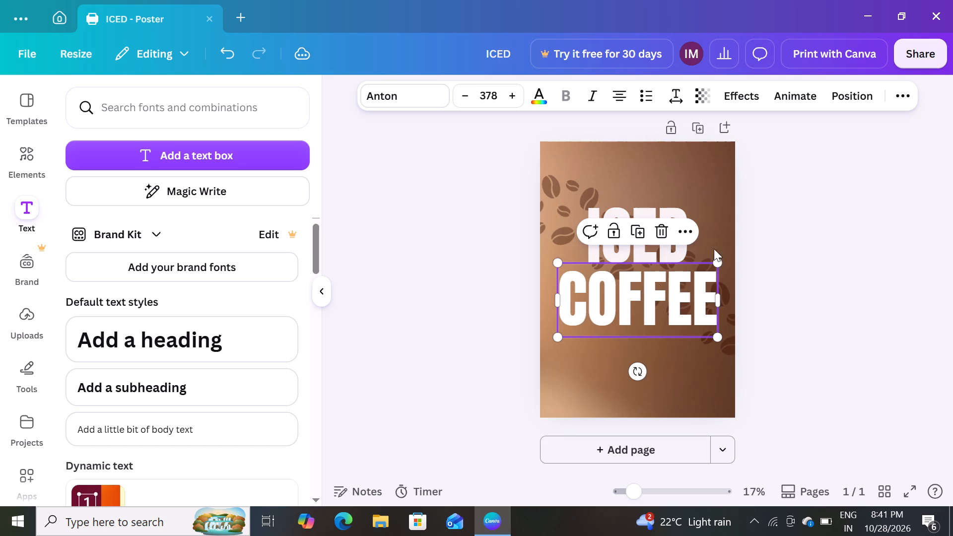
left_click(784, 230)
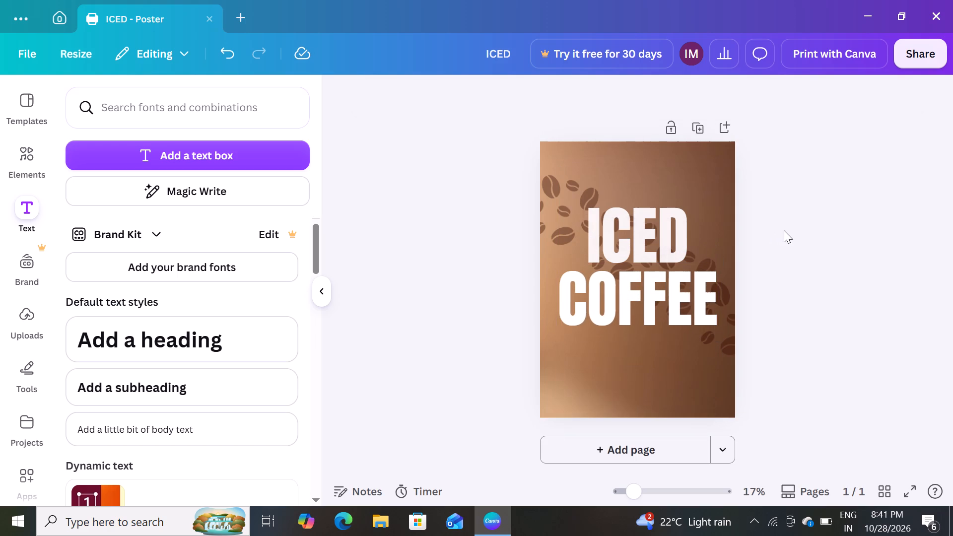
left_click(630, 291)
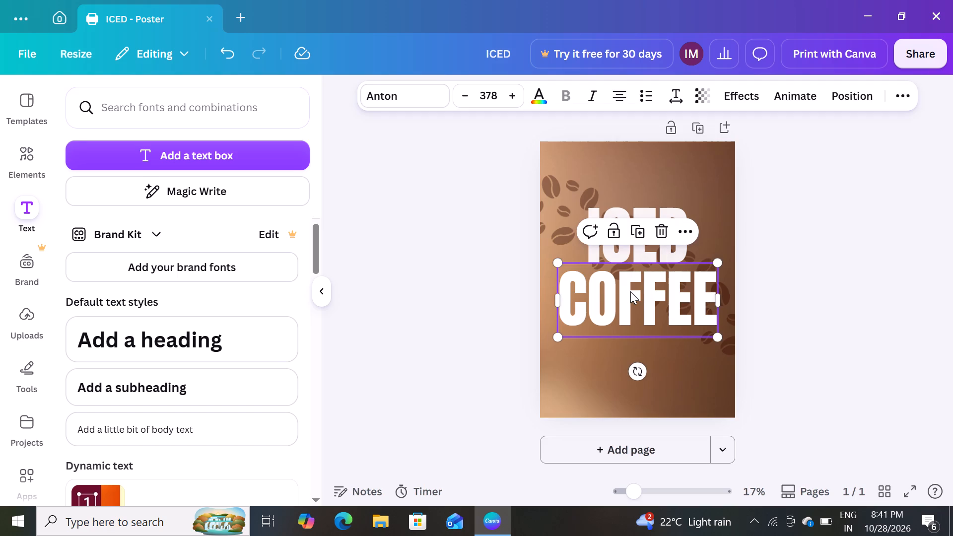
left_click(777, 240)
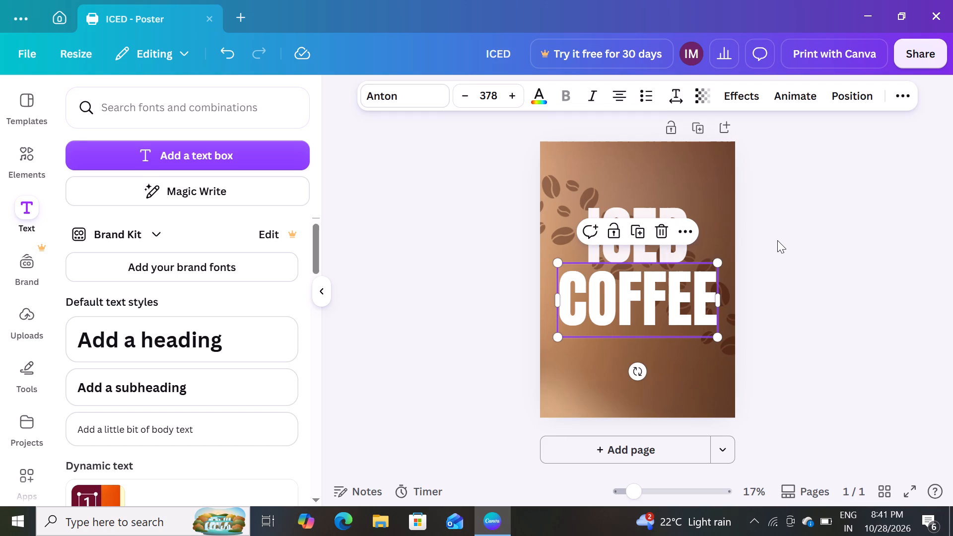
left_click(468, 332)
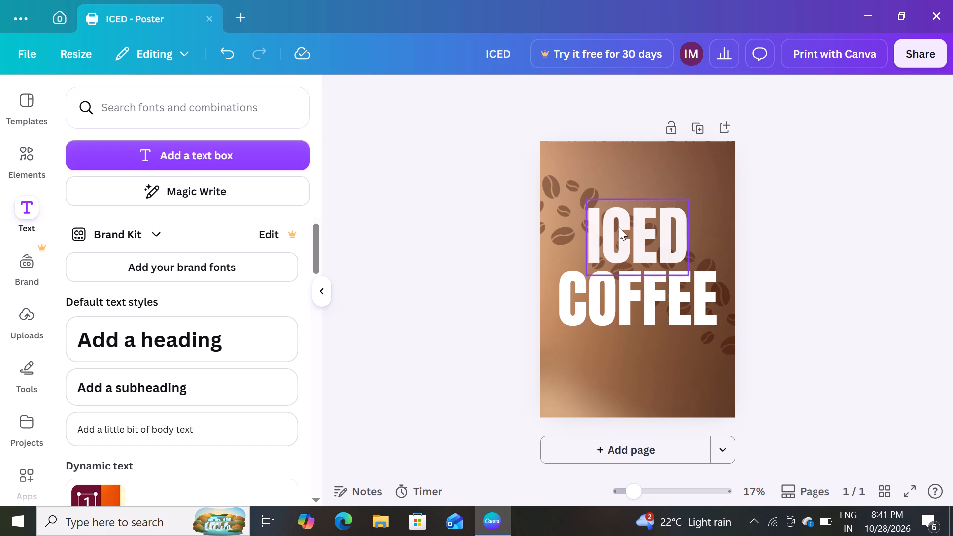
Reposition the ICED text slightly down and to the right, tightening the gap above COFFEE.
left_click_drag(619, 227, 621, 227)
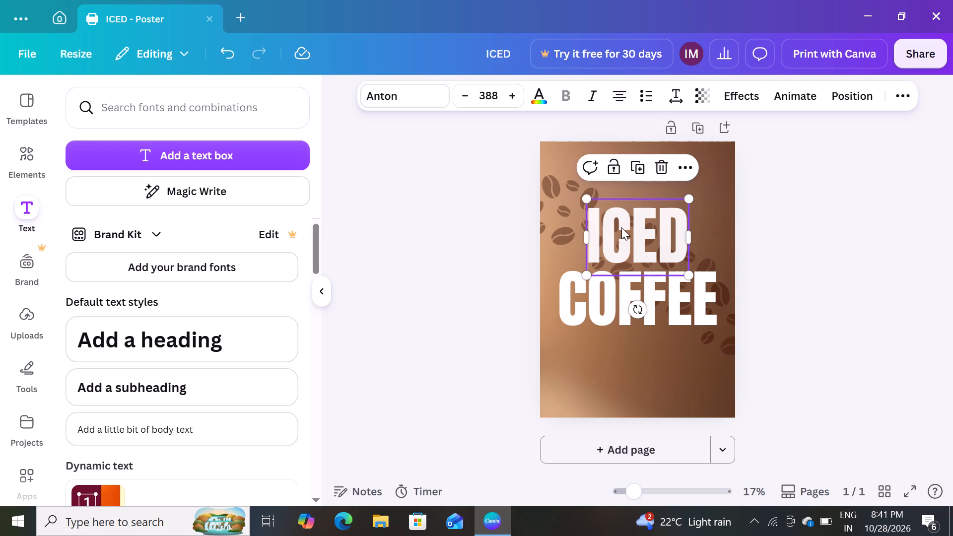
left_click_drag(621, 227, 621, 222)
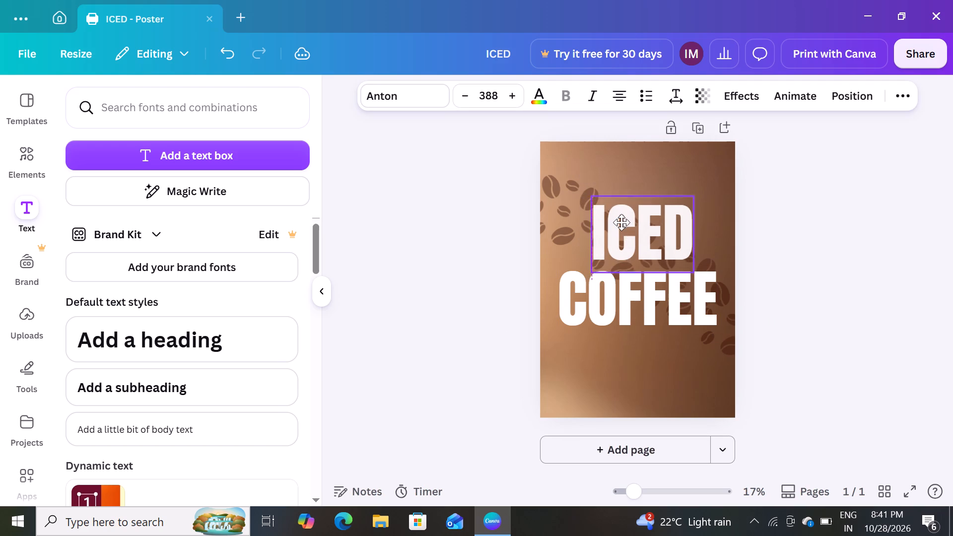
left_click_drag(621, 222, 620, 222)
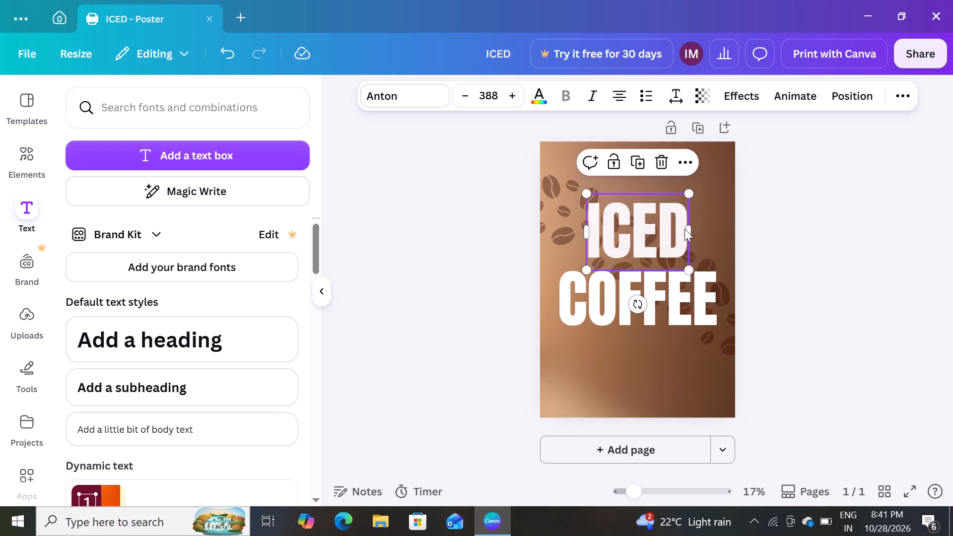
left_click_drag(686, 229, 692, 228)
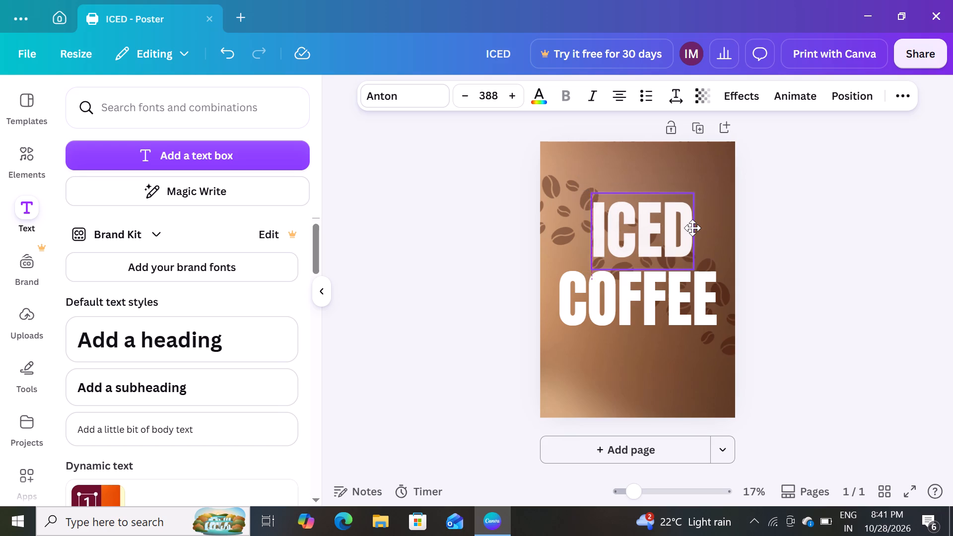
left_click_drag(692, 228, 691, 231)
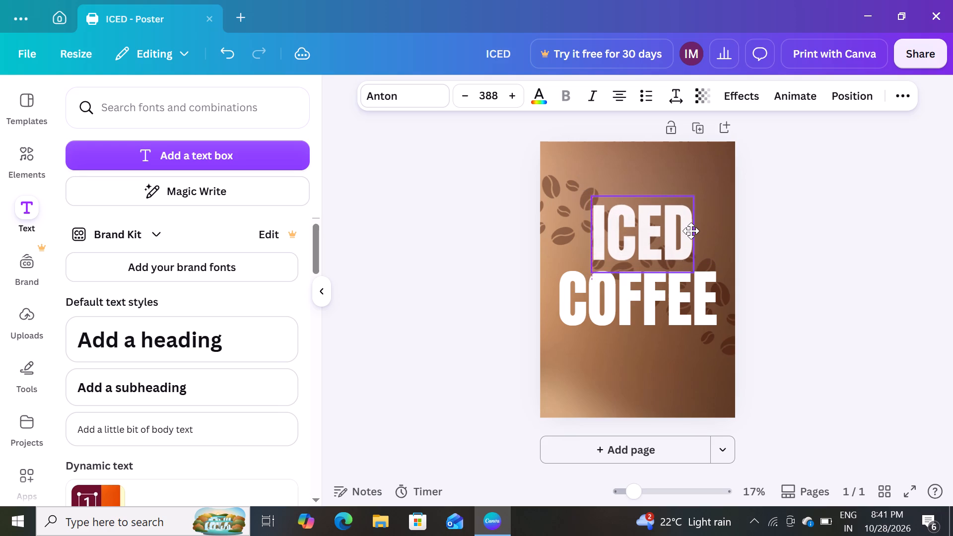
left_click_drag(691, 231, 691, 233)
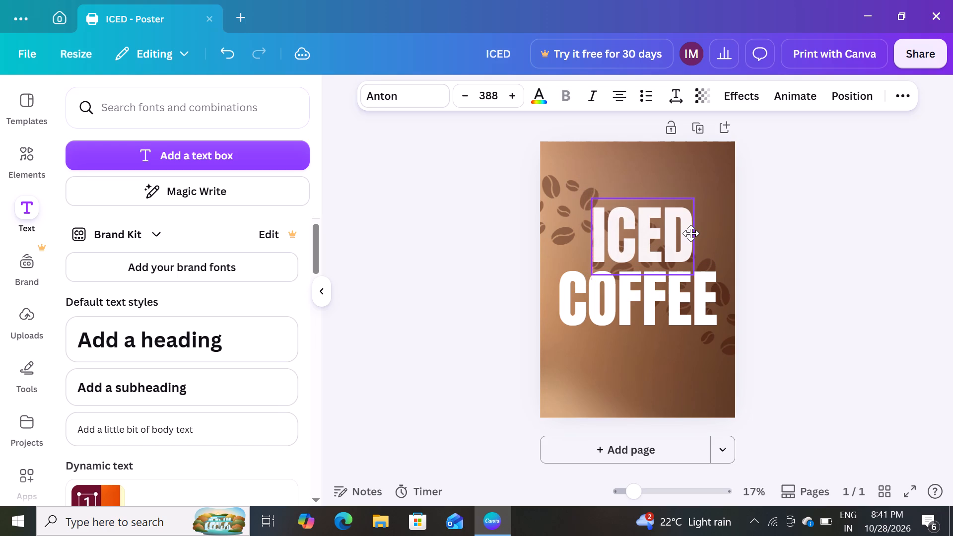
left_click_drag(691, 233, 691, 233)
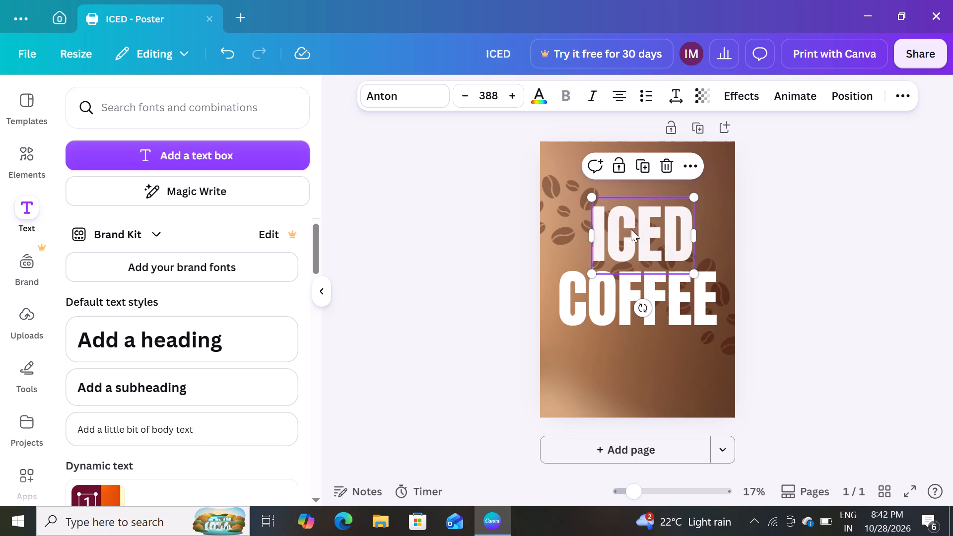
left_click_drag(640, 230, 639, 237)
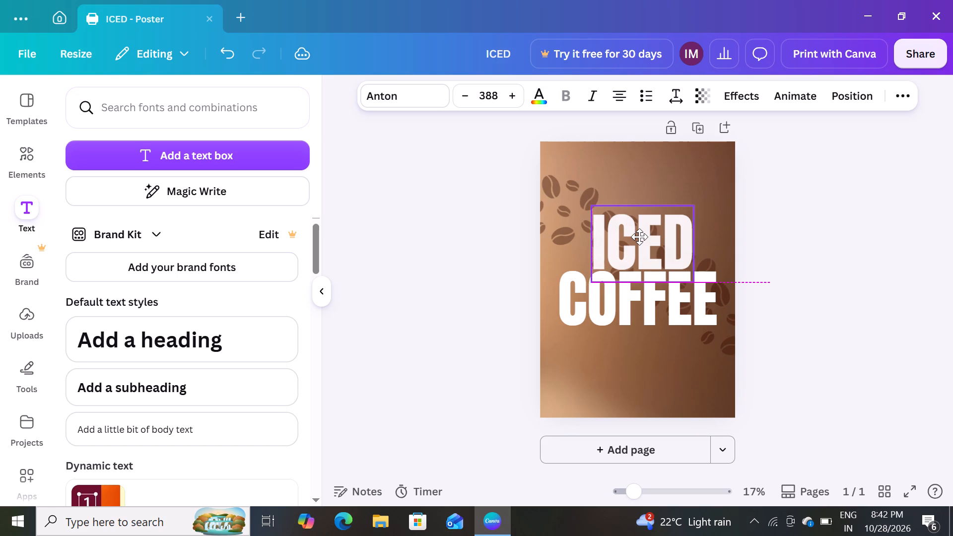
left_click_drag(639, 237, 639, 235)
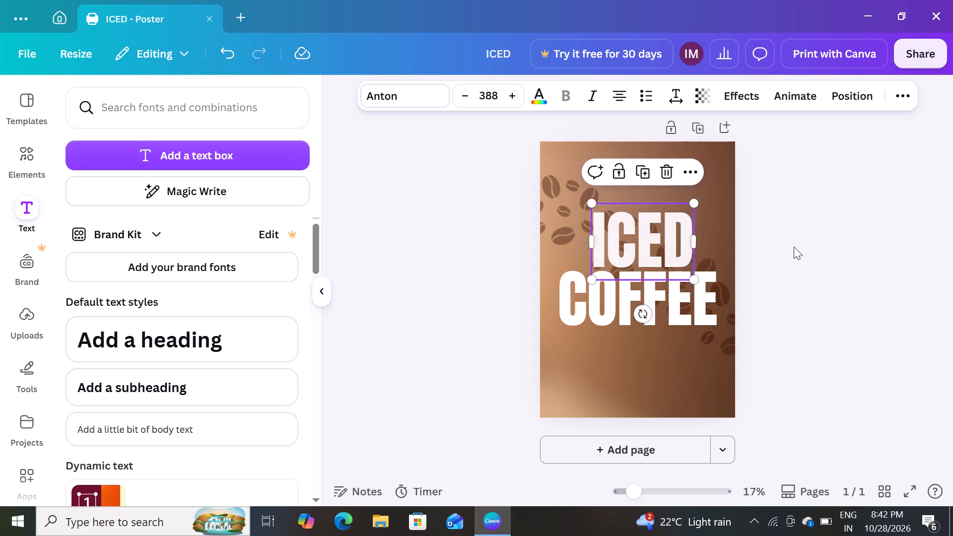
left_click(794, 247)
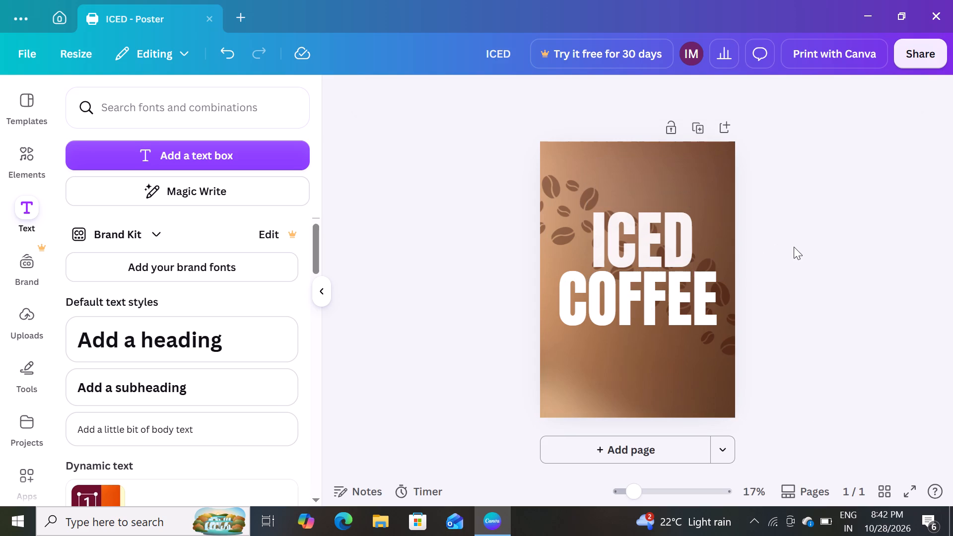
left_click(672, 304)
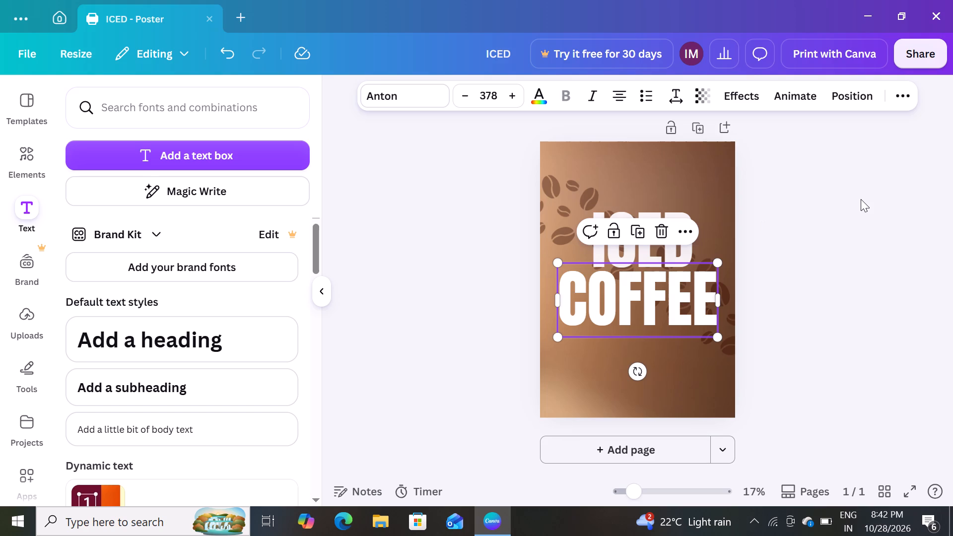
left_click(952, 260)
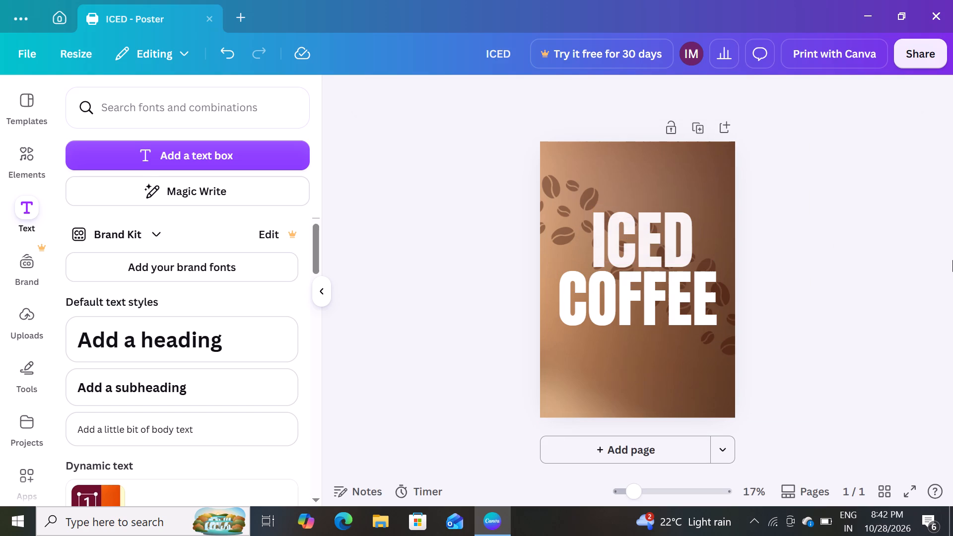
Check the ICED text's transparency value and set the COFFEE text's transparency to 92 to match it.
left_click(660, 226)
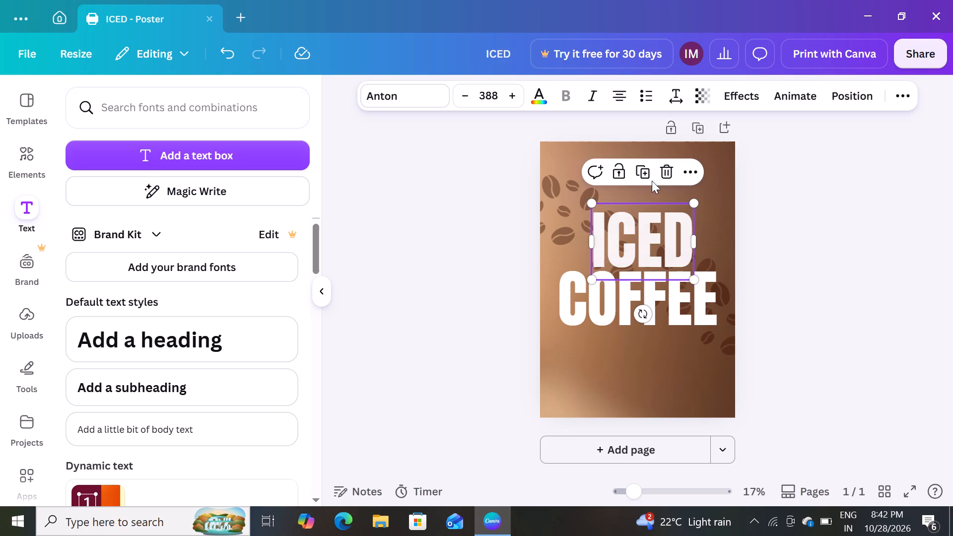
left_click(698, 93)
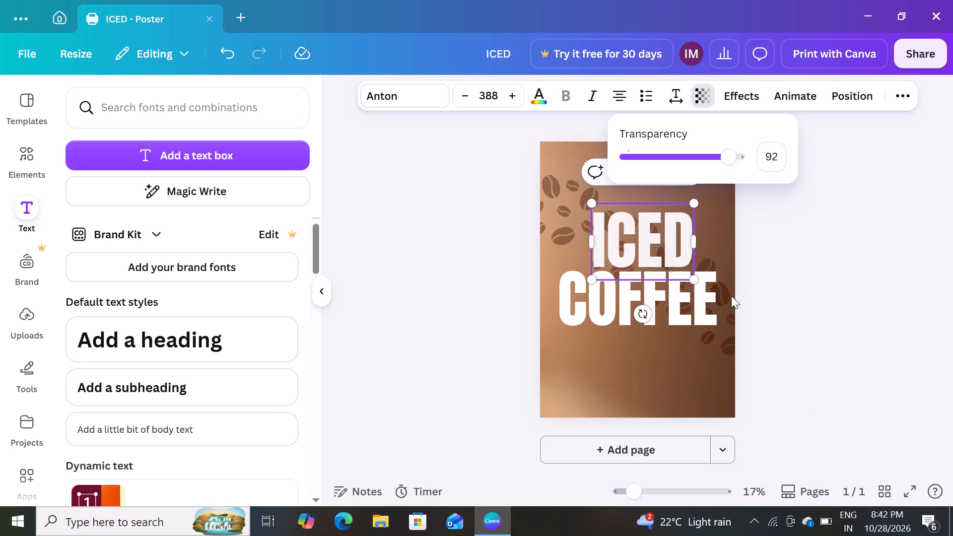
left_click(683, 299)
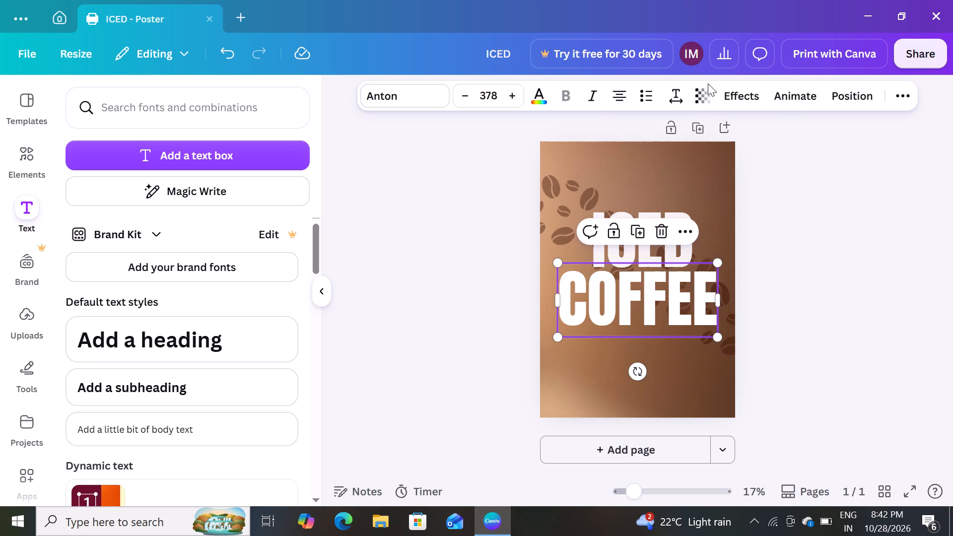
left_click(706, 91)
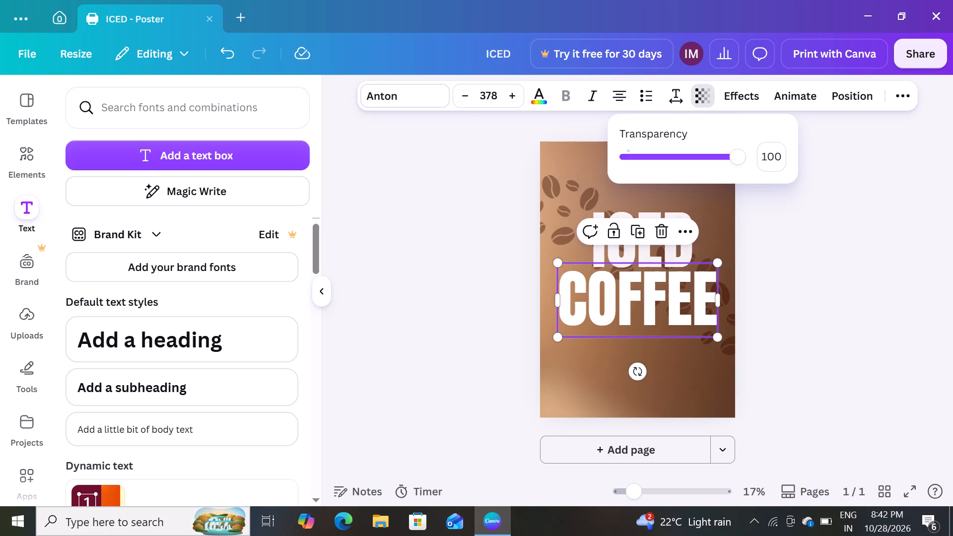
left_click_drag(735, 160, 726, 164)
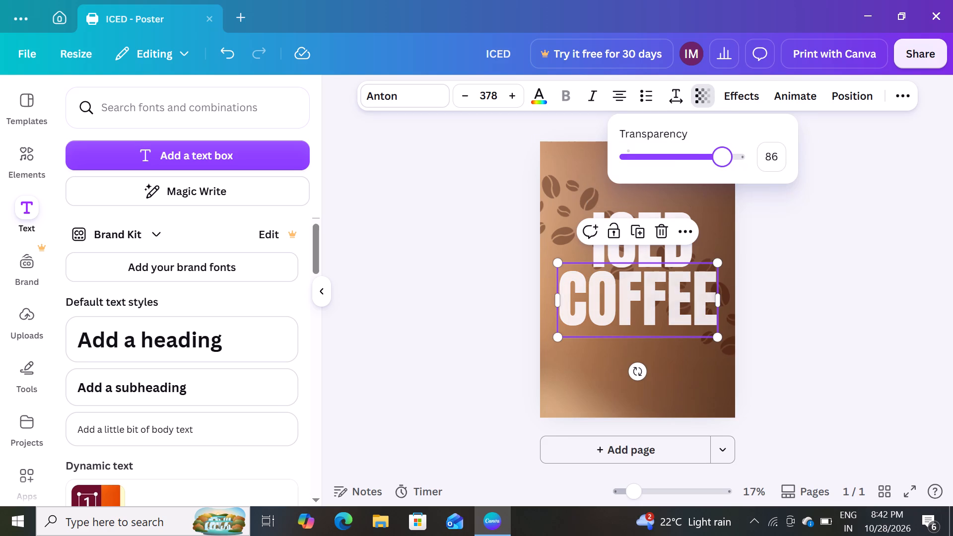
left_click_drag(726, 164, 731, 166)
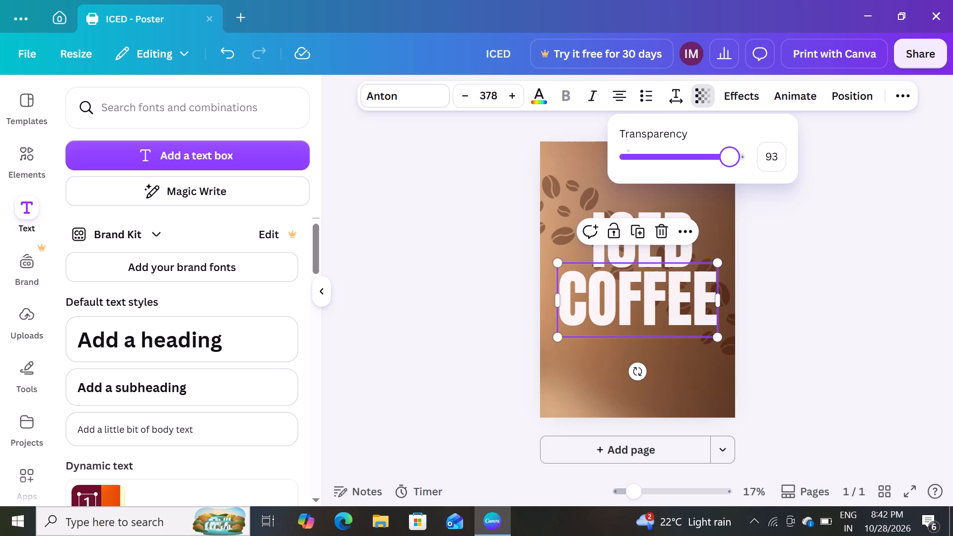
left_click_drag(731, 166, 729, 168)
left_click_drag(729, 168, 730, 168)
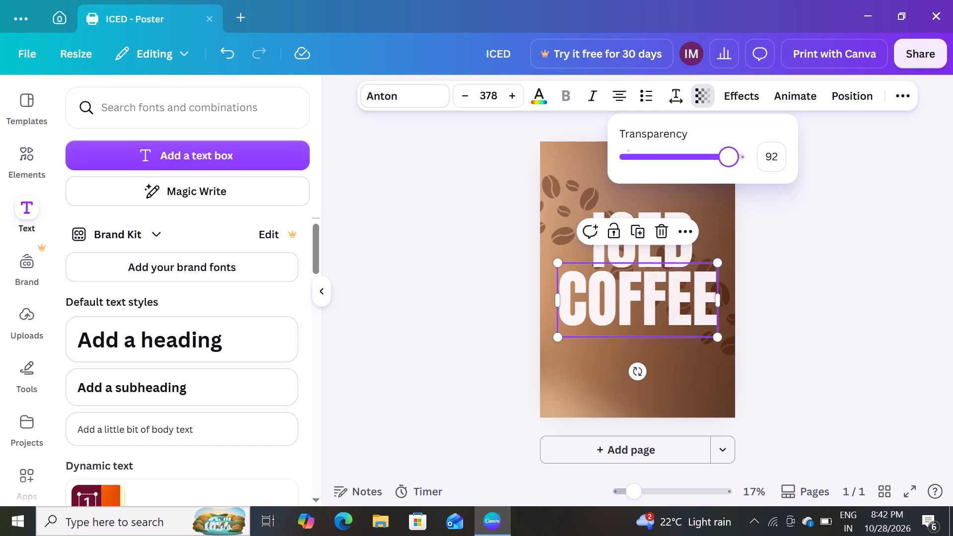
left_click(816, 194)
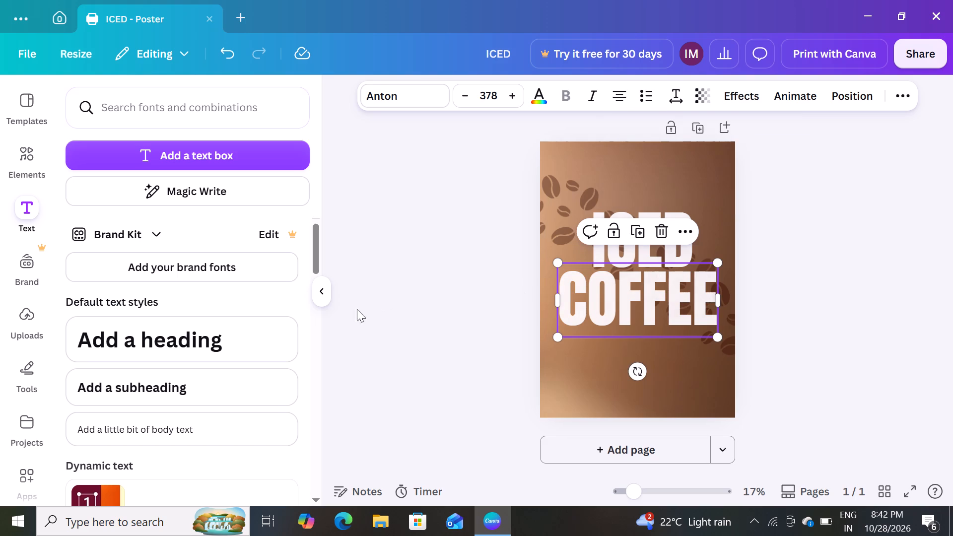
left_click(350, 309)
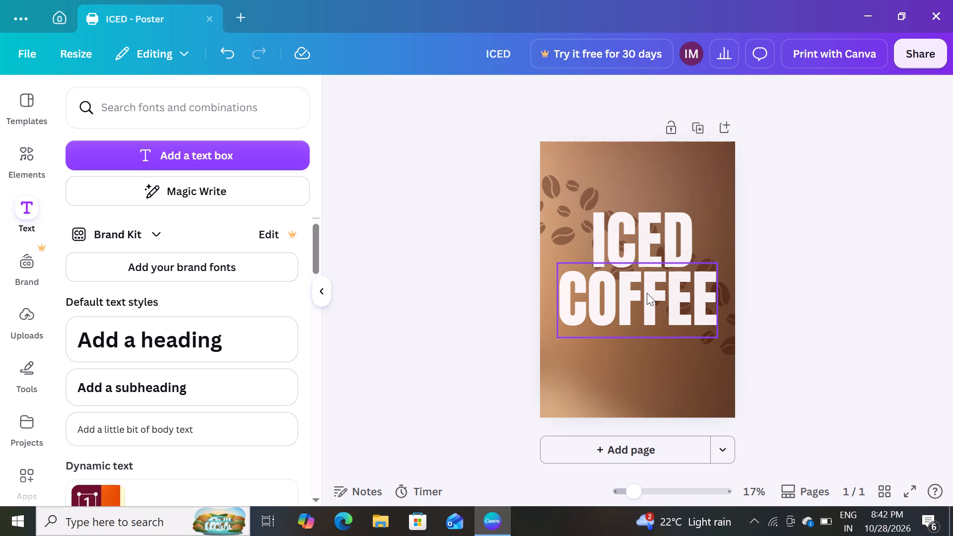
Move the COFFEE text slightly down and a touch left, leaving a small gap beneath ICED.
left_click_drag(647, 293, 644, 310)
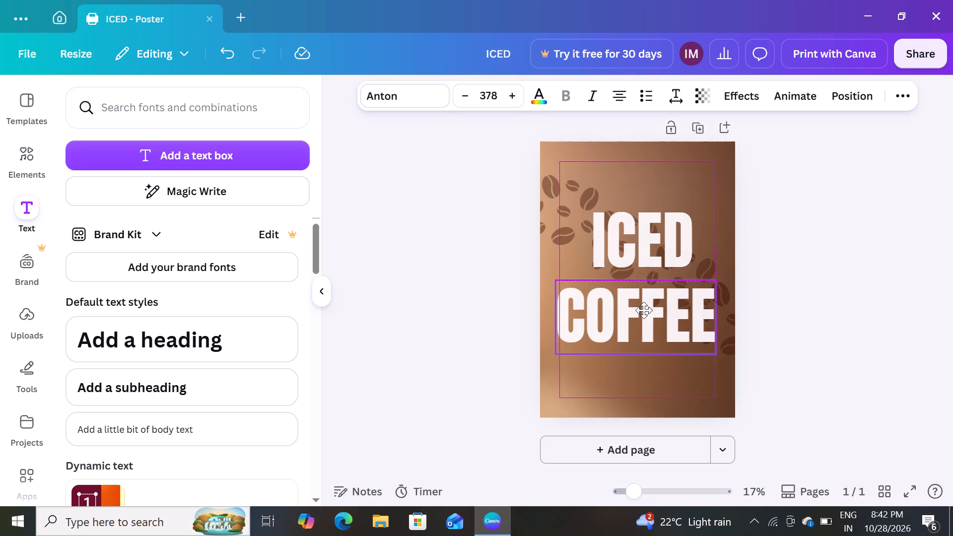
left_click_drag(644, 310, 644, 301)
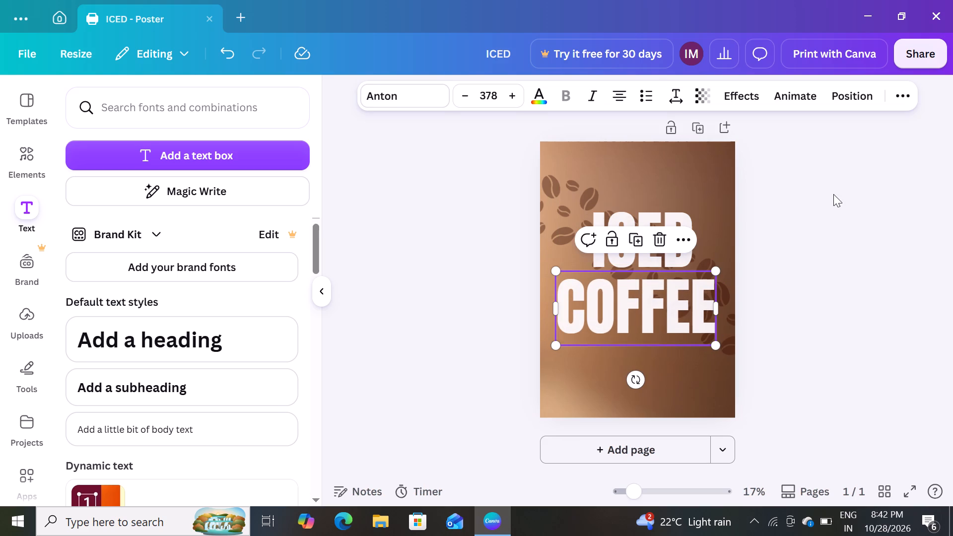
left_click(841, 217)
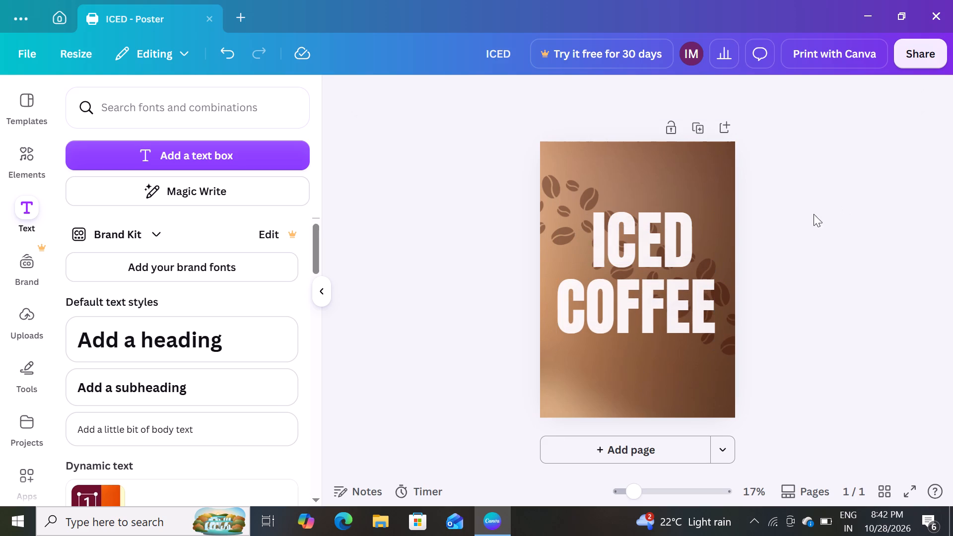
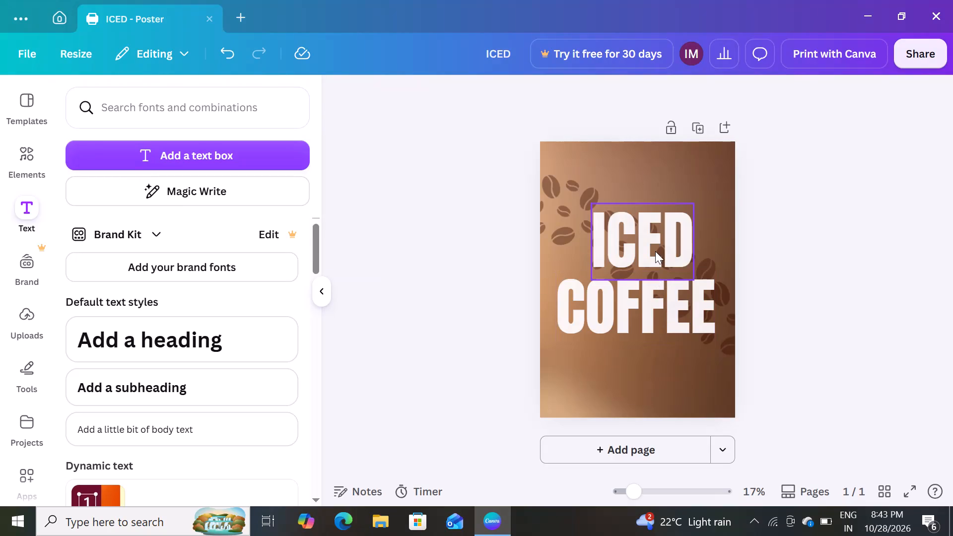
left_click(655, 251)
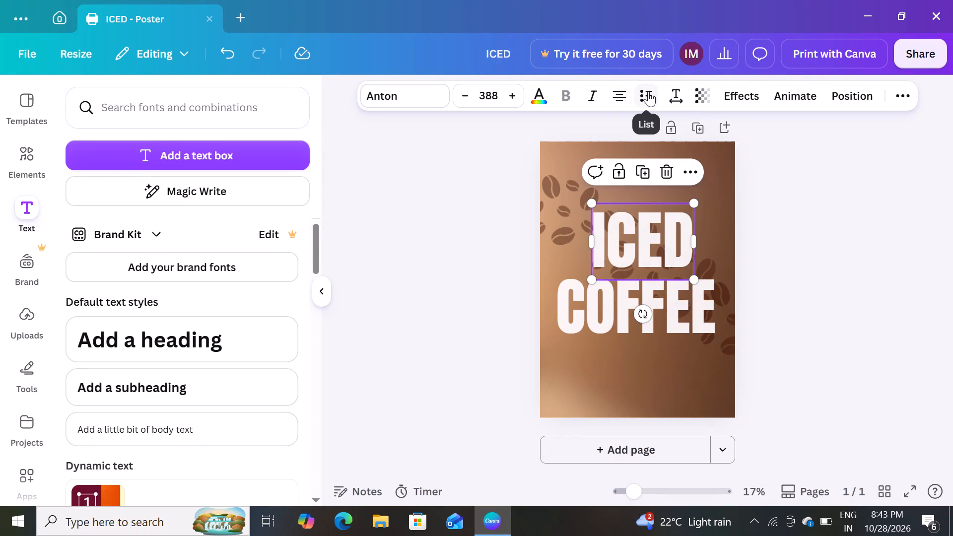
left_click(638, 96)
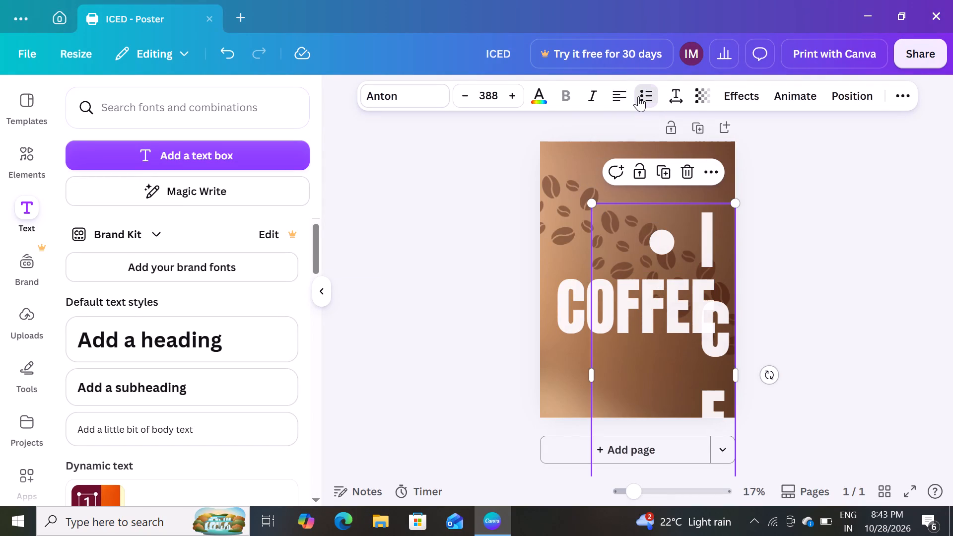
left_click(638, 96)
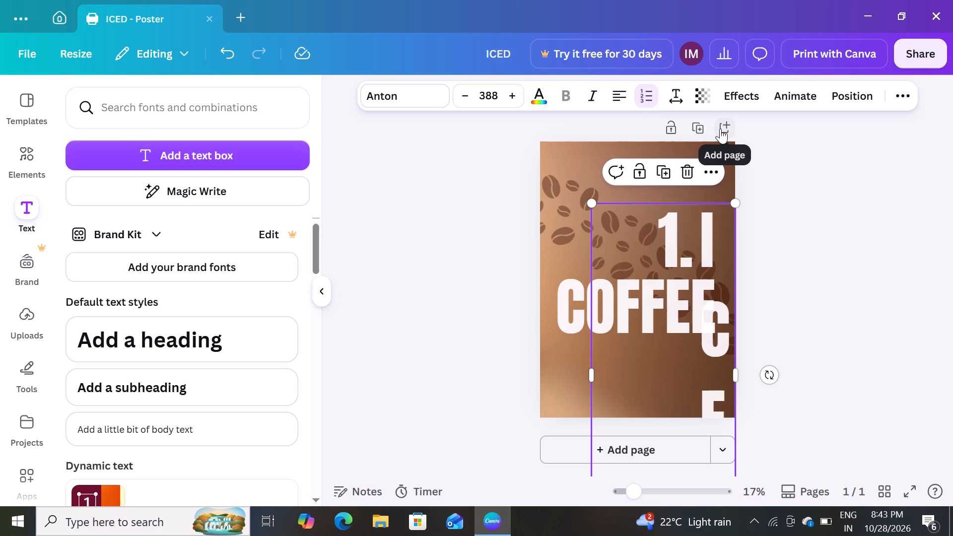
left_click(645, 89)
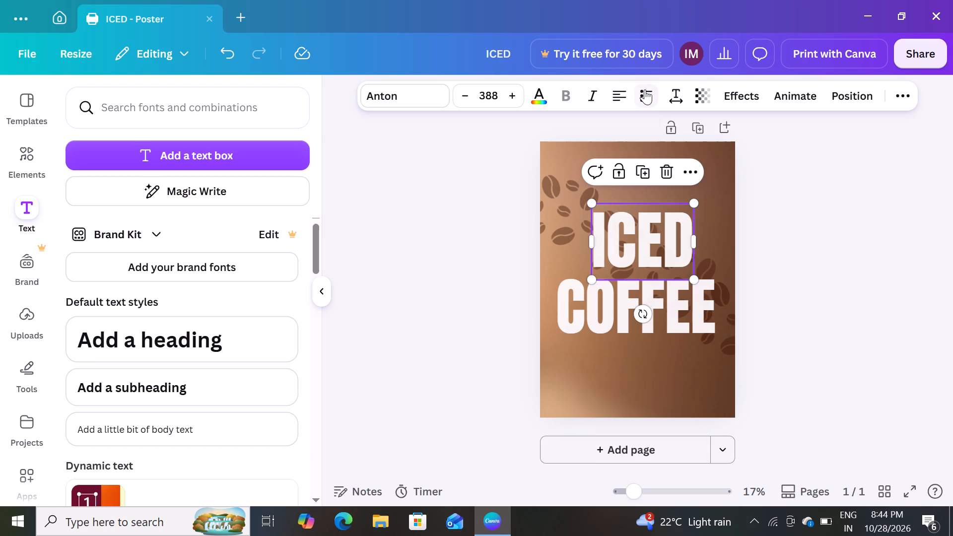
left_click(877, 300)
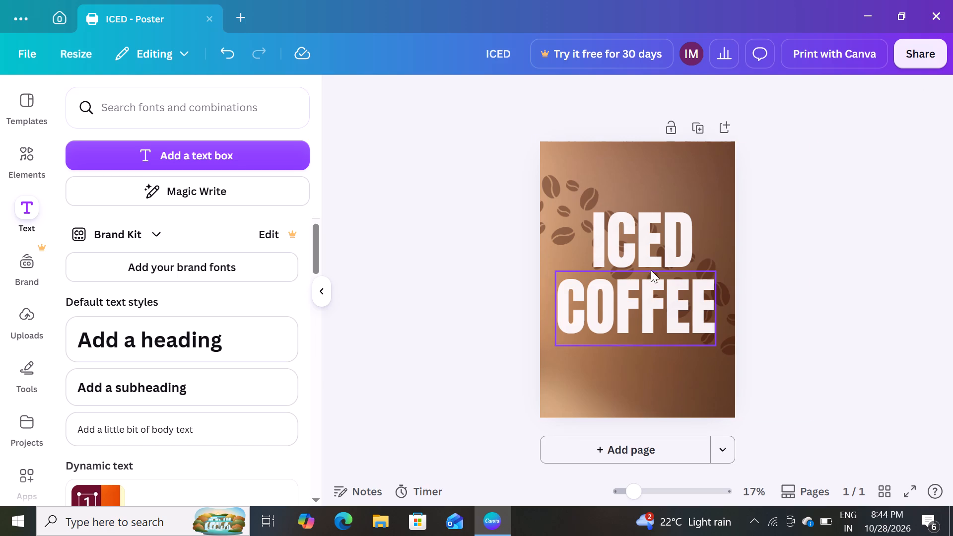
Set the ICED text's letter spacing to 5 to open up its letters slightly.
left_click(655, 211)
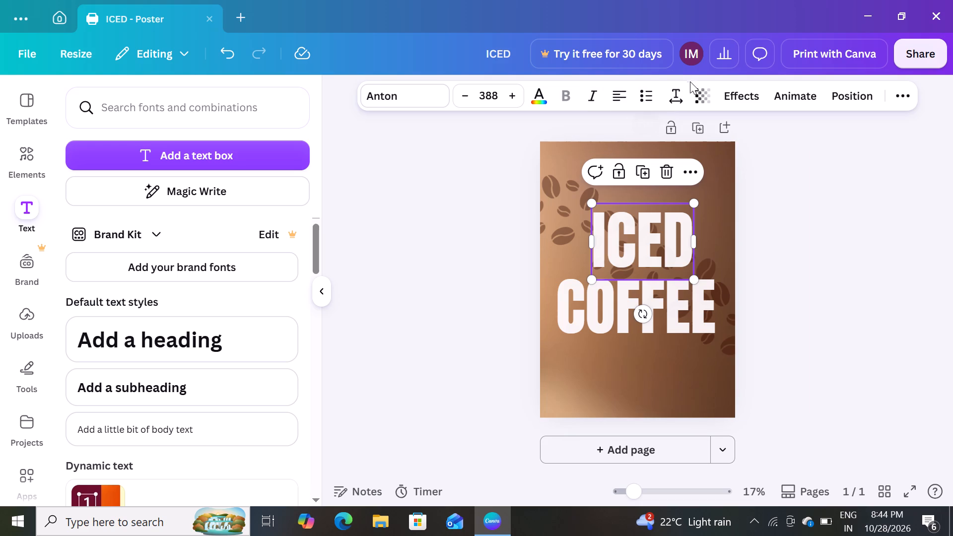
left_click(676, 97)
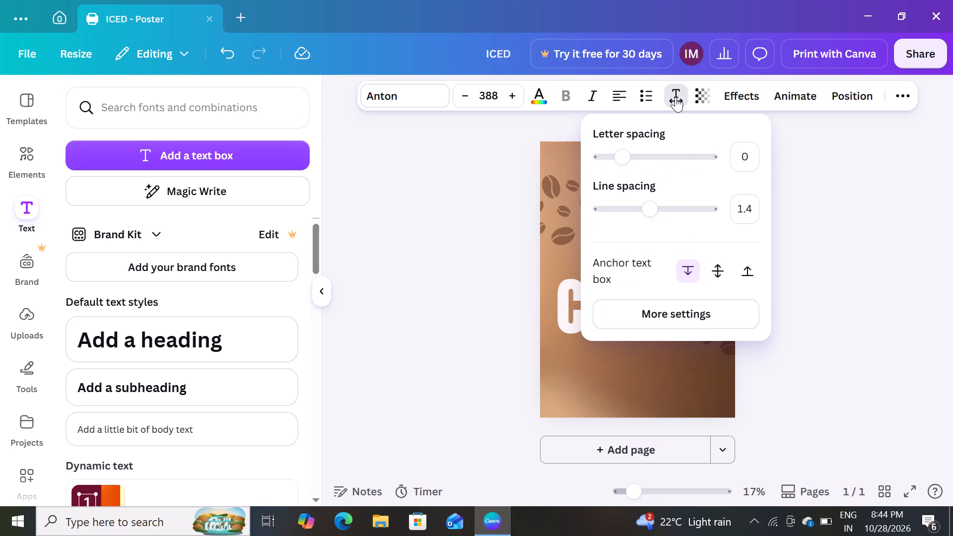
left_click(625, 160)
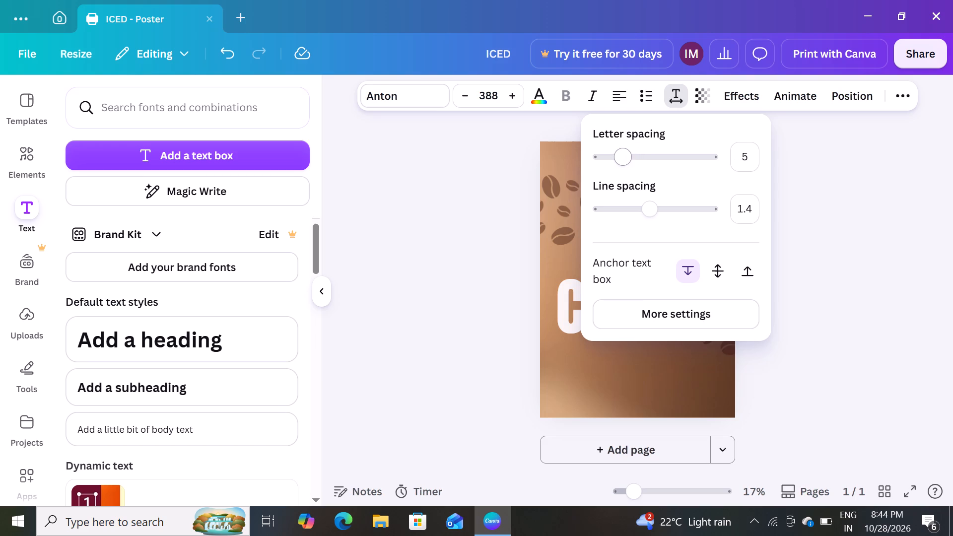
left_click(849, 186)
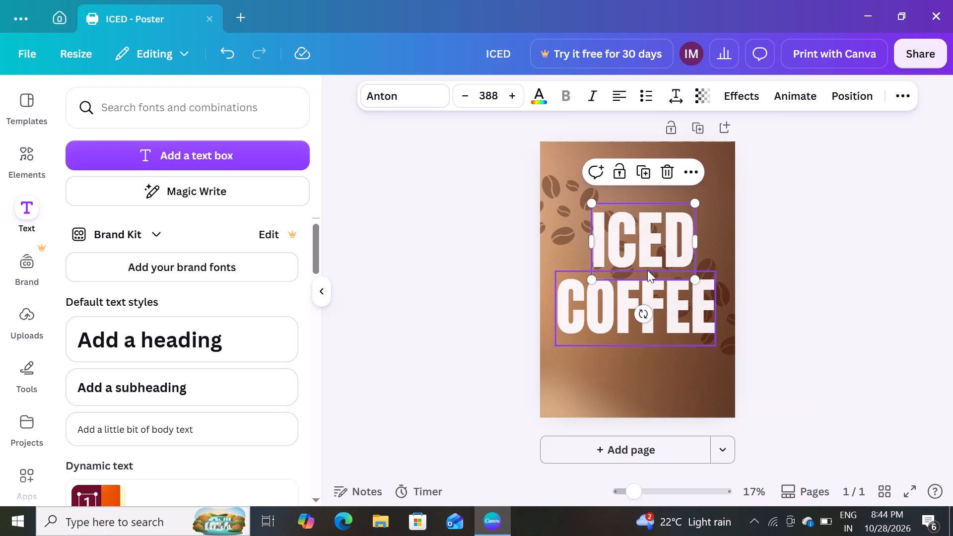
left_click(645, 241)
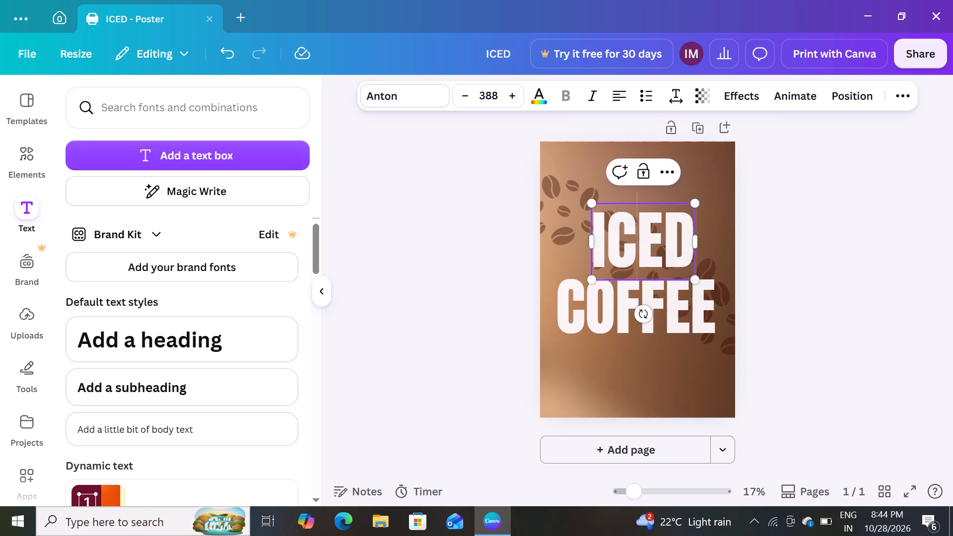
left_click(765, 229)
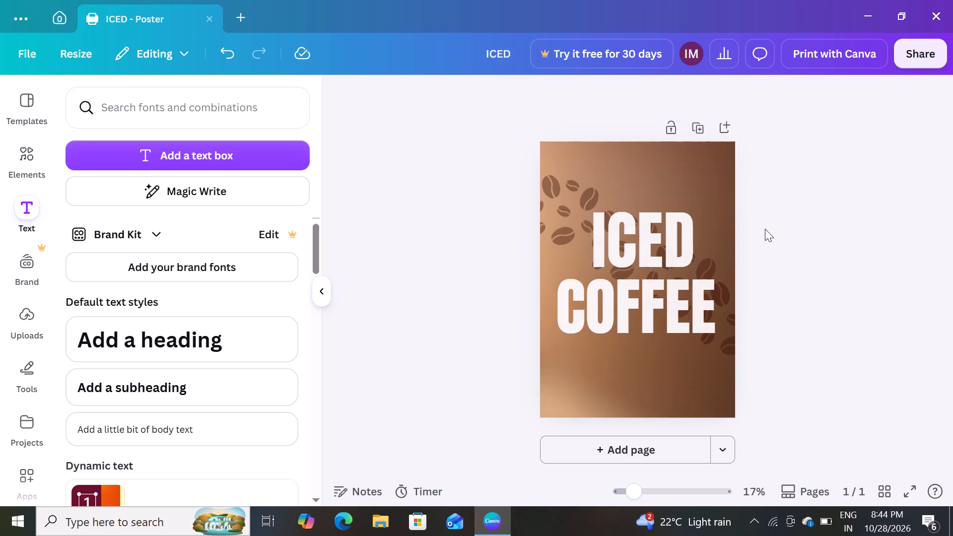
Check the ICED text's letter spacing value and dismiss the AutoIt error dialogs.
left_click(665, 234)
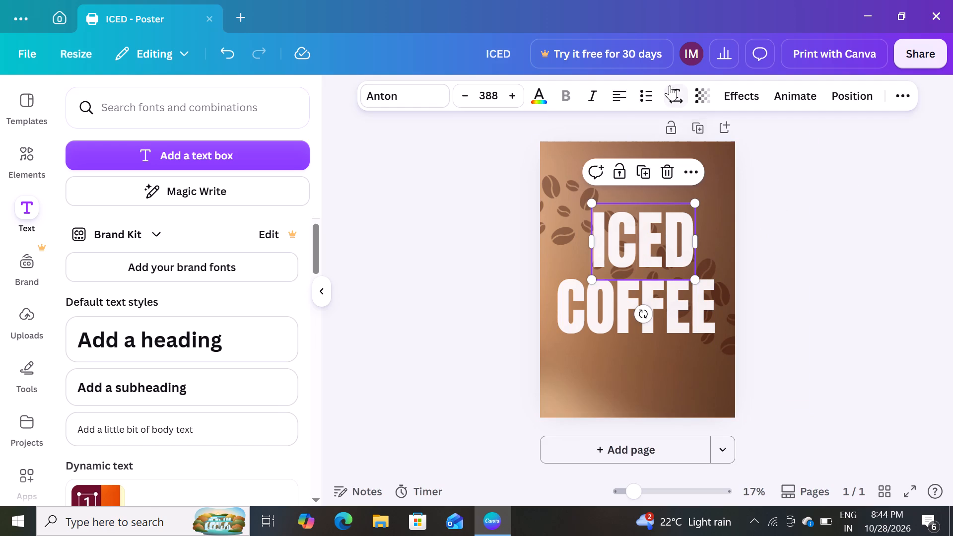
left_click(670, 85)
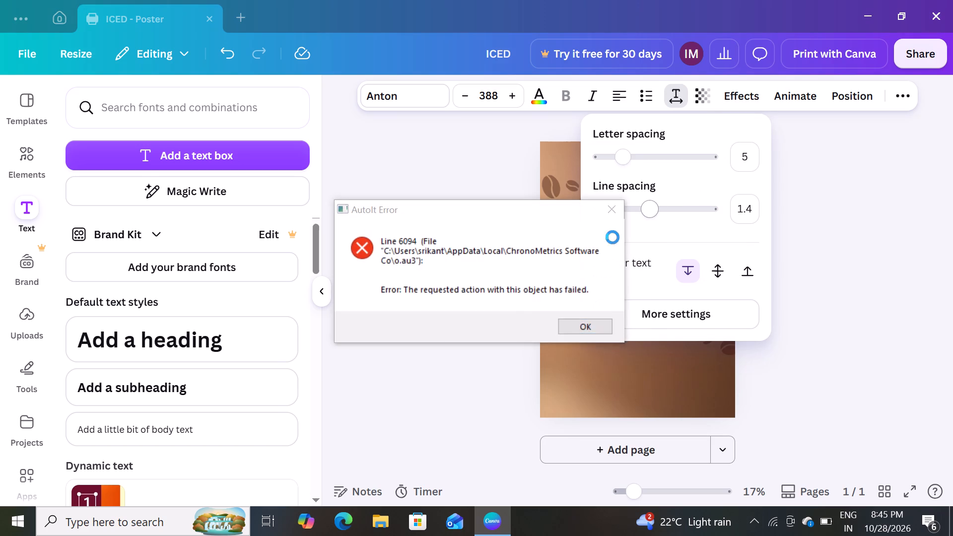
left_click(622, 350)
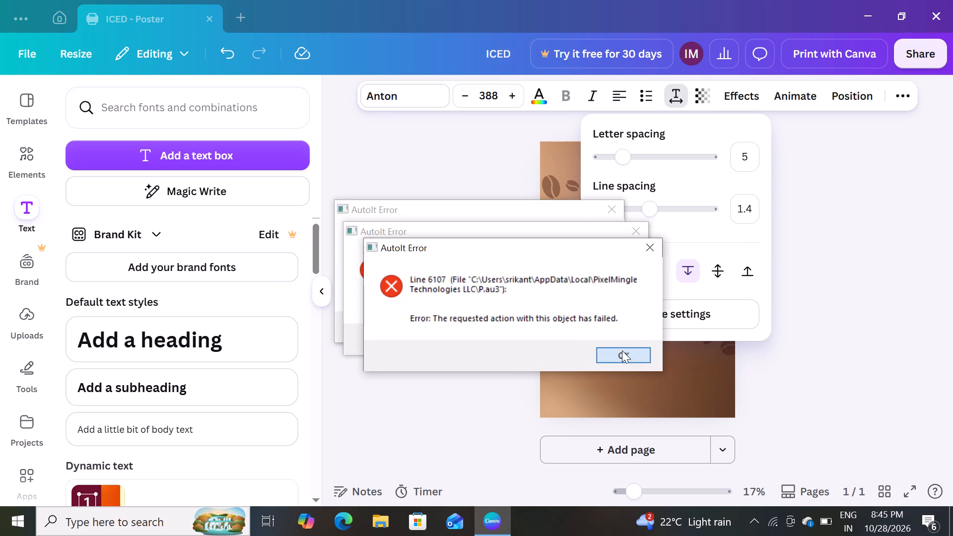
left_click(609, 331)
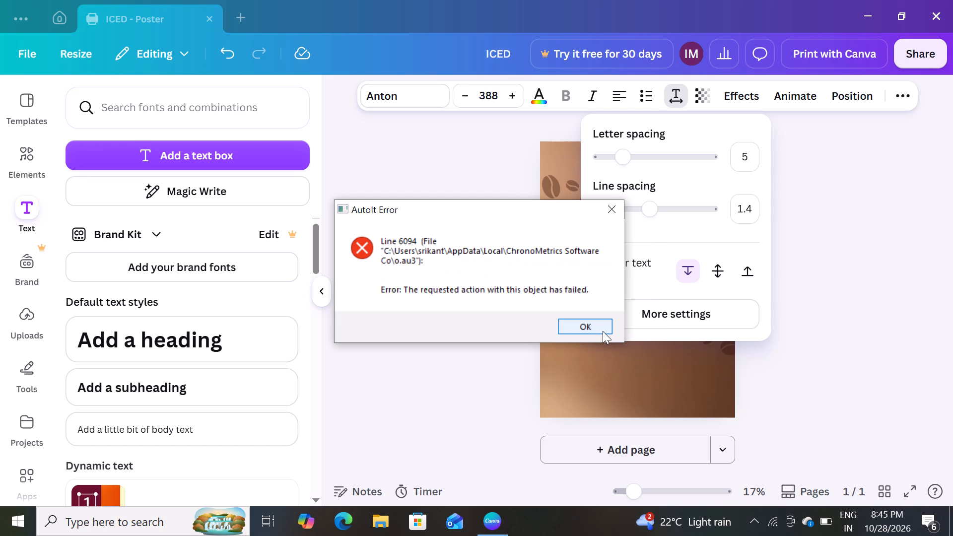
left_click(595, 328)
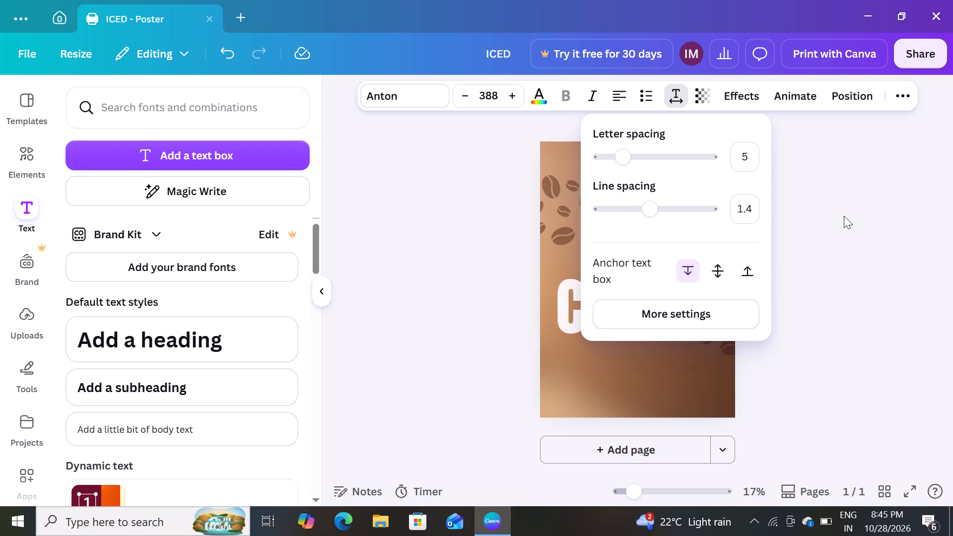
left_click(844, 216)
Widen the COFFEE text's letter spacing, settling on a value of 10, and deselect the text.
left_click(611, 327)
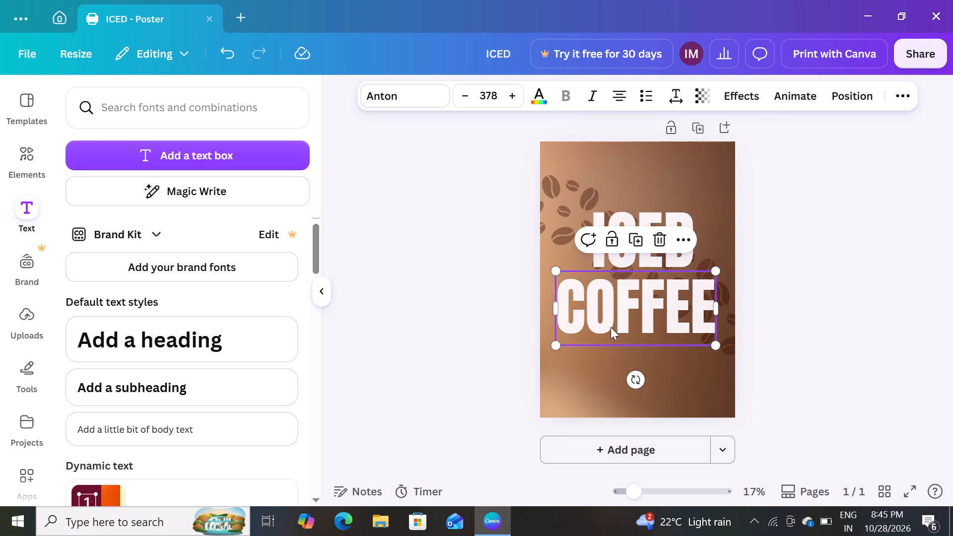
left_click(676, 95)
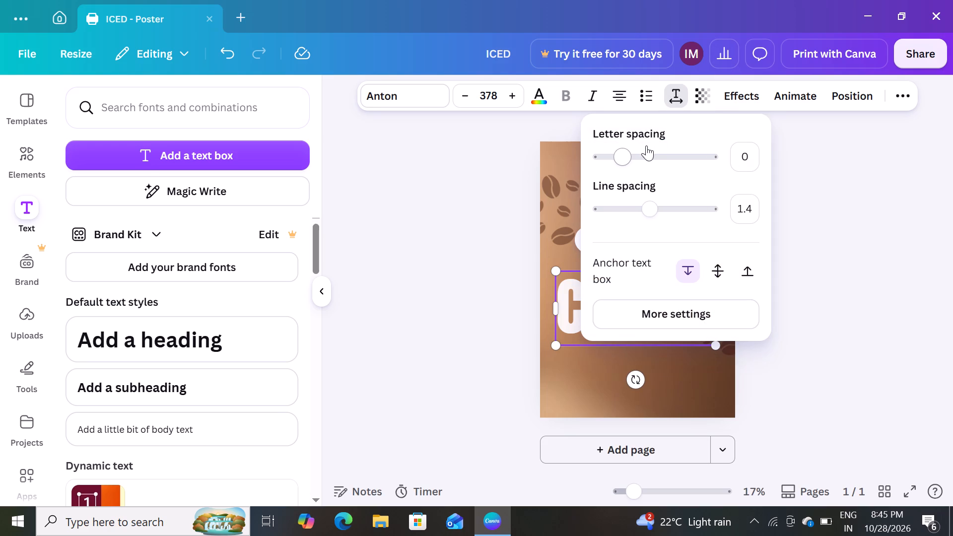
left_click(624, 162)
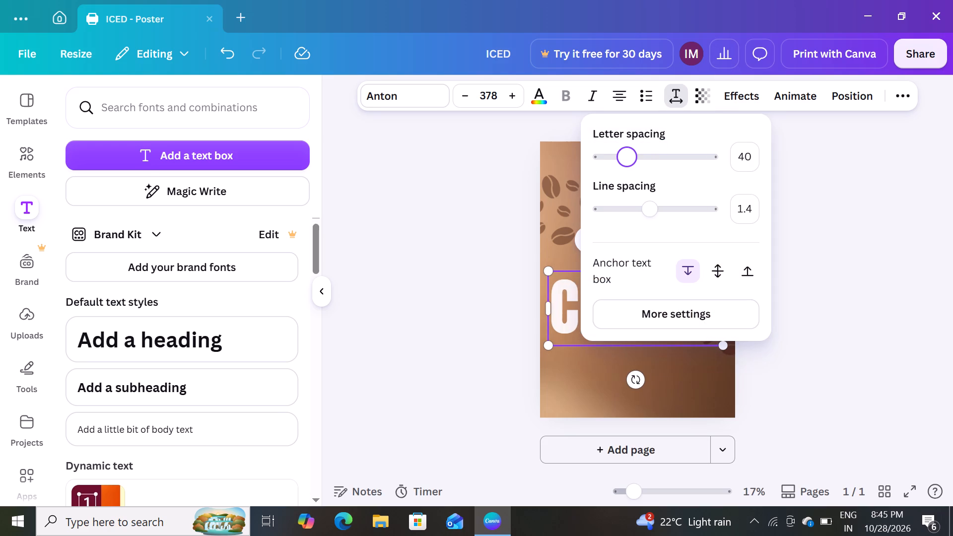
left_click(791, 176)
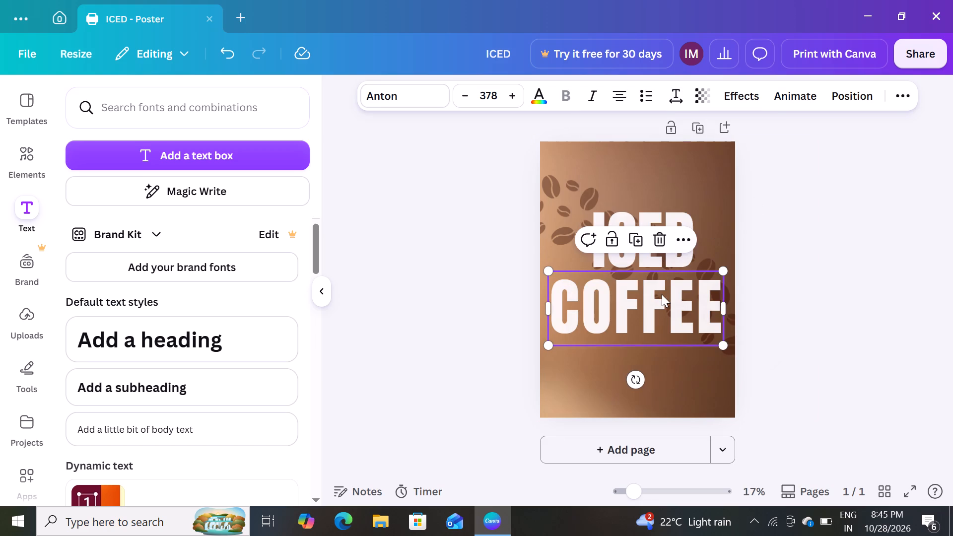
left_click(670, 96)
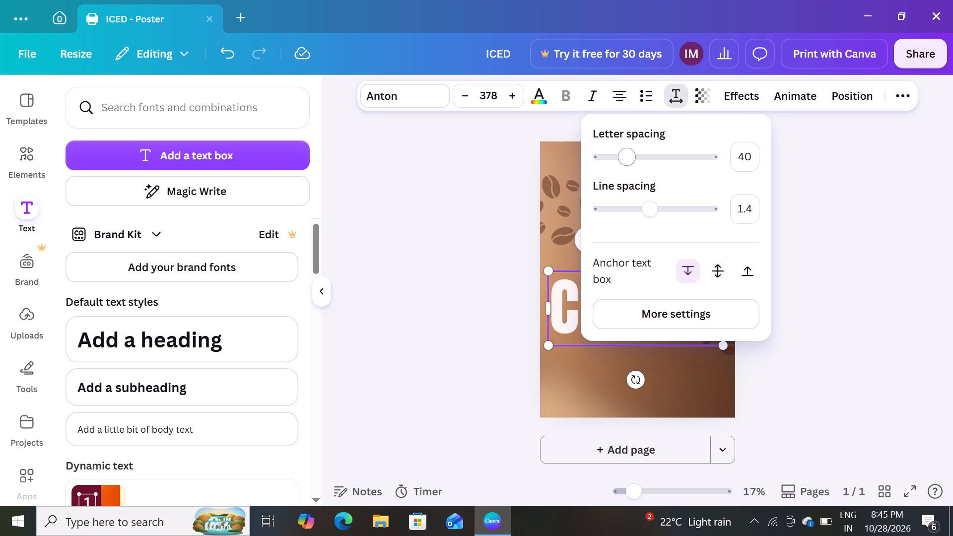
left_click_drag(629, 162, 626, 164)
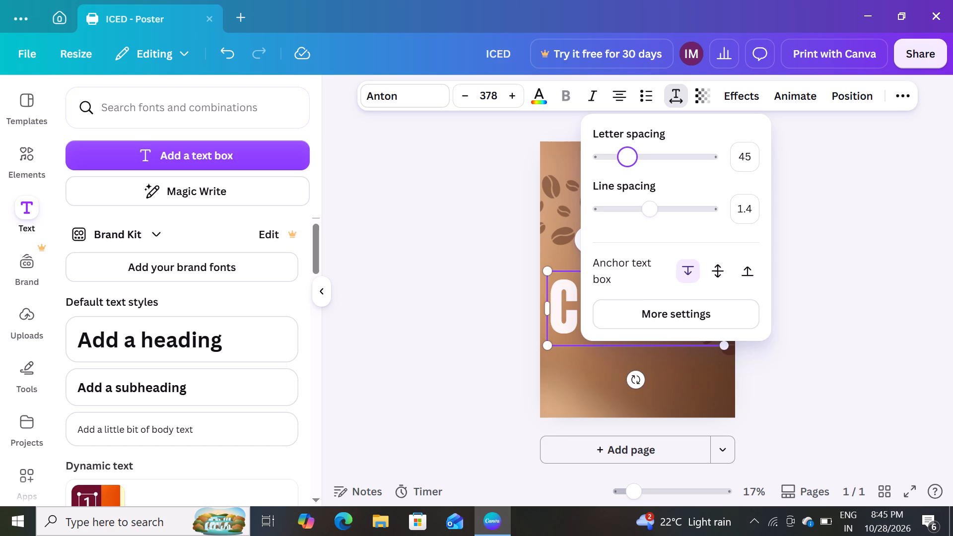
left_click_drag(626, 164, 622, 165)
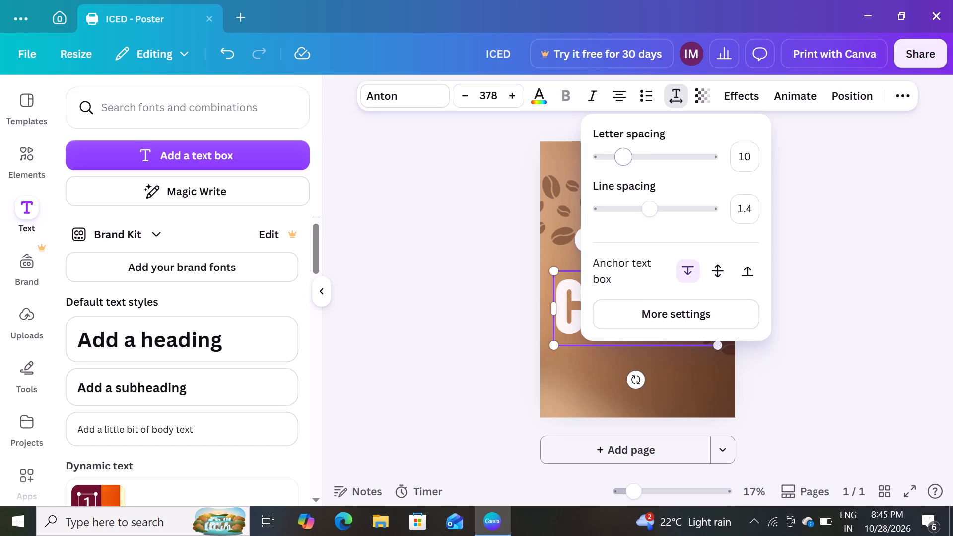
left_click(888, 158)
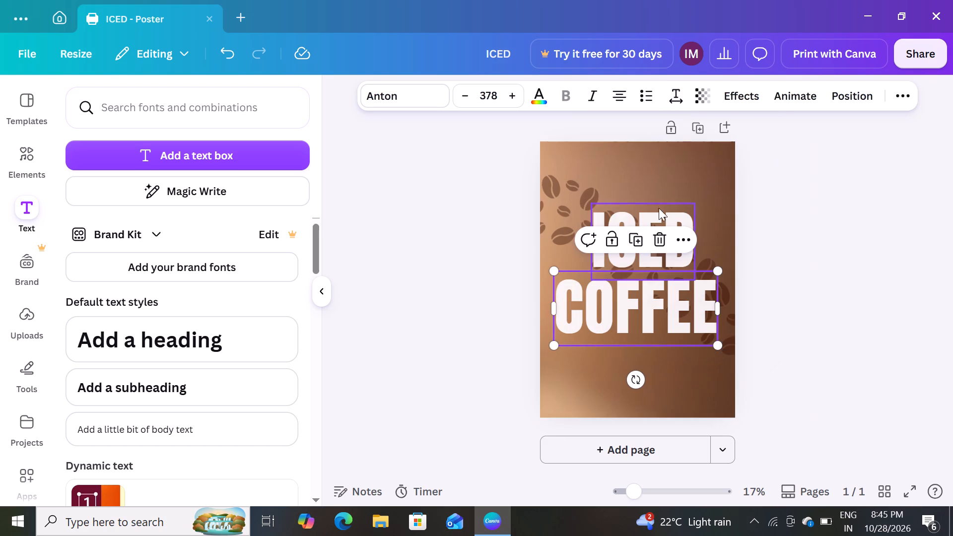
left_click(823, 222)
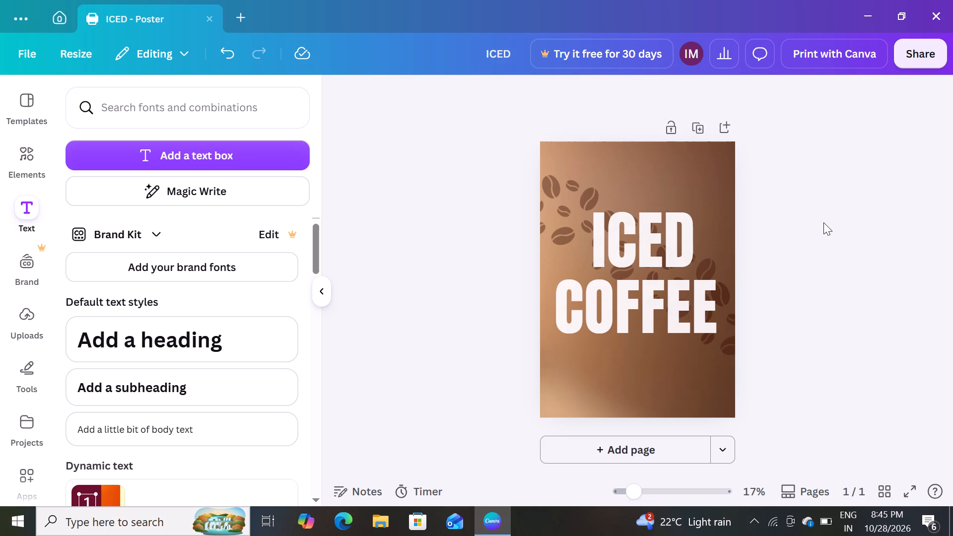
left_click(671, 316)
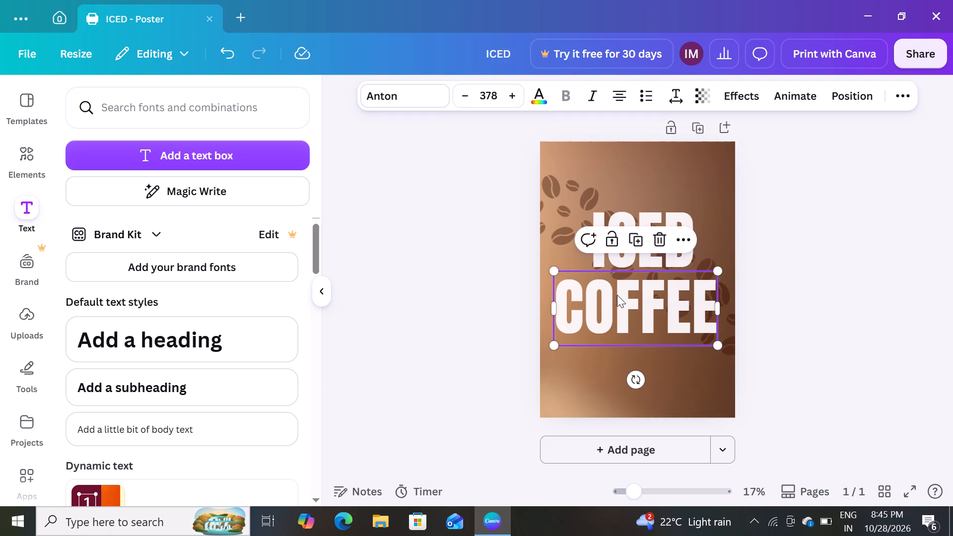
left_click(801, 230)
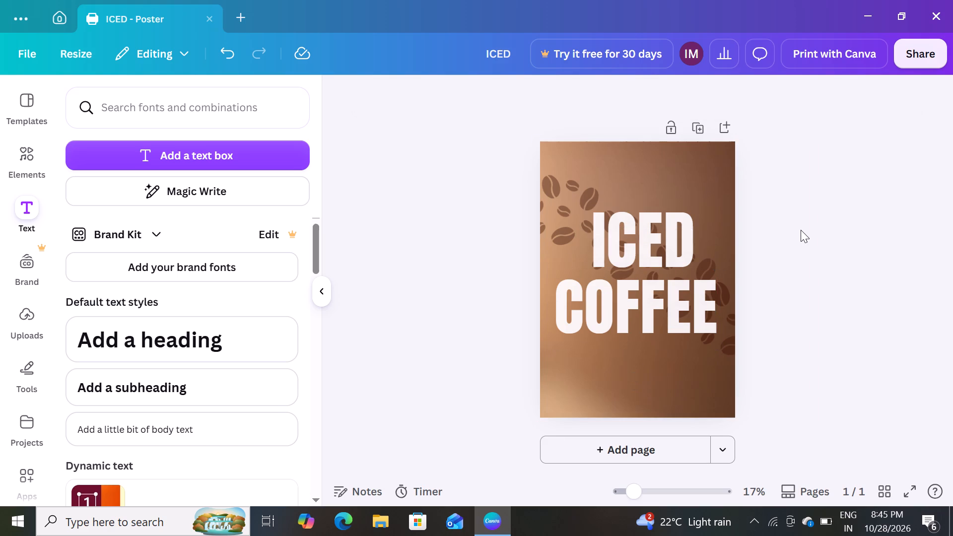
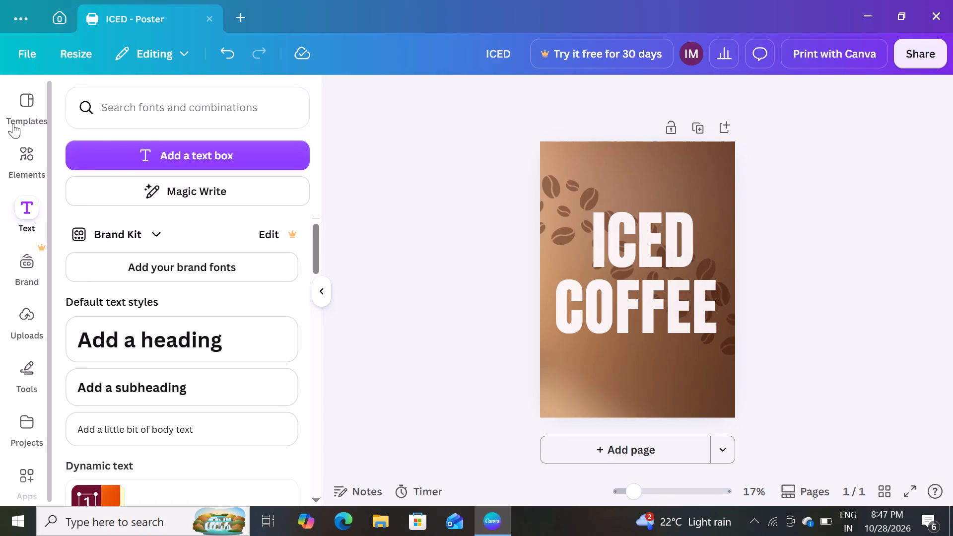
Search the graphics elements for iced coffee and add the layered milk iced coffee glass with a metallic straw to the poster.
left_click(21, 148)
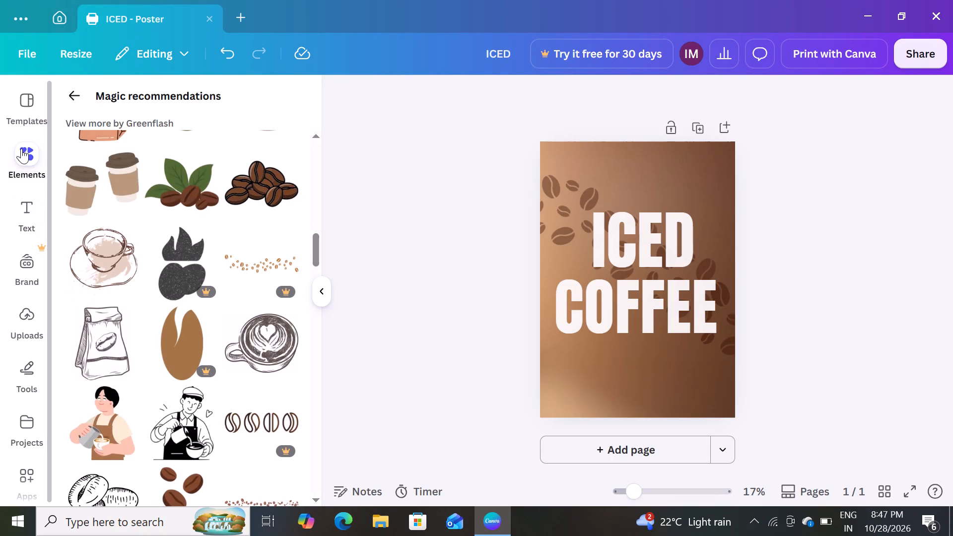
right_click(139, 155)
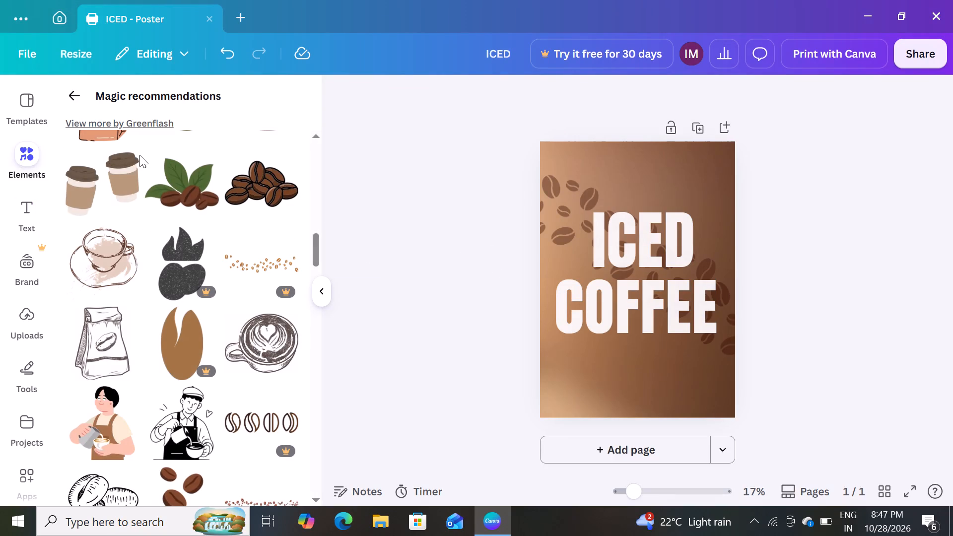
scroll(139, 155, "up", 12)
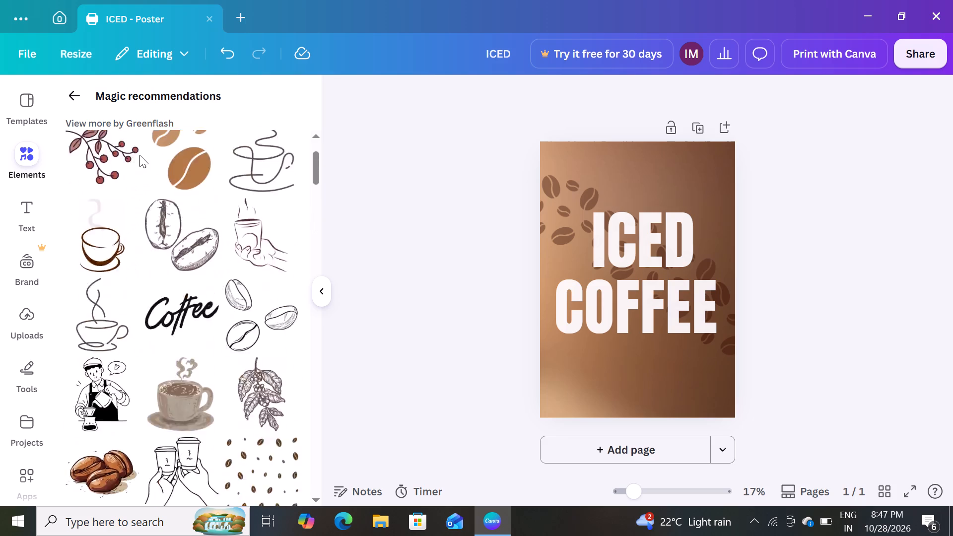
scroll(139, 155, "up", 3)
left_click(67, 93)
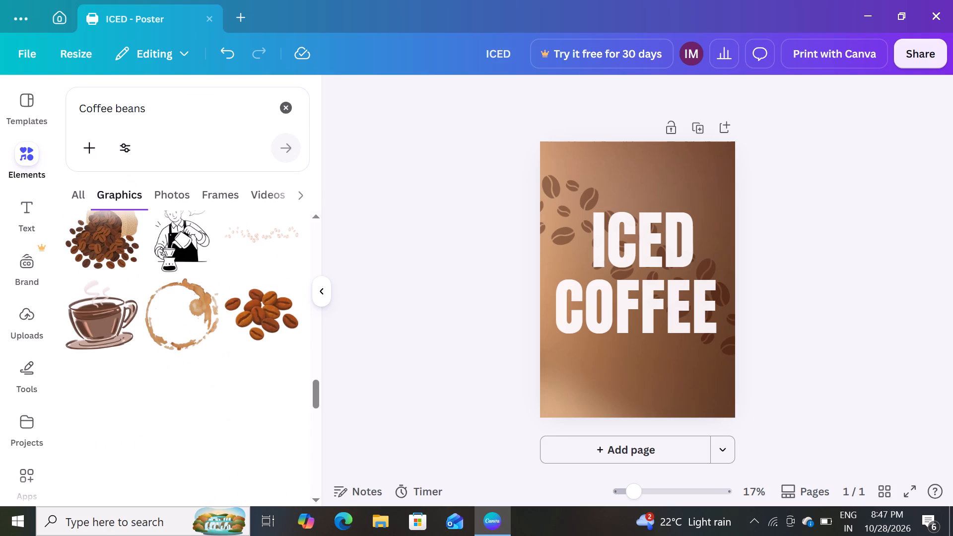
left_click(184, 105)
left_click(287, 113)
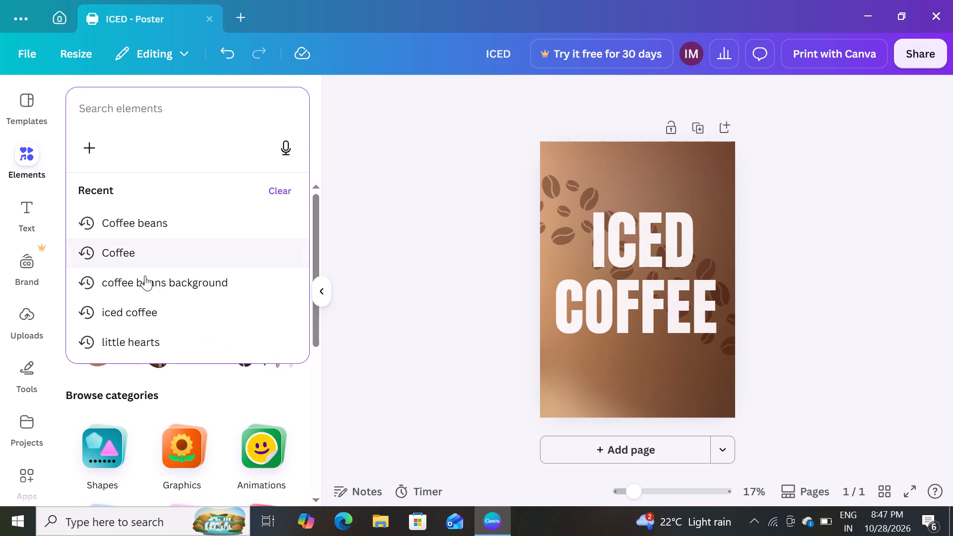
left_click(148, 321)
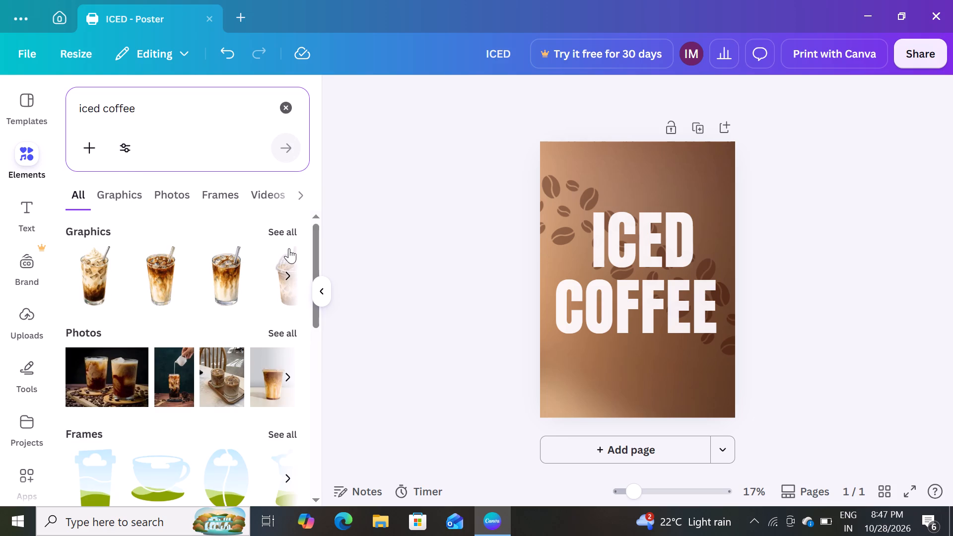
left_click(283, 232)
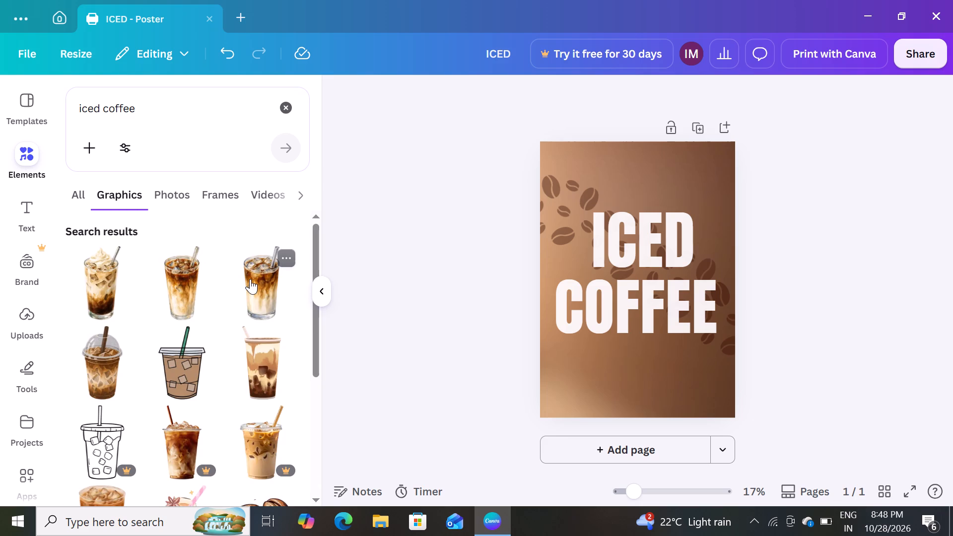
left_click(256, 281)
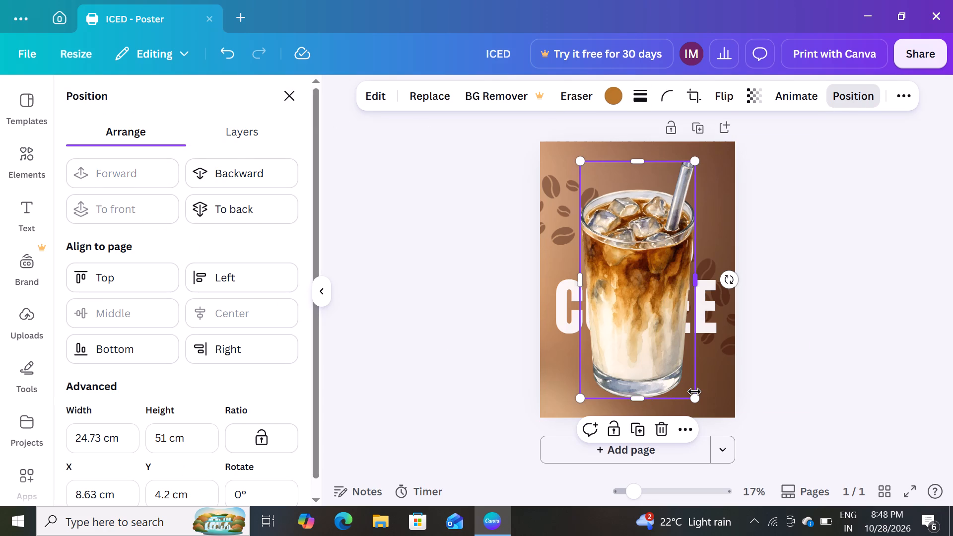
Shrink the iced coffee glass to about 11.8 by 23 cm and place it near the poster's bottom, slightly left of centre, overlapping COFFEE.
left_click_drag(694, 392, 669, 365)
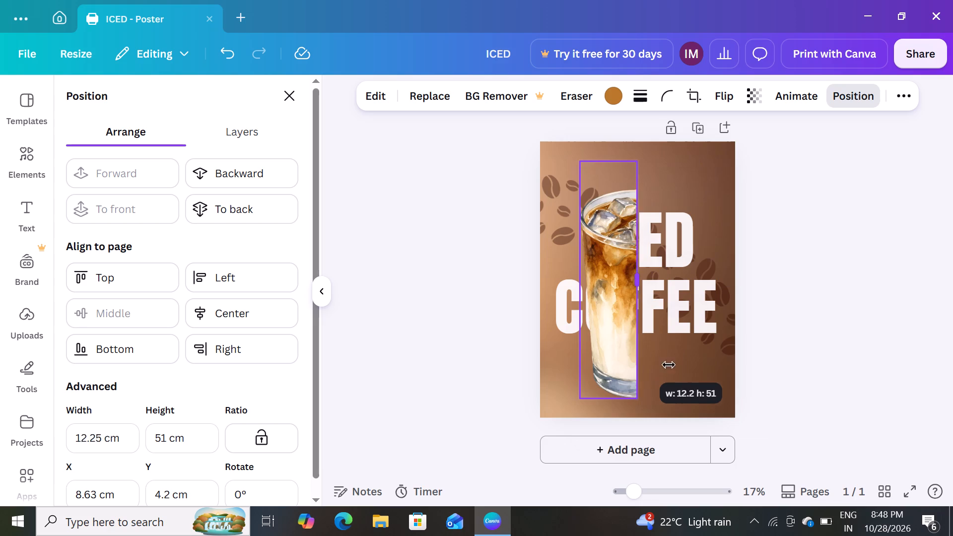
left_click_drag(669, 365, 701, 378)
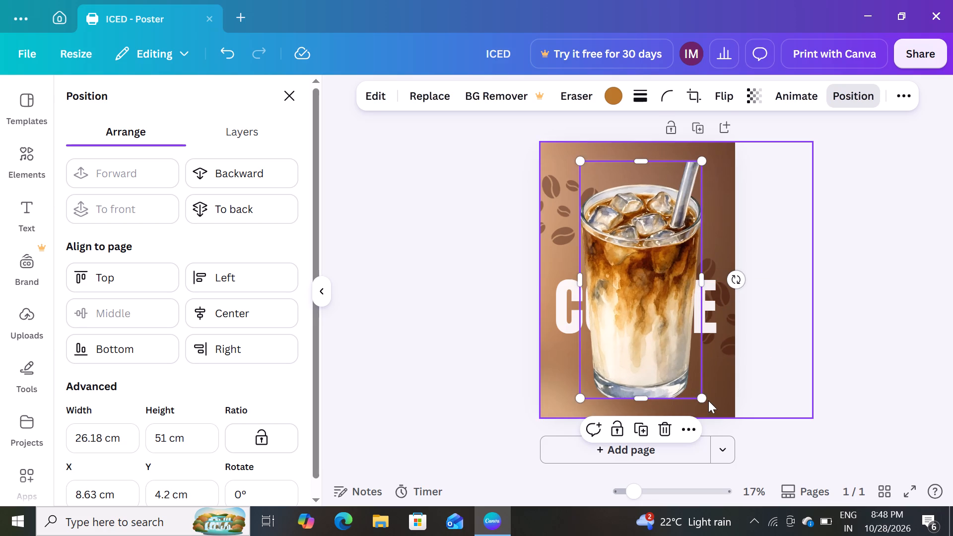
left_click_drag(703, 398, 693, 293)
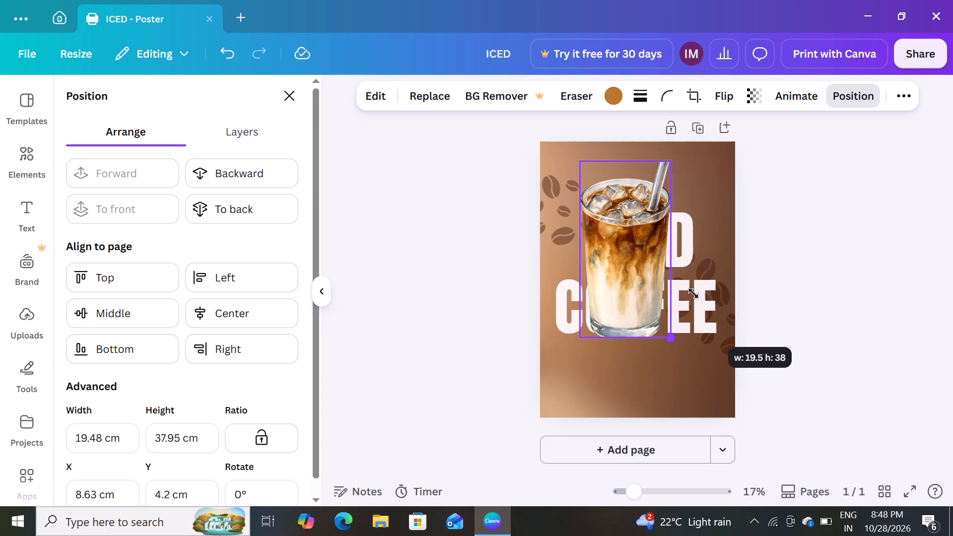
left_click_drag(693, 293, 661, 255)
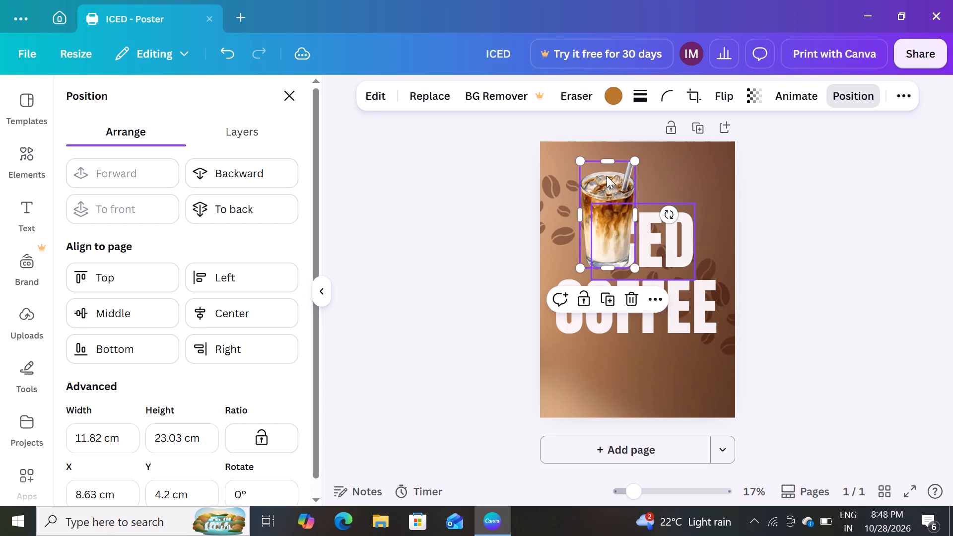
left_click_drag(606, 181, 639, 248)
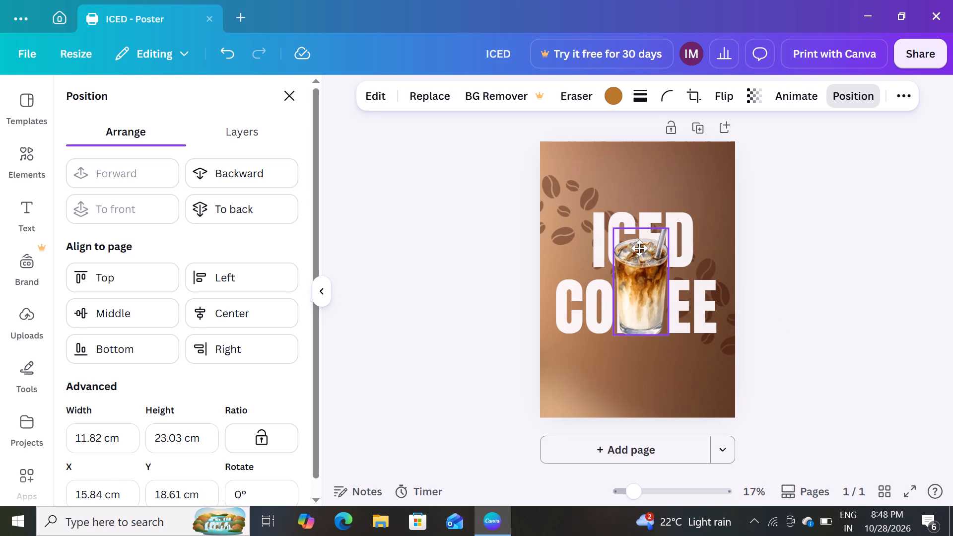
left_click_drag(639, 248, 613, 323)
left_click(847, 329)
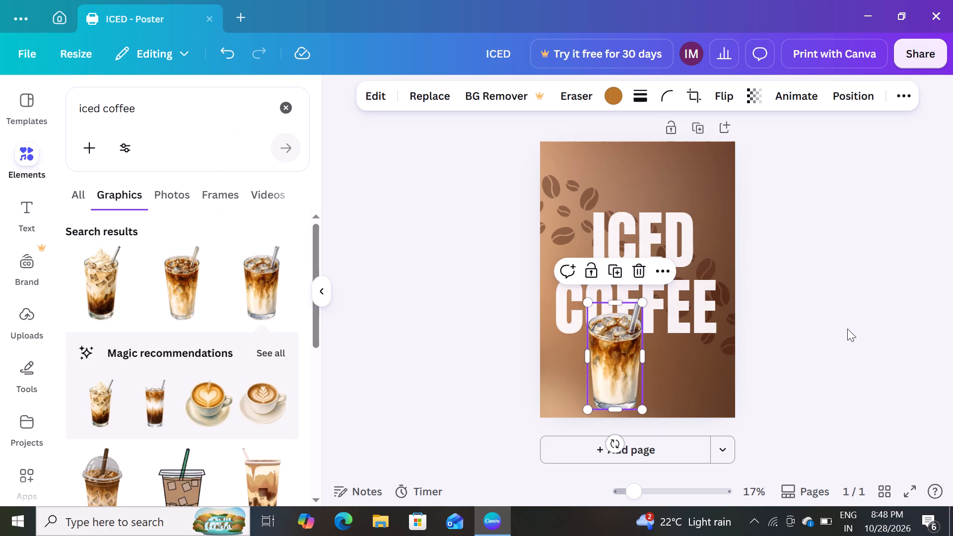
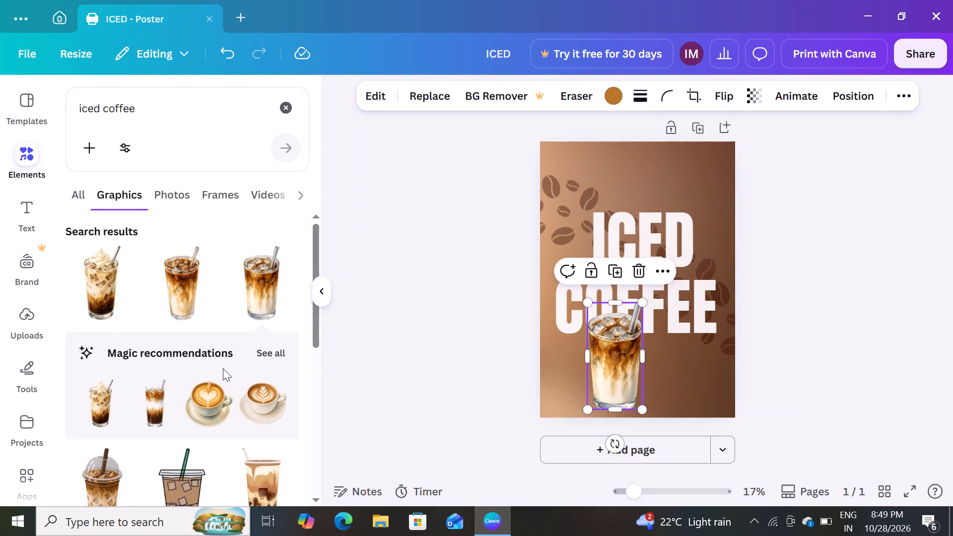
Browse the full set of magic recommendations related to the iced coffee glass for an alternative drink graphic.
left_click(269, 349)
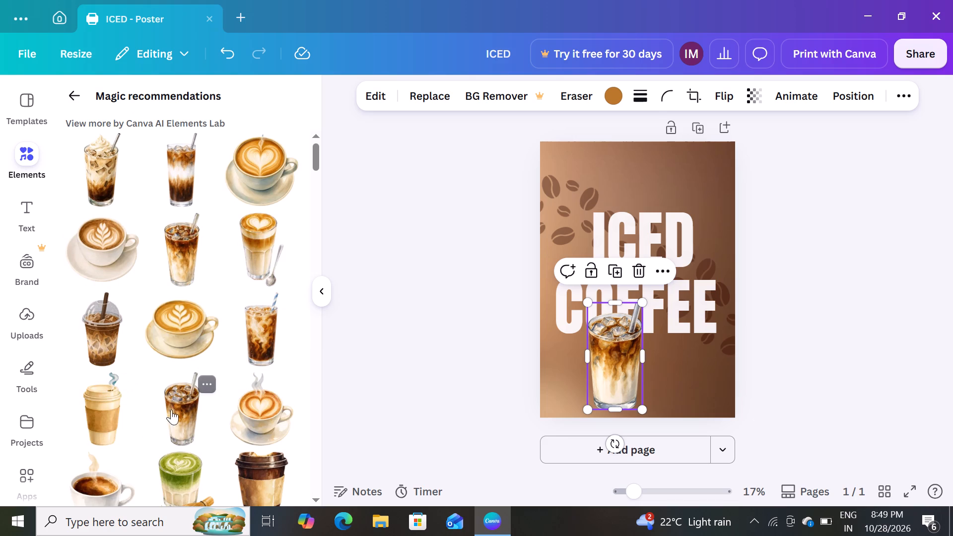
scroll(158, 414, "down", 3)
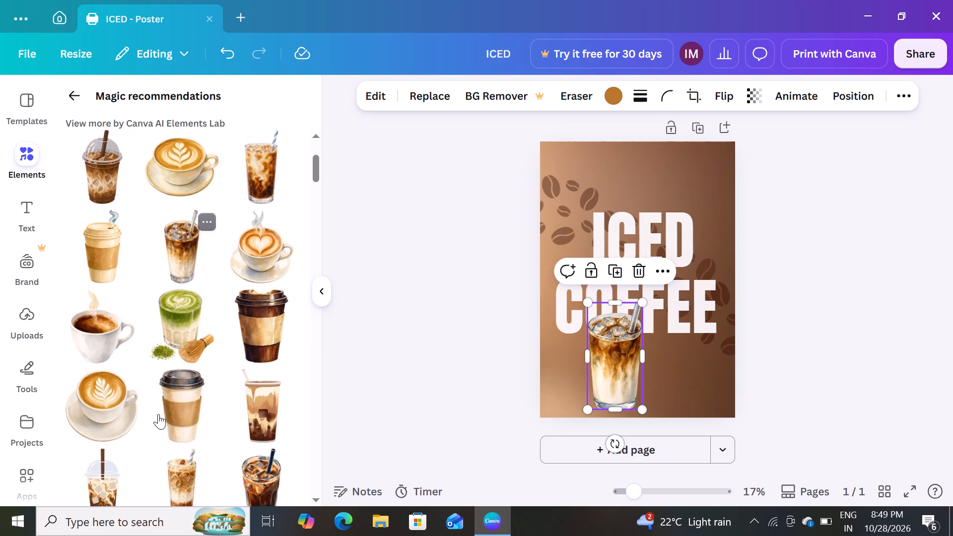
scroll(158, 414, "down", 3)
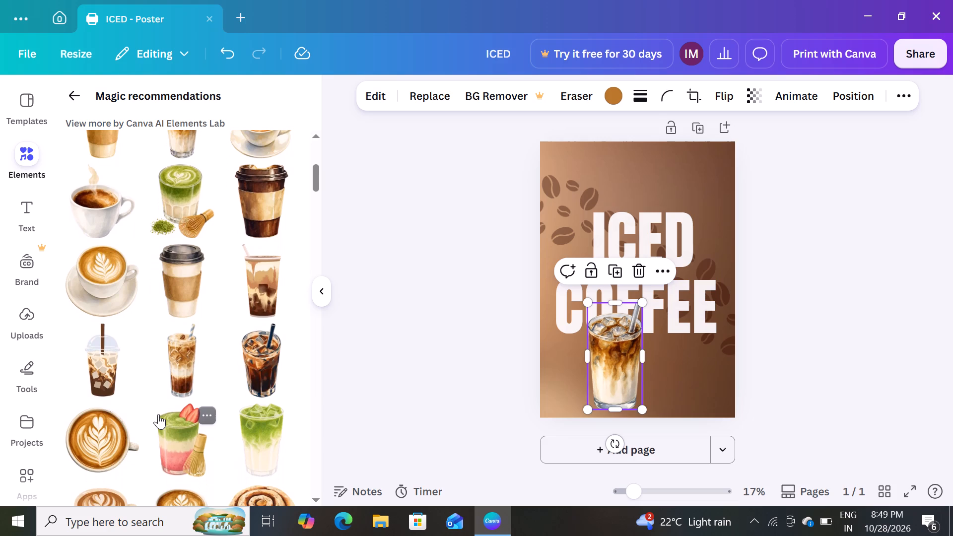
scroll(92, 376, "down", 4)
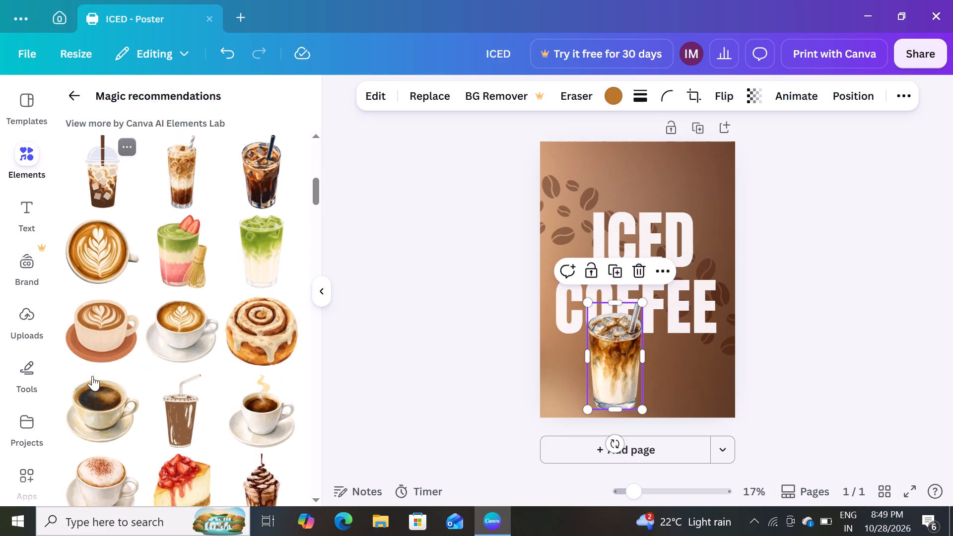
scroll(92, 376, "down", 3)
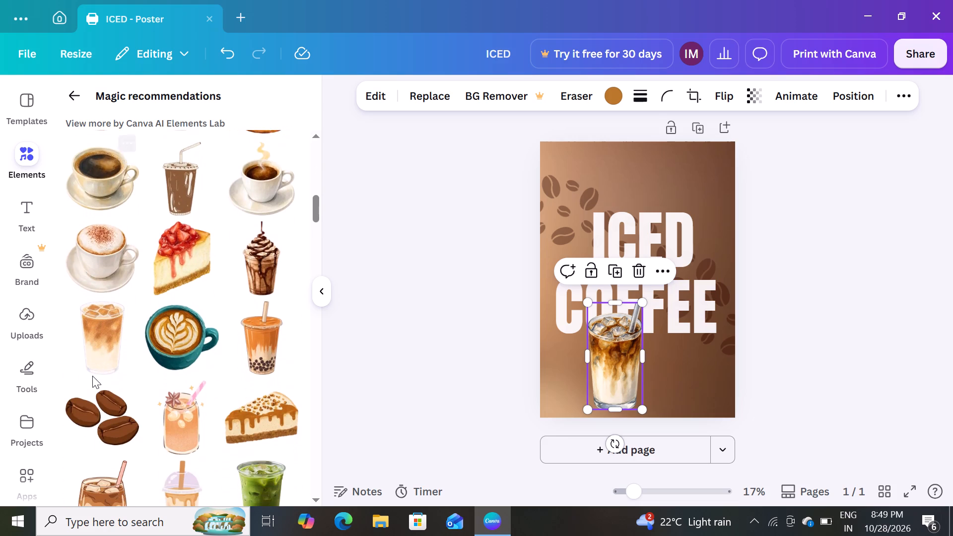
scroll(92, 376, "down", 7)
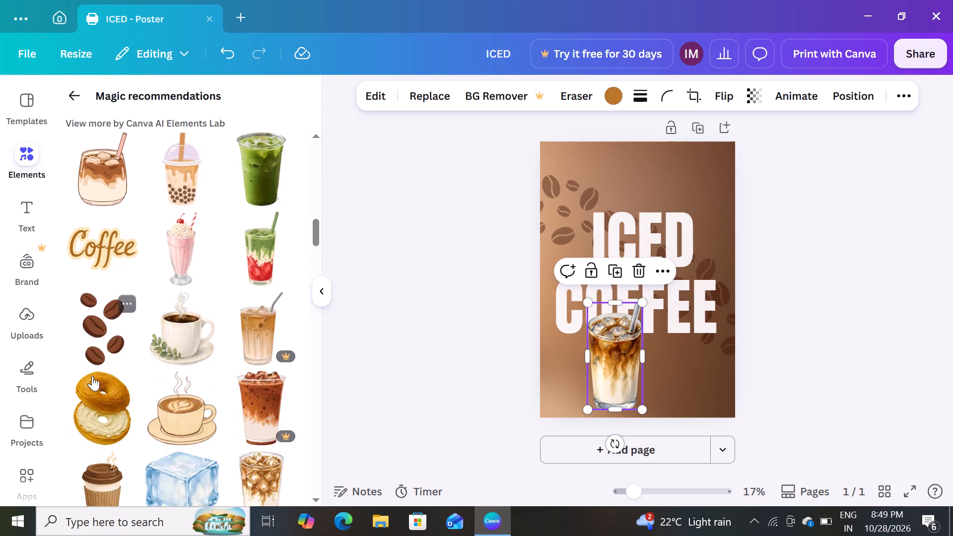
scroll(92, 376, "down", 5)
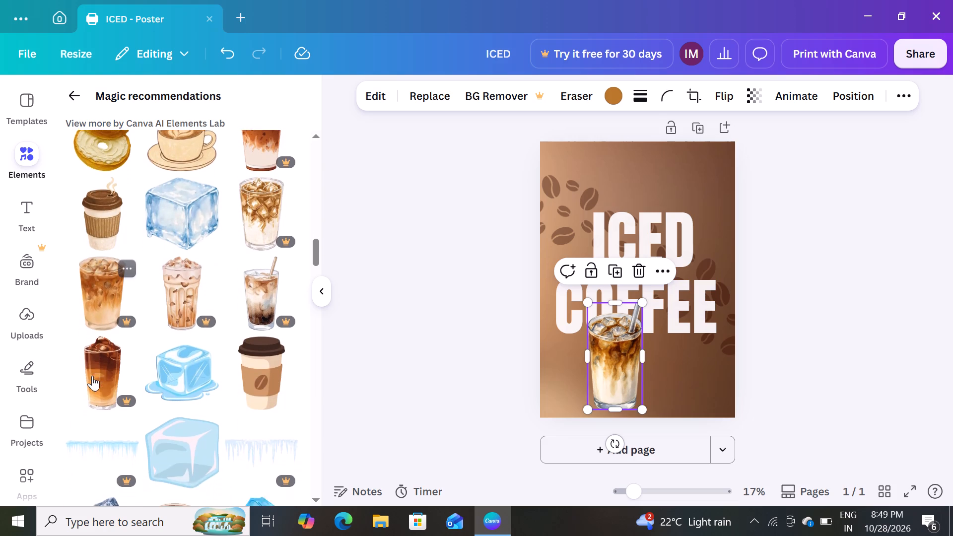
scroll(92, 376, "down", 1)
scroll(92, 376, "up", 1)
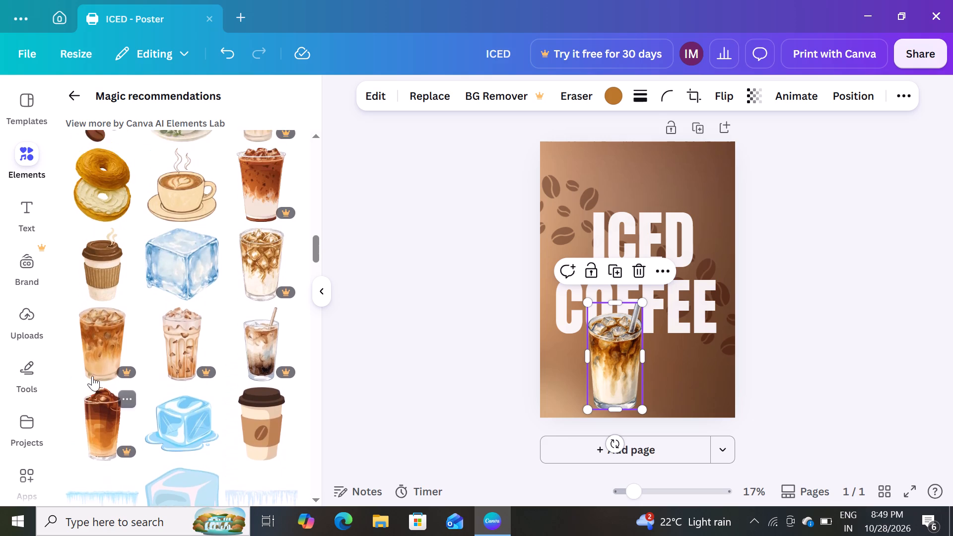
scroll(92, 376, "up", 8)
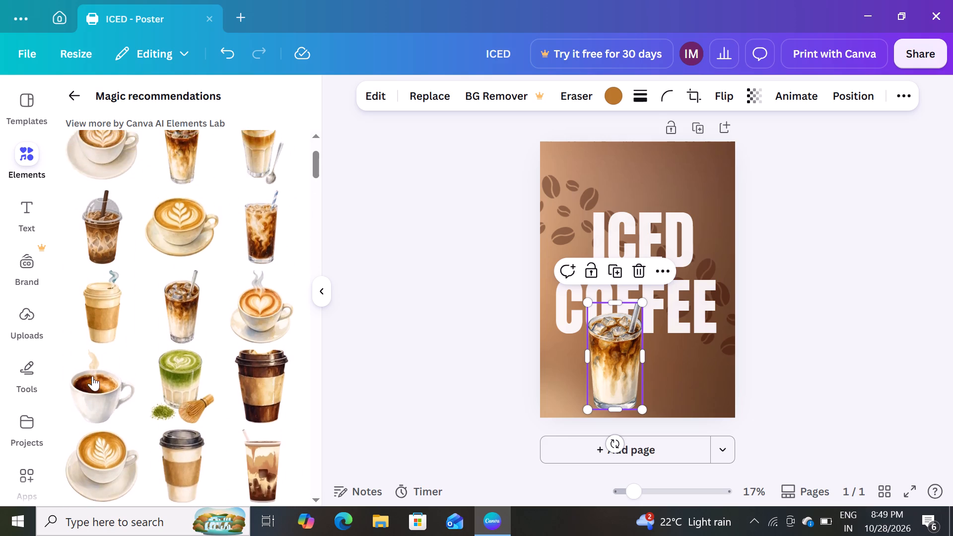
scroll(92, 376, "up", 2)
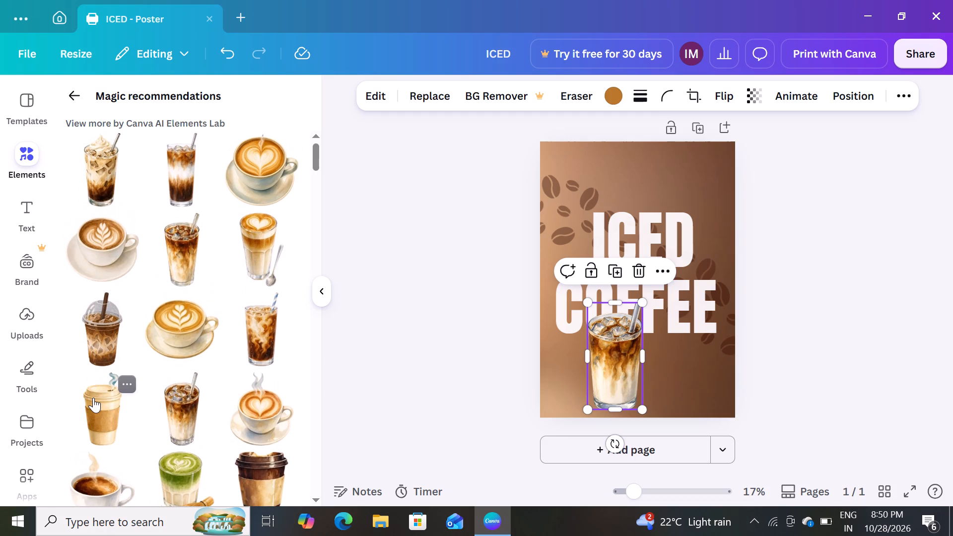
scroll(93, 398, "down", 2)
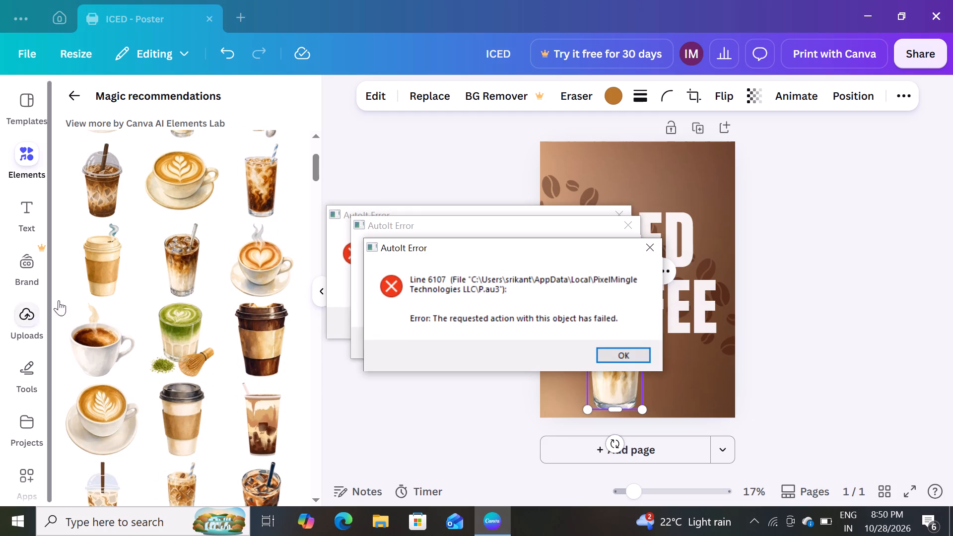
Dismiss the three AutoIt error dialogs covering the poster.
left_click(611, 353)
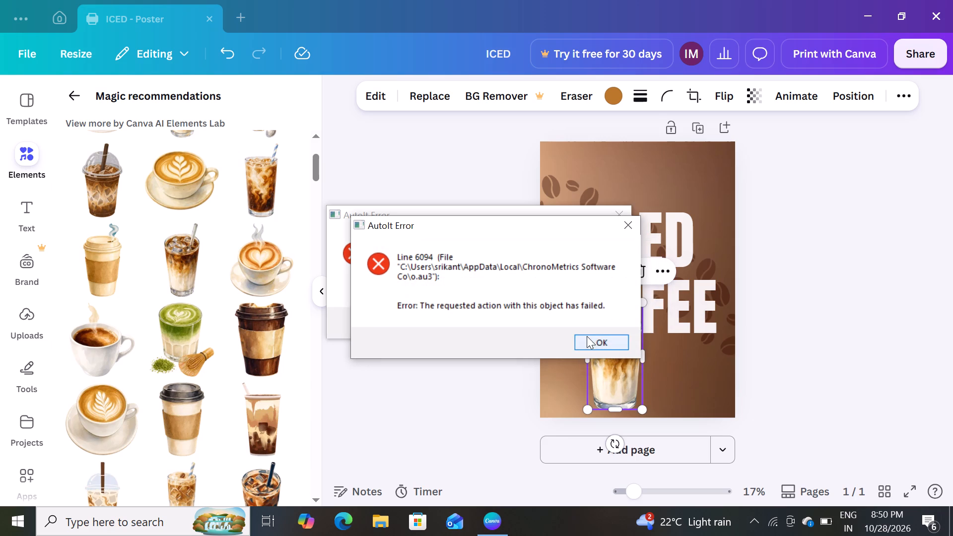
left_click(587, 335)
left_click(582, 316)
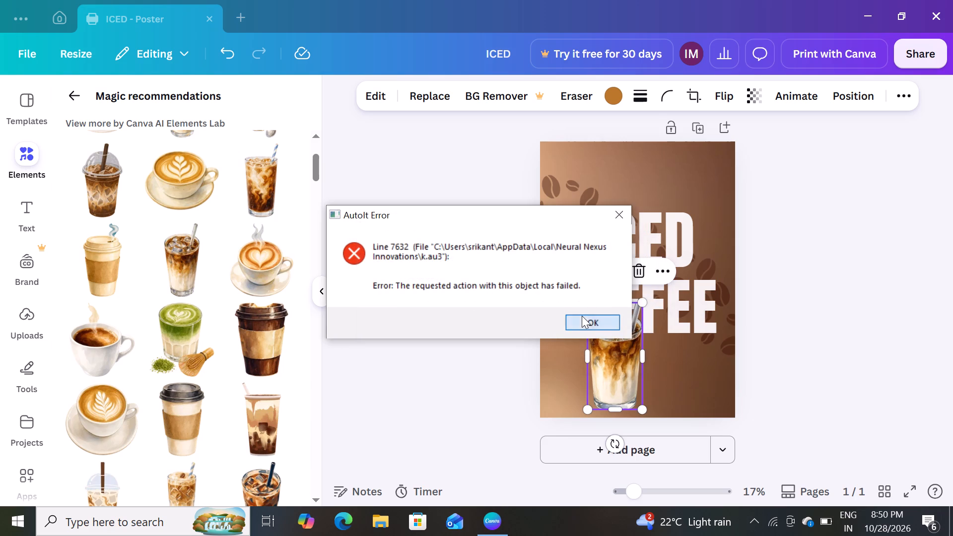
Add the recommended iced milk coffee glass with a straw and shrink it to about half the poster's height, above the existing glass.
scroll(230, 339, "up", 3)
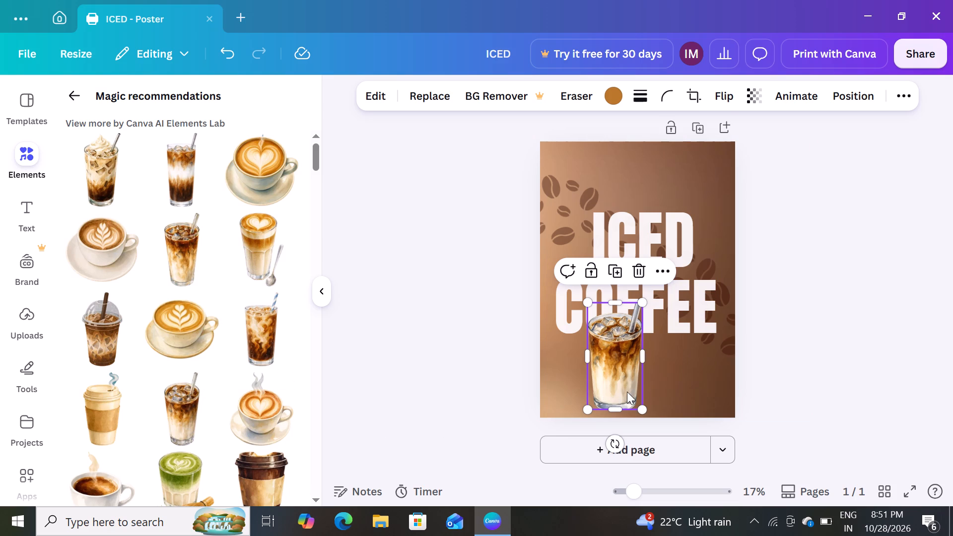
left_click(178, 406)
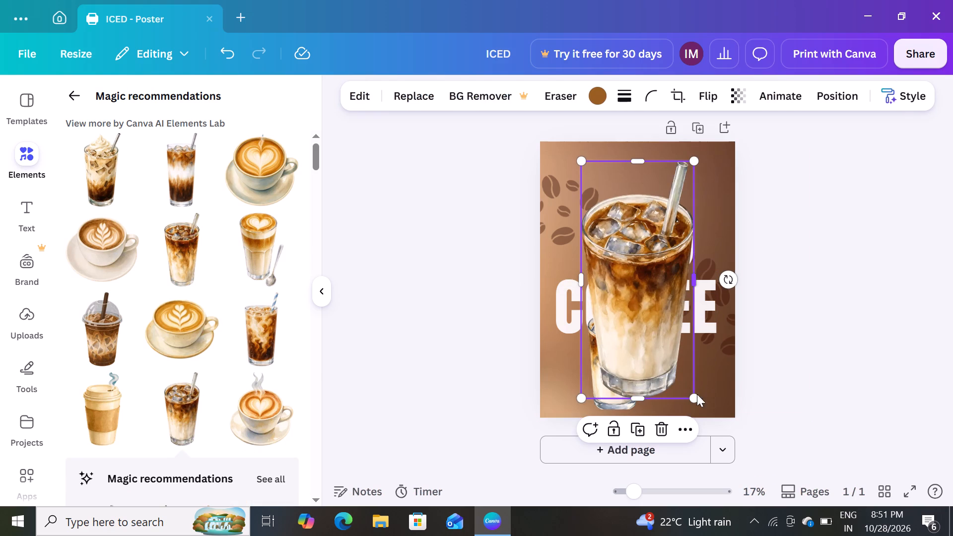
left_click_drag(696, 395, 577, 335)
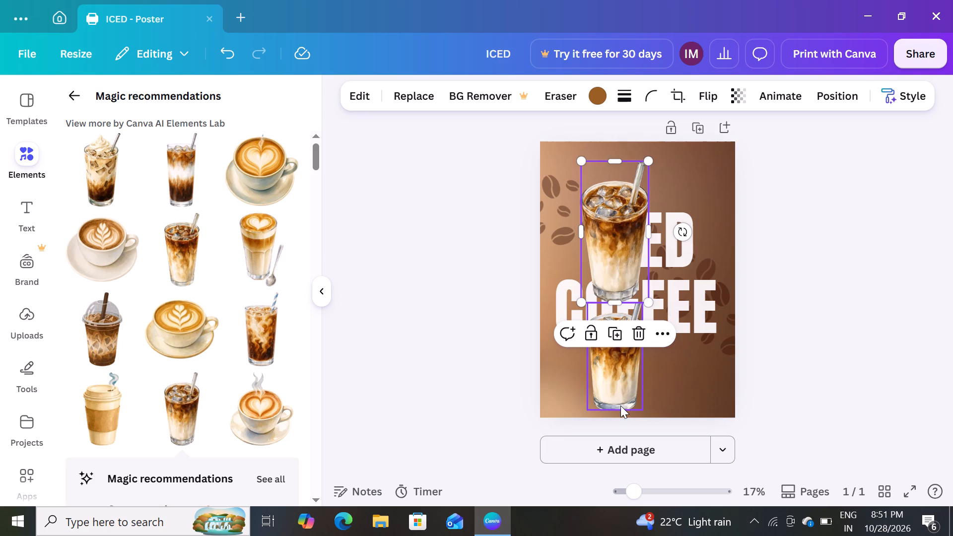
Delete the original iced coffee glass near the poster's bottom.
left_click(620, 405)
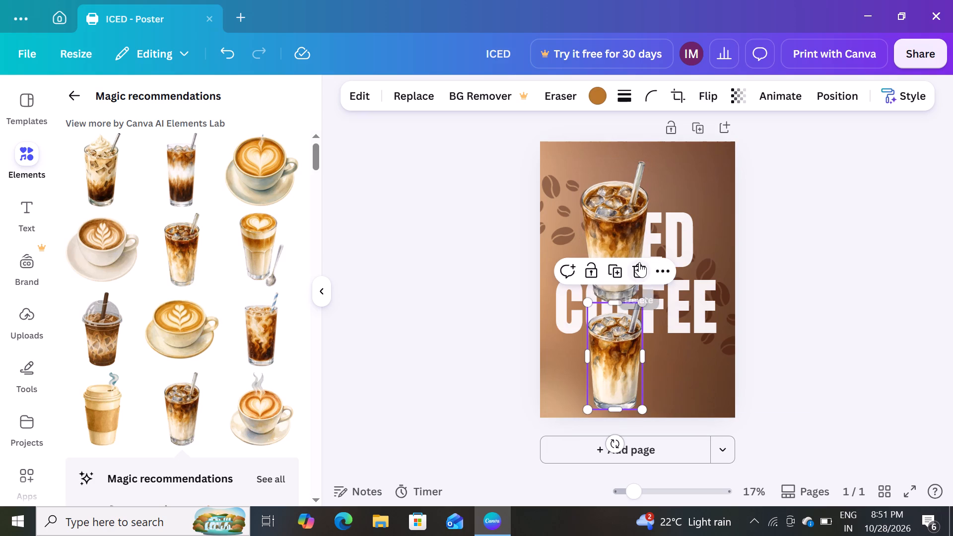
left_click(639, 262)
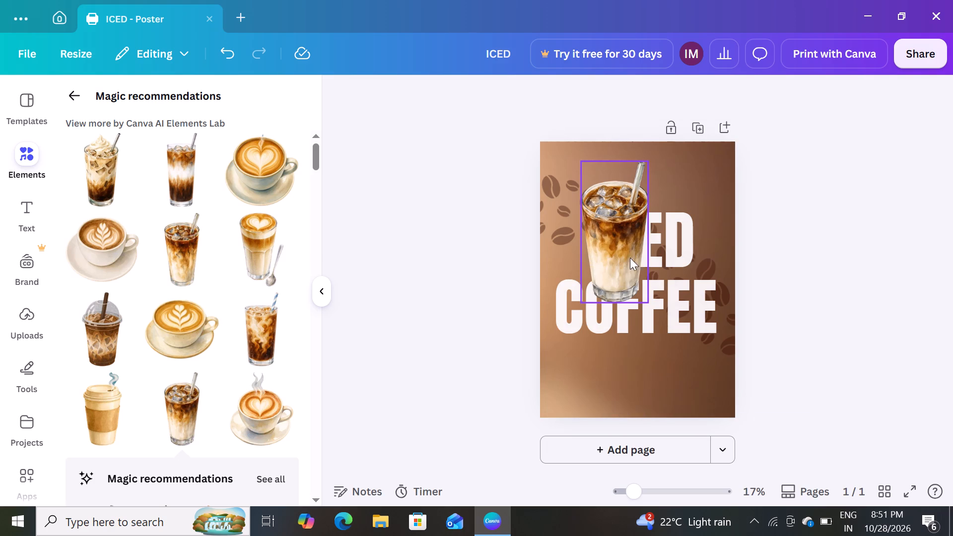
Rotate the remaining iced coffee glass by 4° so that it tilts slightly clockwise, and keep it selected.
left_click(616, 262)
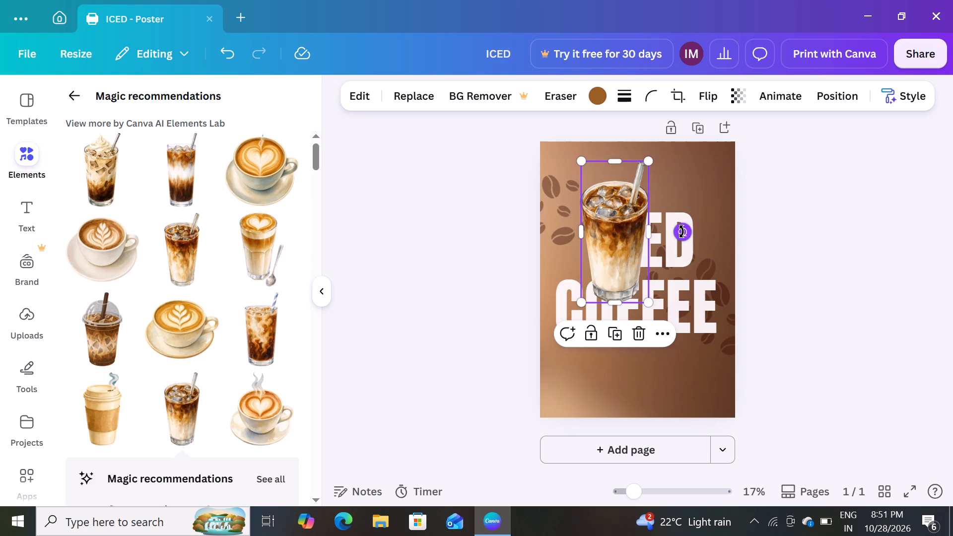
left_click_drag(681, 231, 655, 234)
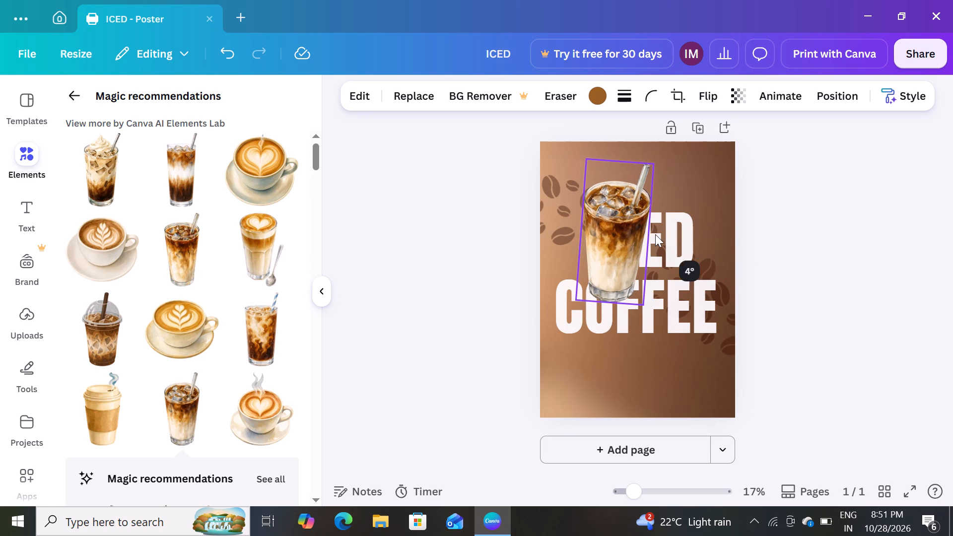
left_click(789, 197)
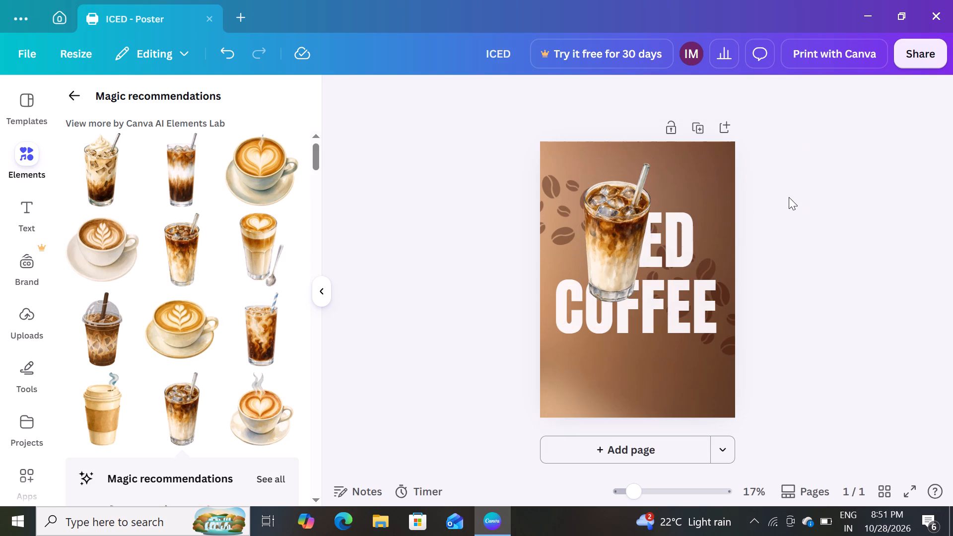
left_click(627, 224)
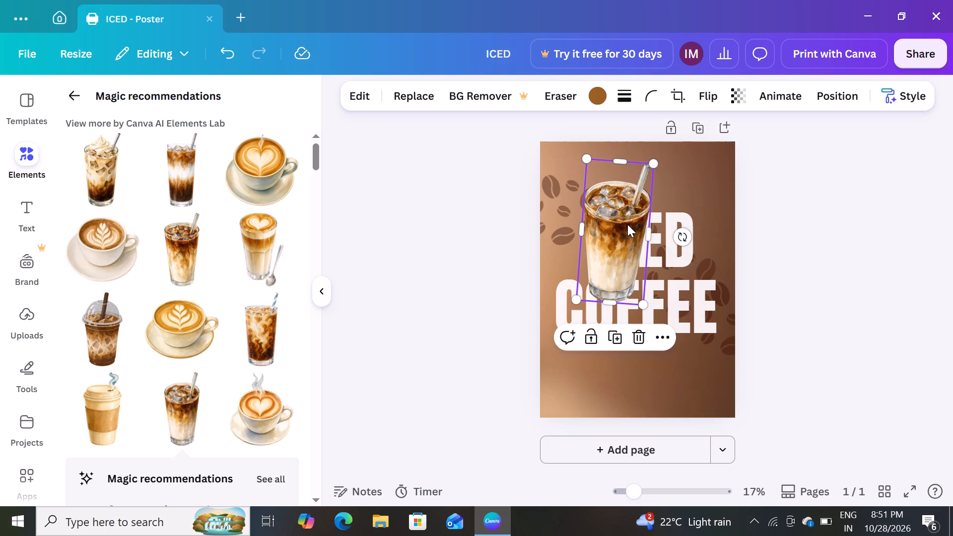
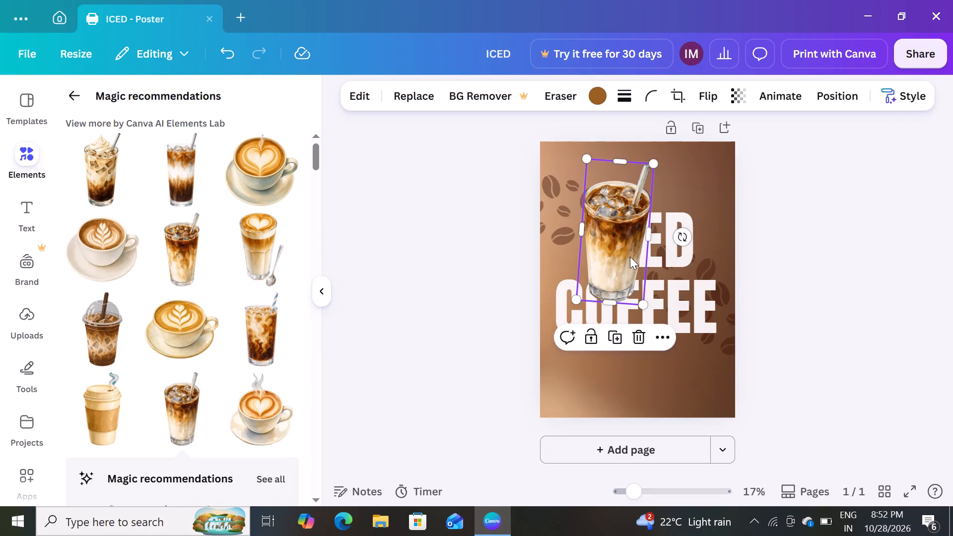
Rotate the iced coffee glass counterclockwise so that its top leans noticeably toward the poster's left edge.
left_click(607, 206)
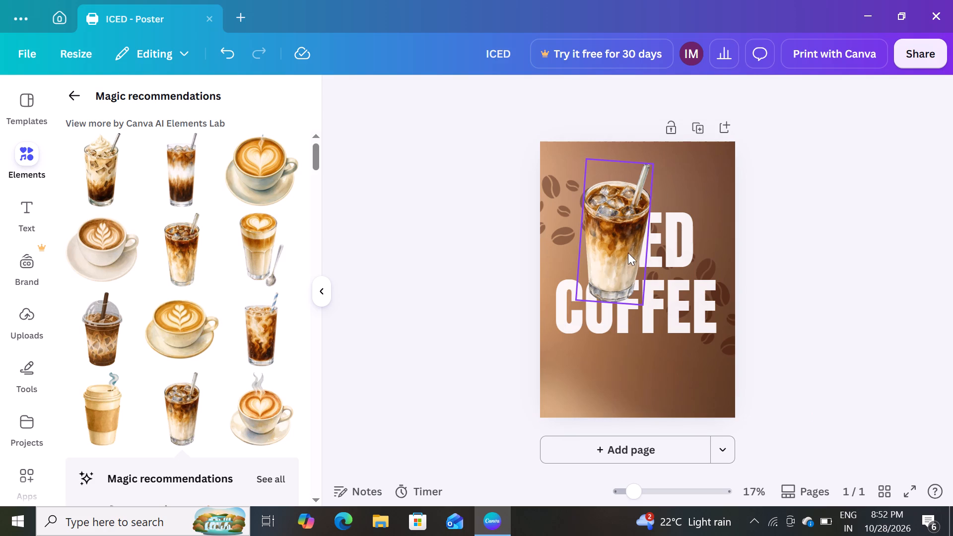
left_click(639, 226)
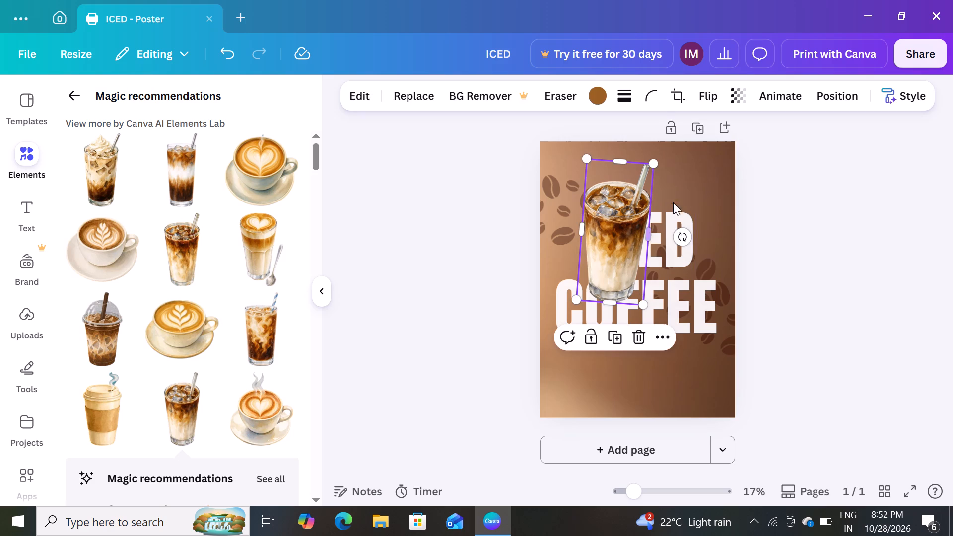
left_click_drag(678, 237, 737, 226)
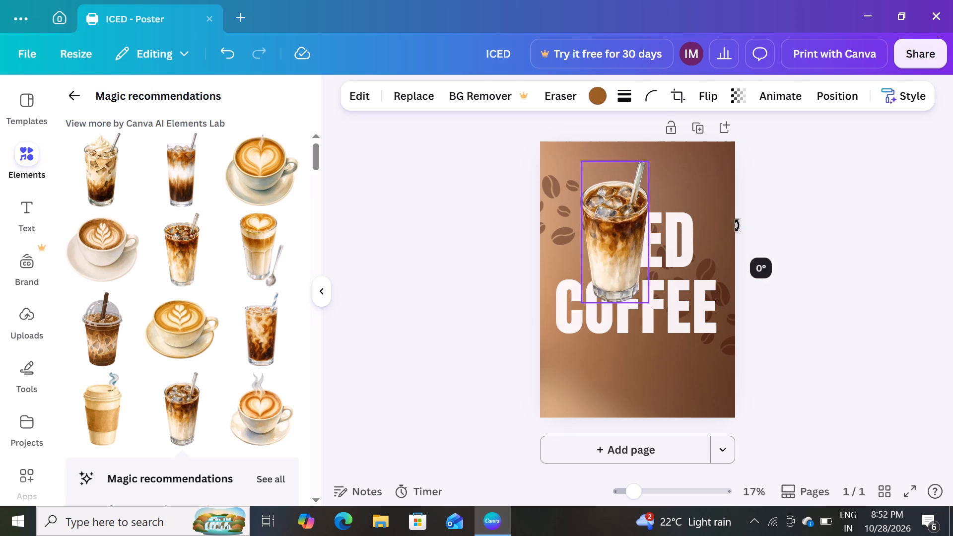
left_click_drag(737, 226, 732, 174)
Shrink the tilted glass slightly and place it near the poster's horizontal centre, overlapping both lines of the ICED COFFEE headline.
left_click_drag(625, 264, 628, 284)
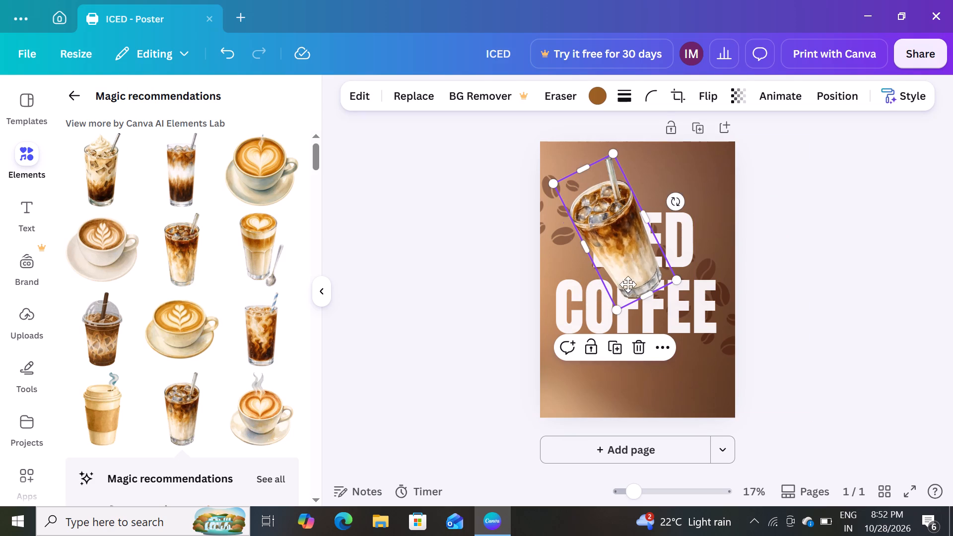
left_click_drag(628, 284, 643, 325)
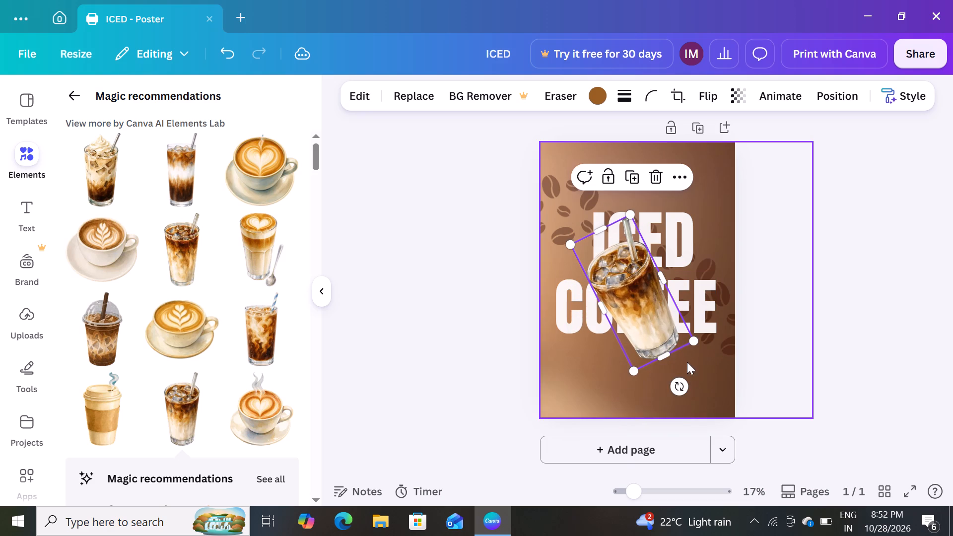
left_click_drag(696, 339, 683, 346)
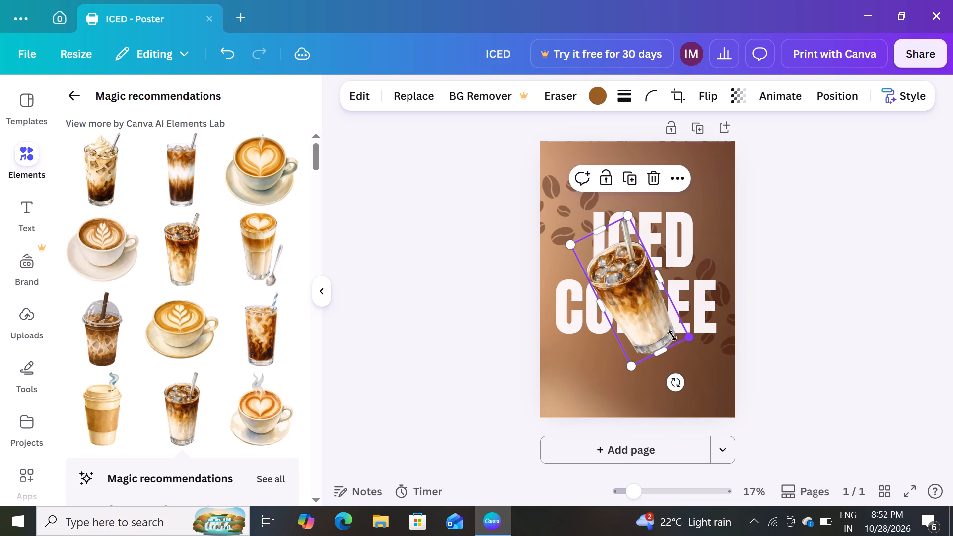
left_click_drag(630, 274, 587, 209)
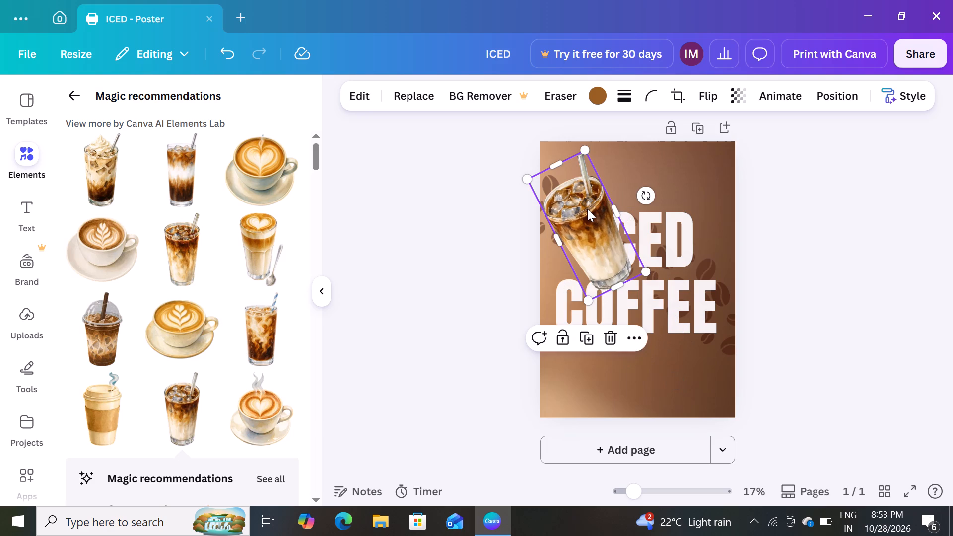
left_click_drag(598, 212, 613, 239)
left_click_drag(613, 239, 634, 269)
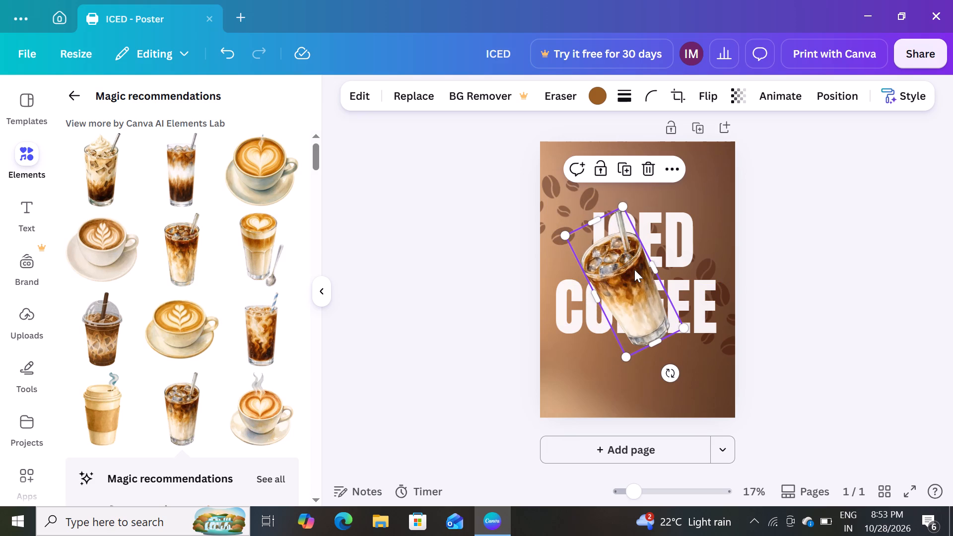
left_click_drag(634, 269, 631, 255)
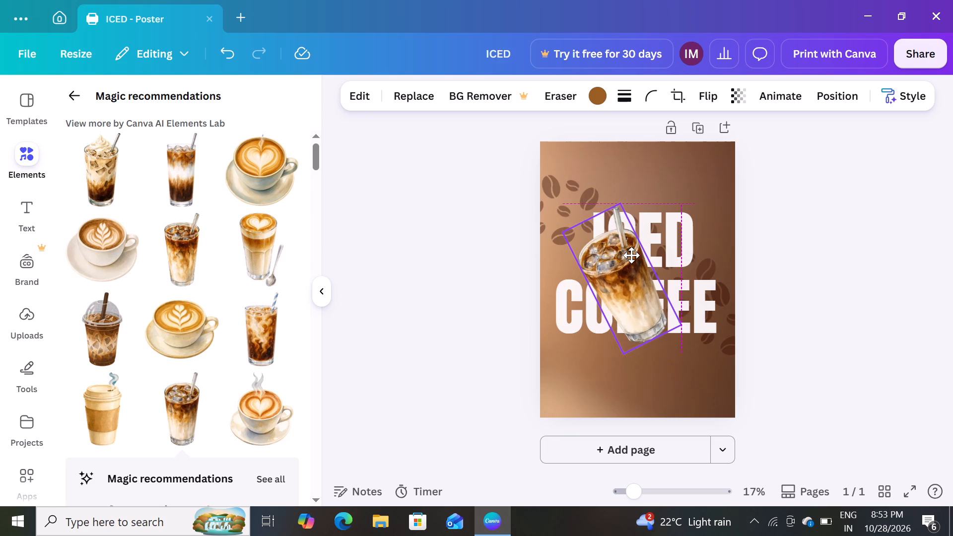
left_click_drag(631, 255, 650, 257)
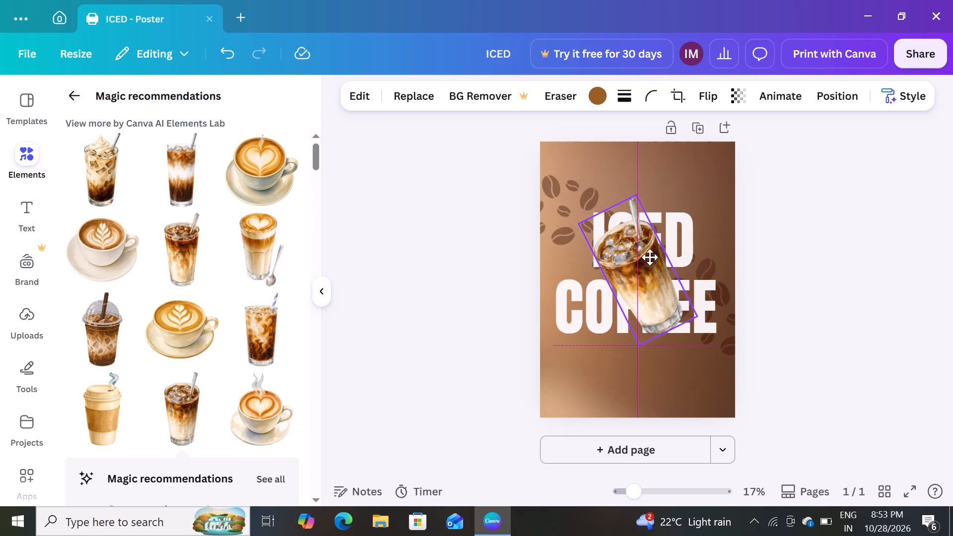
left_click_drag(650, 257, 655, 257)
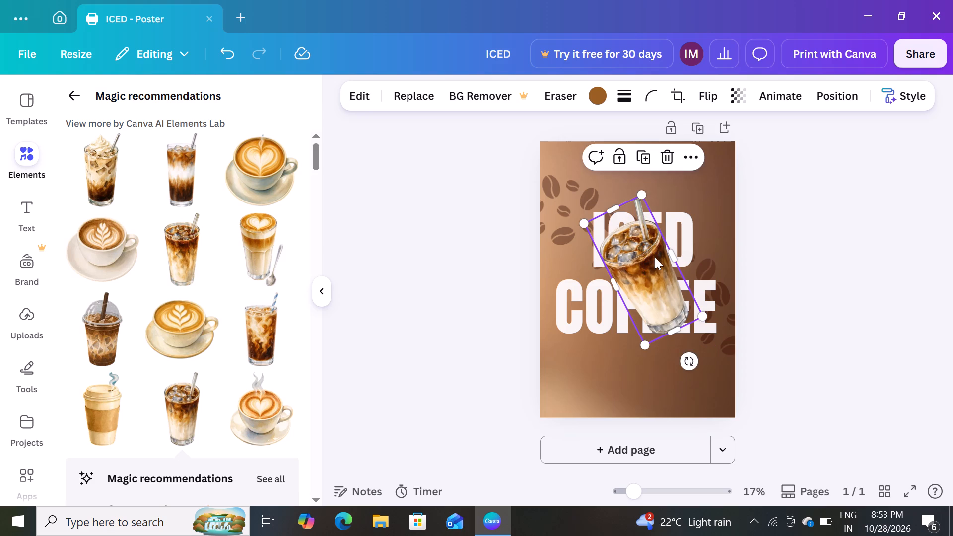
Rotate the glass a few degrees clockwise to ease its leftward tilt, and finish editing it.
left_click_drag(690, 360, 684, 365)
left_click(803, 306)
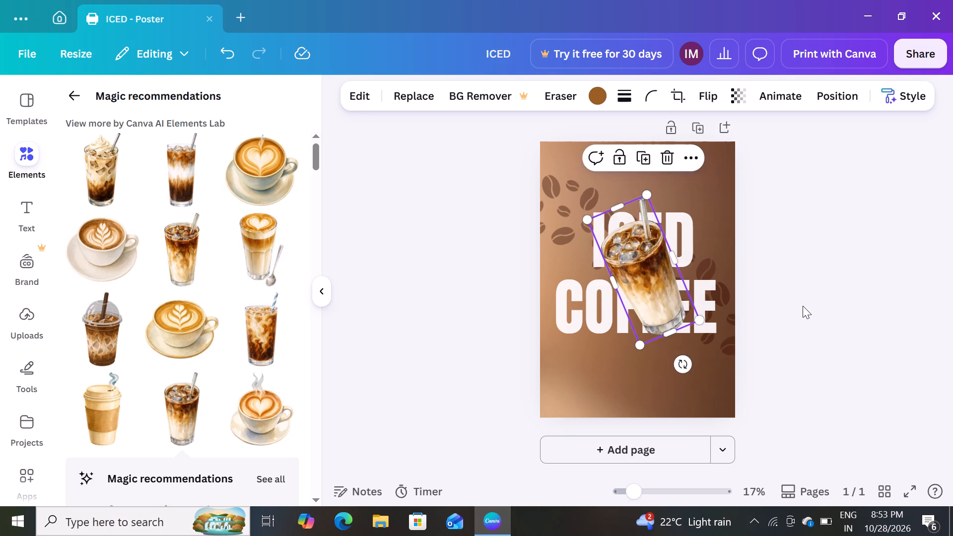
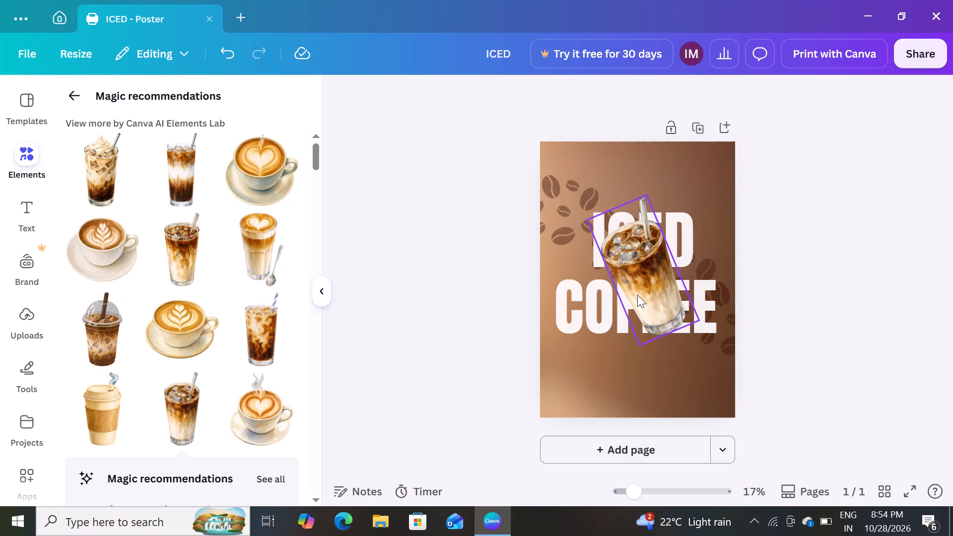
Dismiss the AutoIt error messages covering the poster, keeping the iced coffee glass selected.
left_click(655, 282)
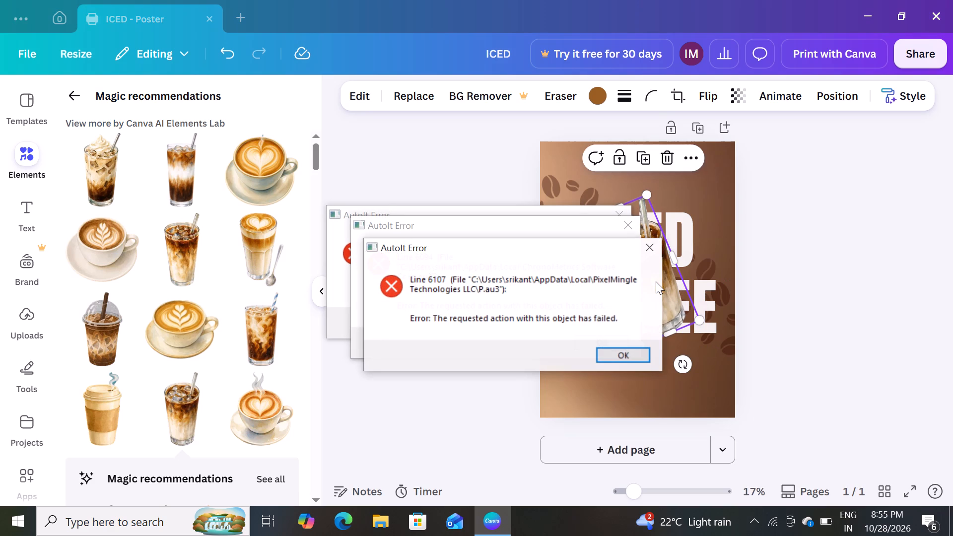
left_click(630, 357)
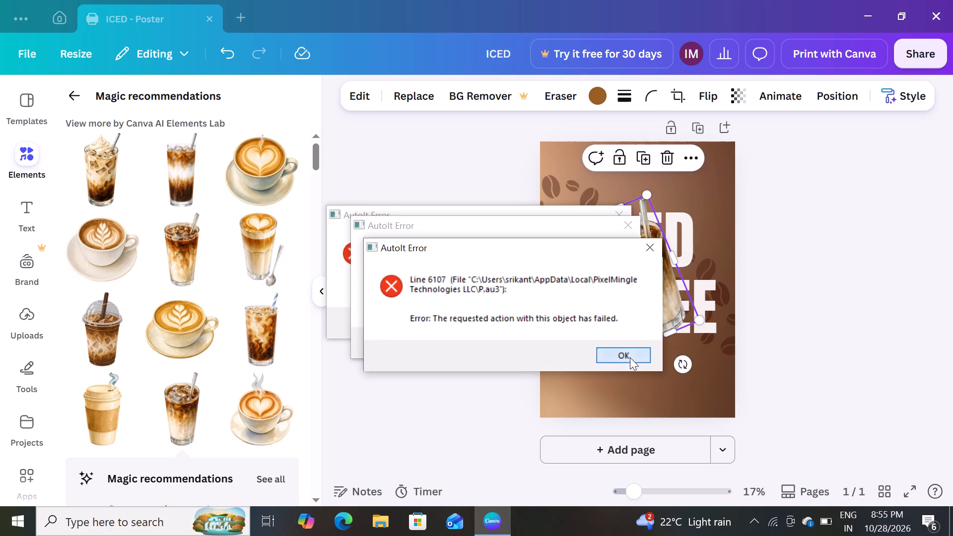
left_click(612, 347)
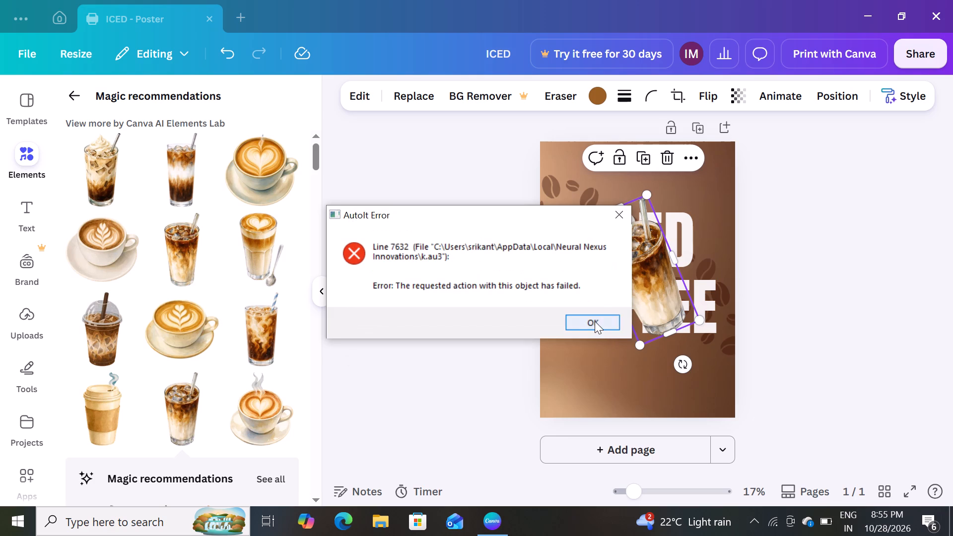
left_click(595, 321)
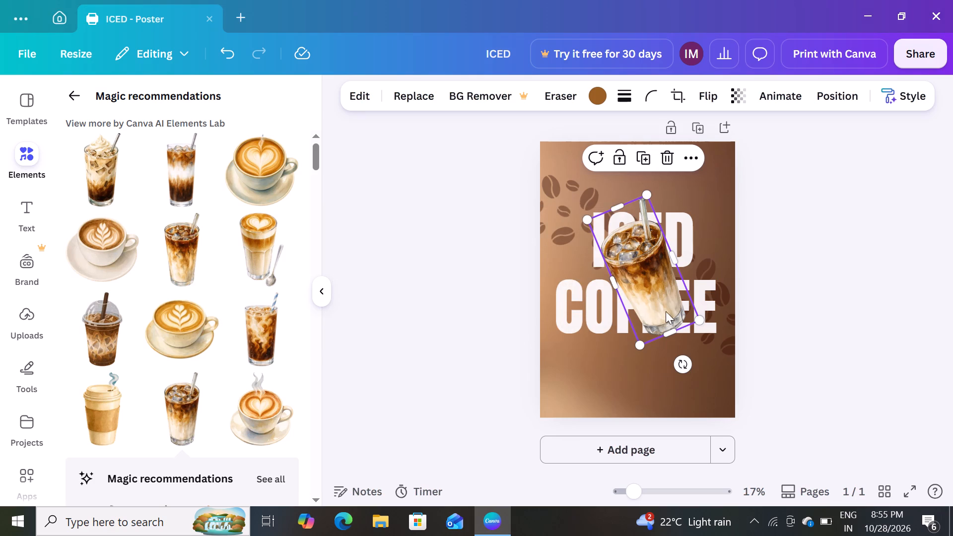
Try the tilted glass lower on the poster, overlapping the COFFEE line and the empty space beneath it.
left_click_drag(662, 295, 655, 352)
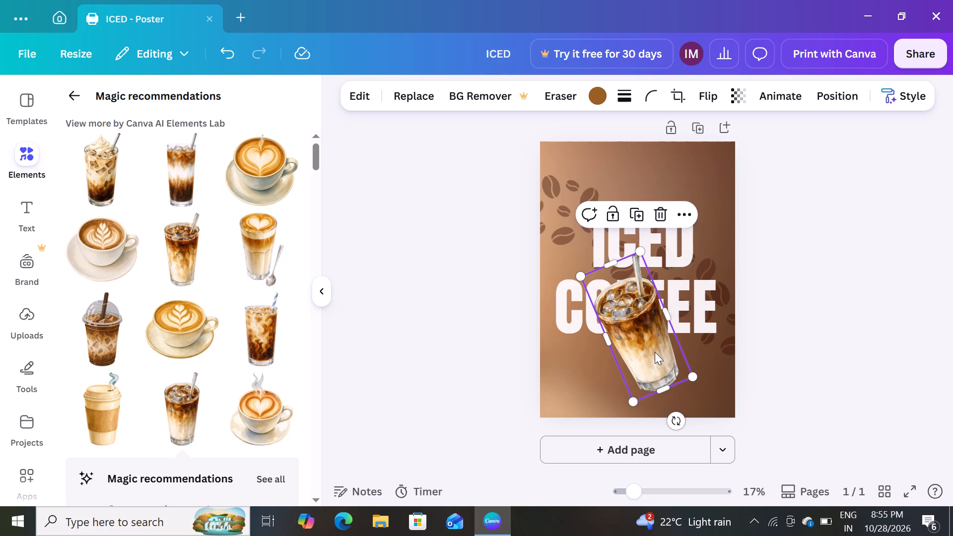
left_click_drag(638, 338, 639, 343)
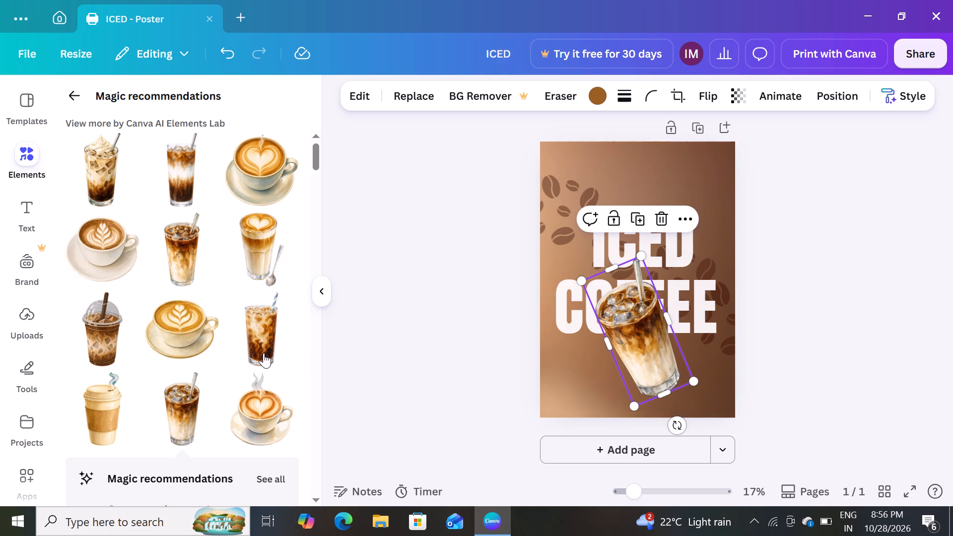
Browse the recommended coffee graphics for other drink illustrations that could suit the poster.
scroll(222, 357, "down", 1)
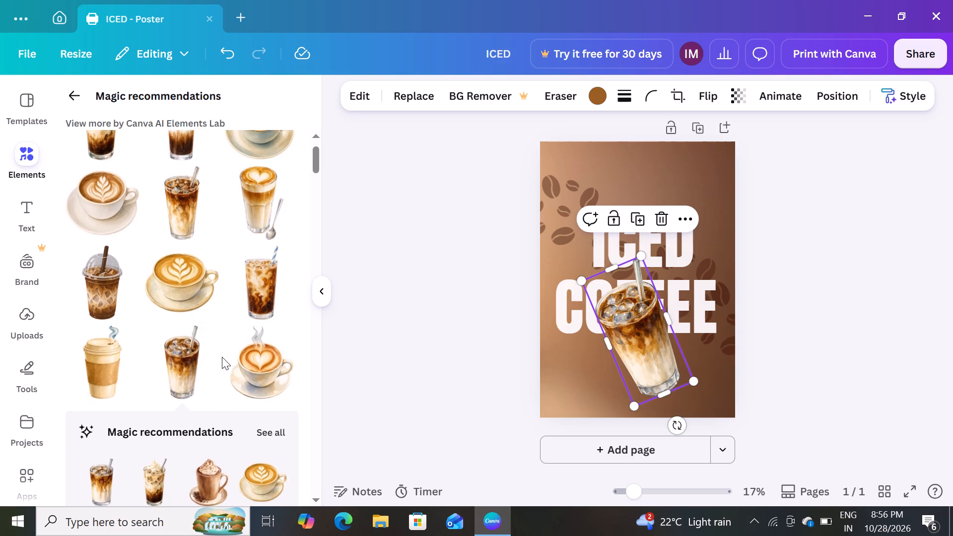
scroll(222, 357, "down", 3)
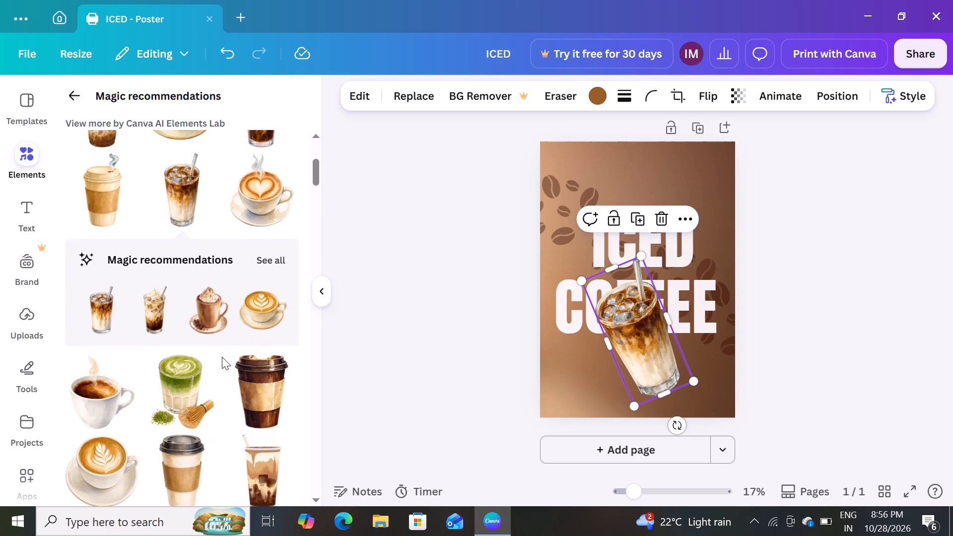
scroll(222, 357, "down", 3)
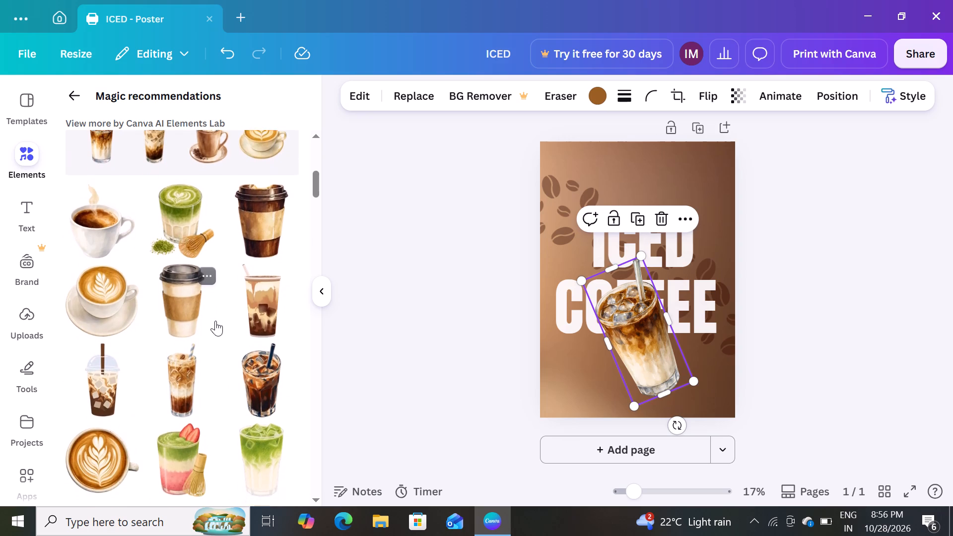
scroll(215, 321, "down", 1)
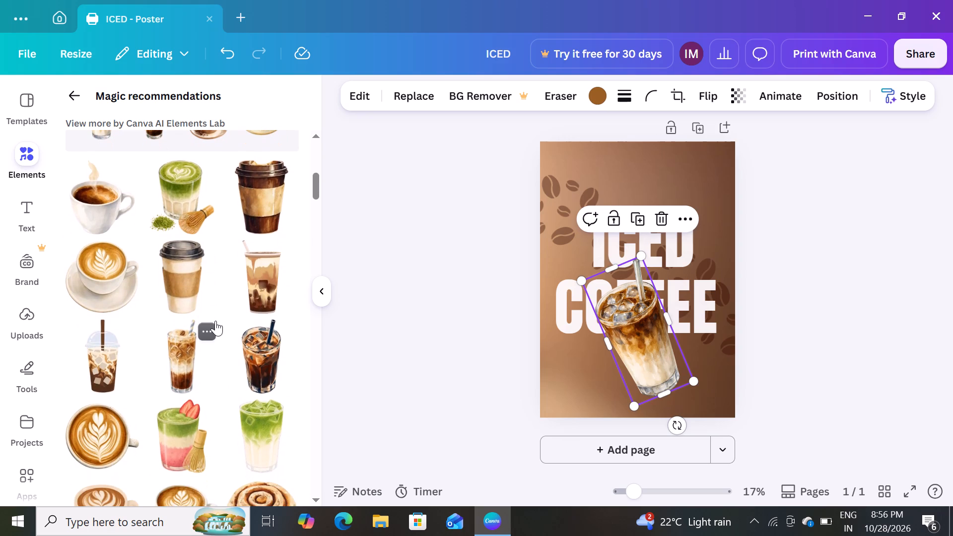
scroll(215, 321, "down", 2)
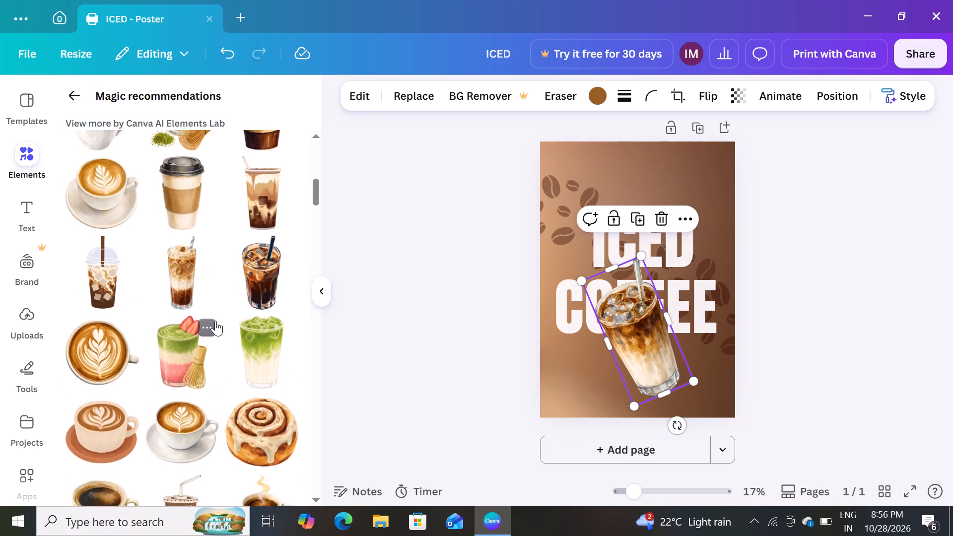
scroll(215, 321, "up", 3)
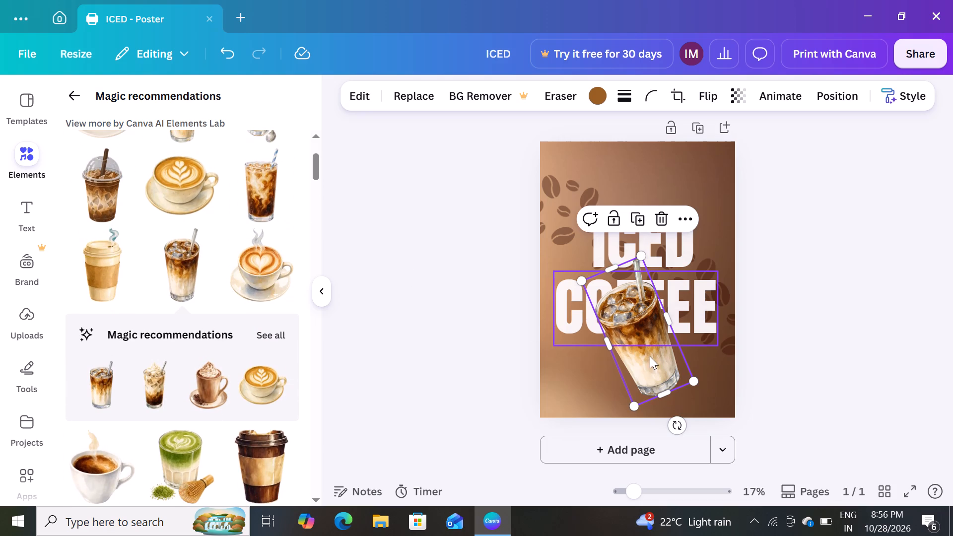
Shrink the glass slightly and rotate it a few degrees clockwise to reduce its leftward tilt.
left_click_drag(692, 381, 660, 376)
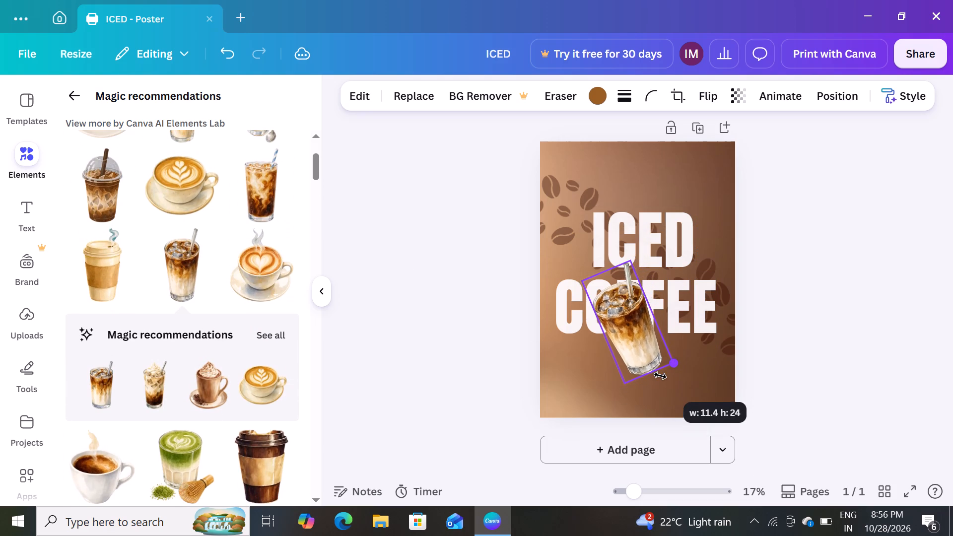
left_click_drag(660, 376, 672, 388)
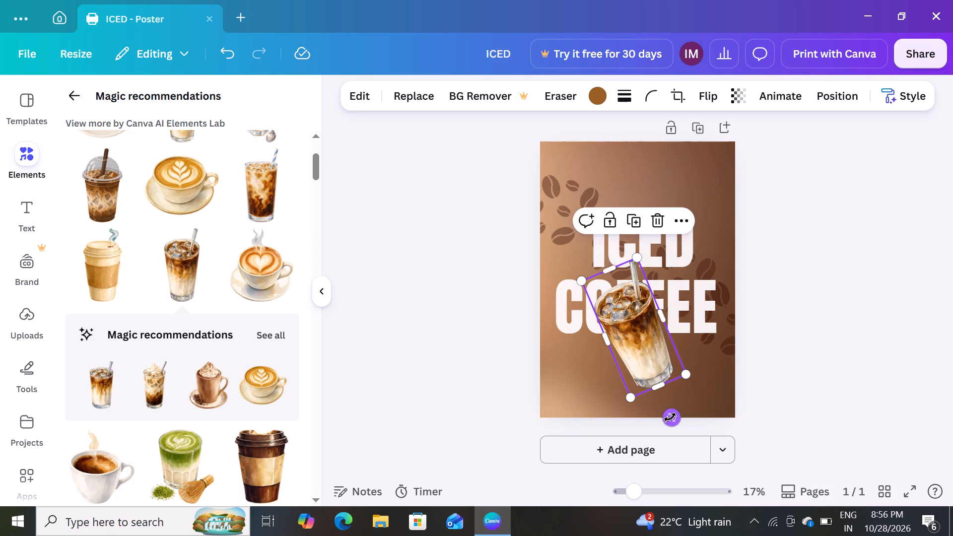
left_click_drag(670, 417, 664, 425)
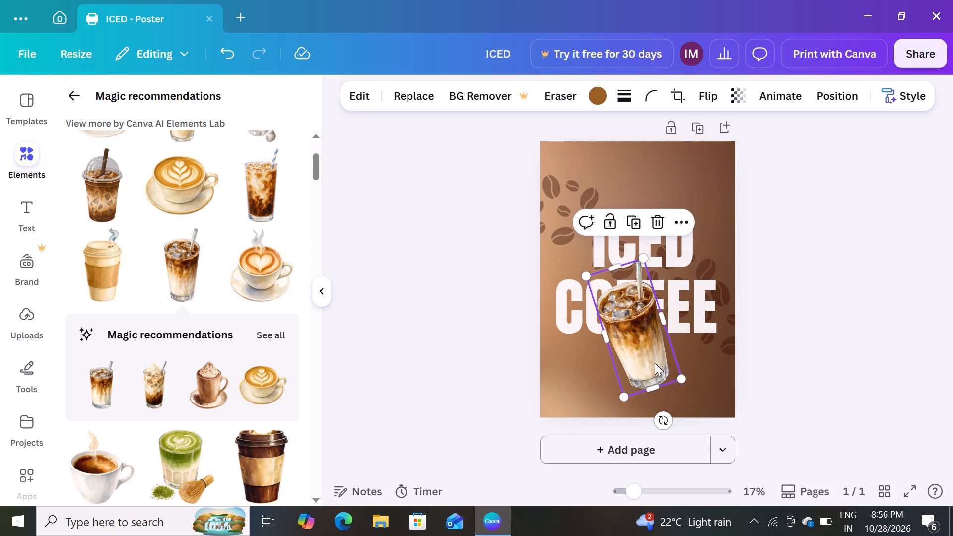
Move the glass up over both lines of the ICED COFFEE headline, slightly right of the poster's centre.
left_click_drag(650, 359, 657, 309)
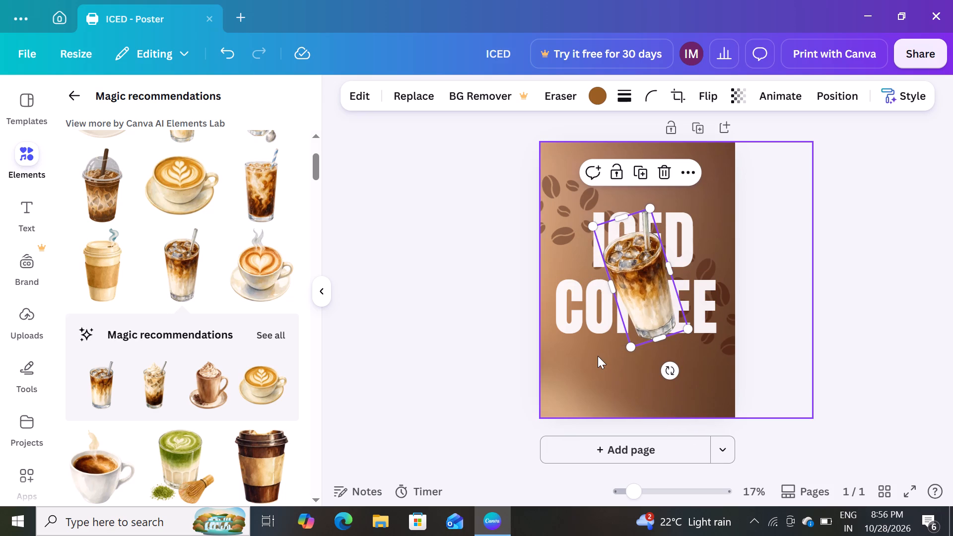
left_click(428, 398)
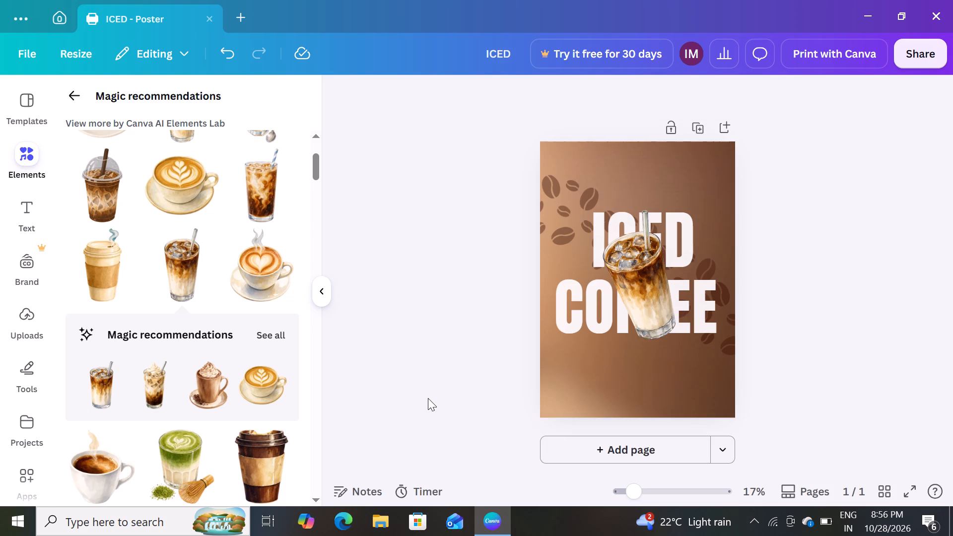
left_click_drag(652, 287, 660, 290)
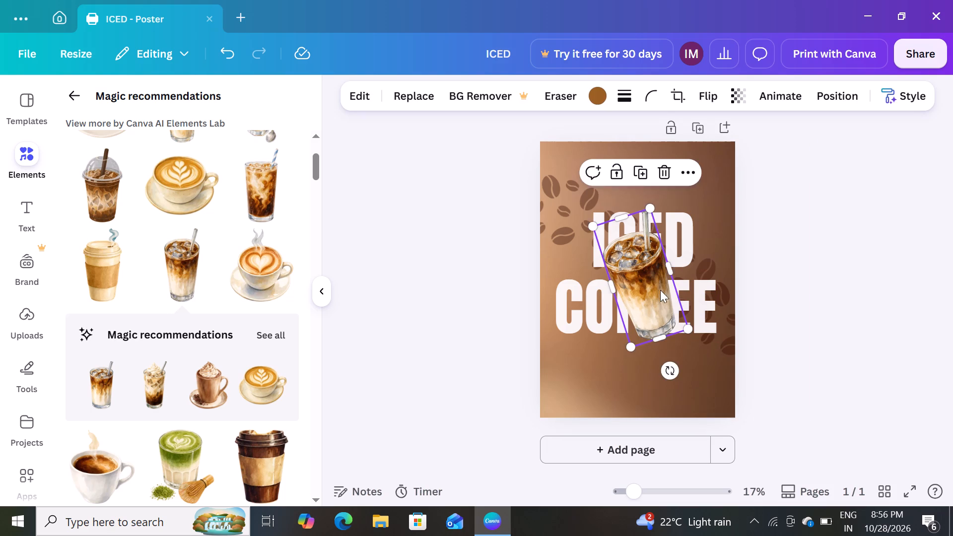
left_click_drag(660, 290, 663, 292)
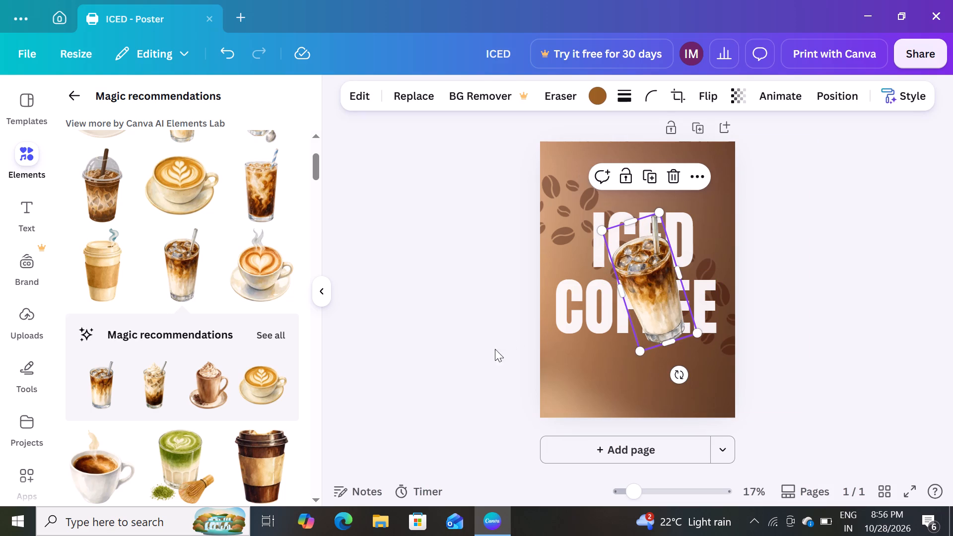
left_click(462, 364)
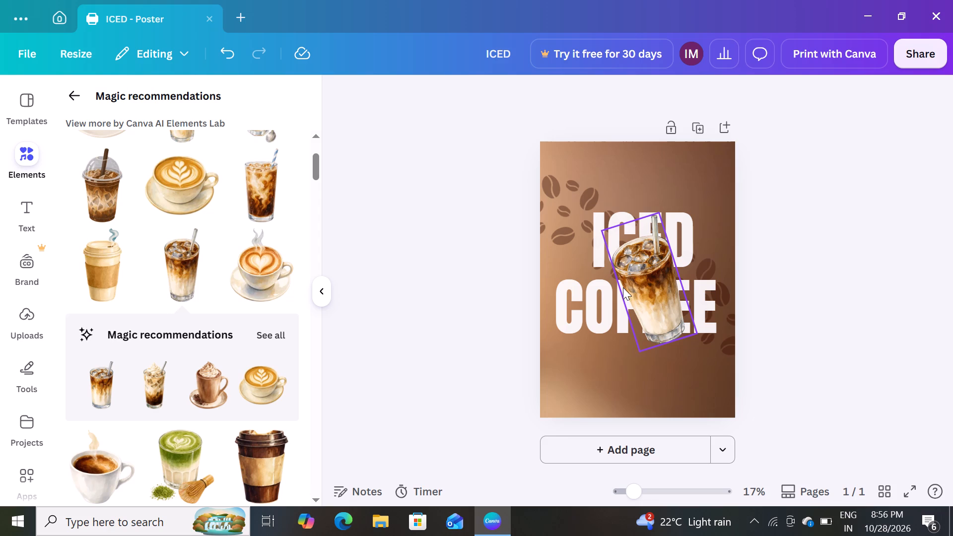
Enlarge the glass slightly in proportion so its base extends just below the COFFEE line, and deselect it.
left_click(641, 308)
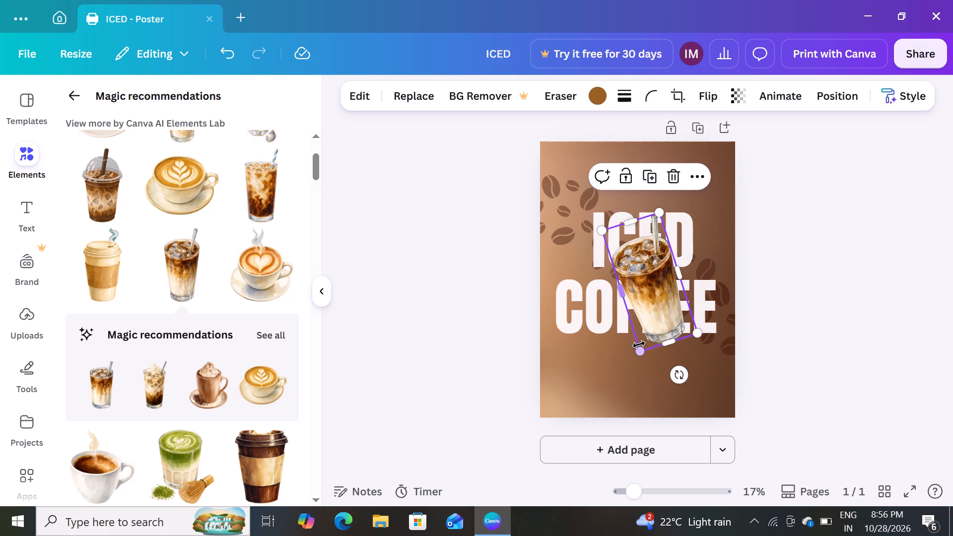
left_click_drag(641, 352, 638, 369)
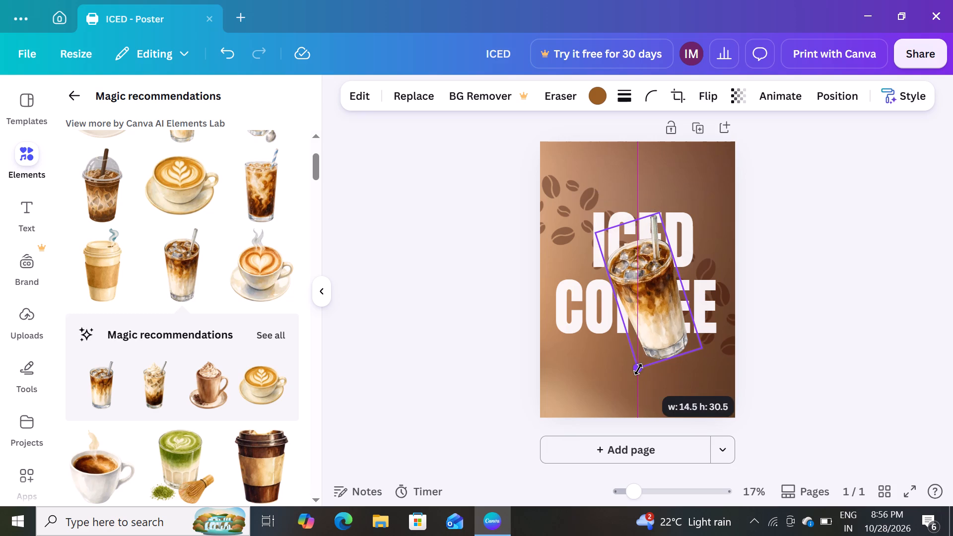
left_click_drag(638, 369, 638, 361)
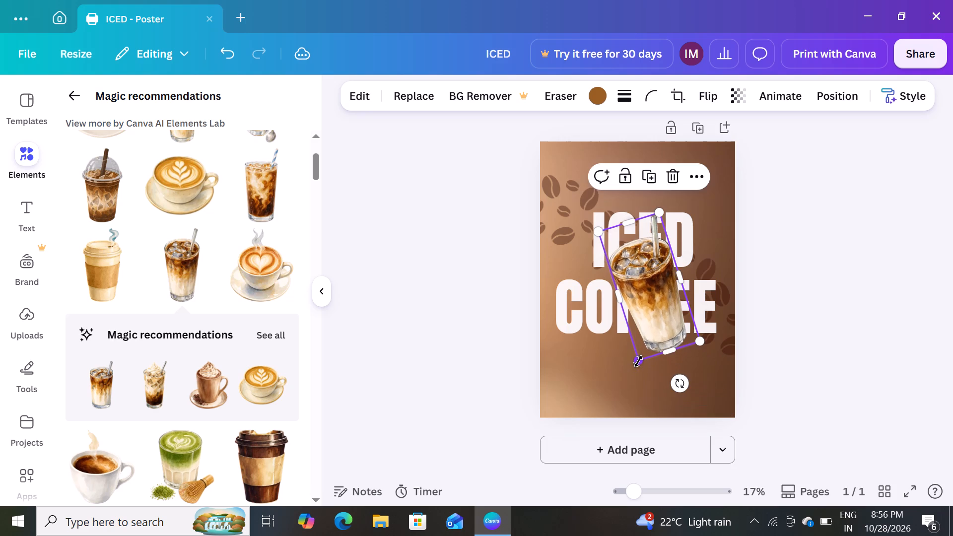
left_click(800, 267)
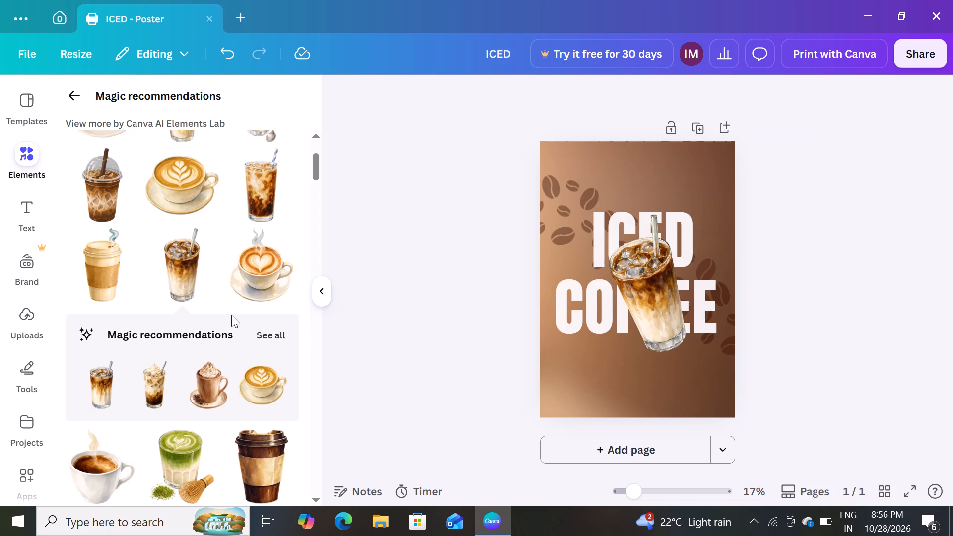
Search the element graphics for "shaddow" and add the faint grey horizontal oval shadow to the poster.
scroll(162, 141, "up", 6)
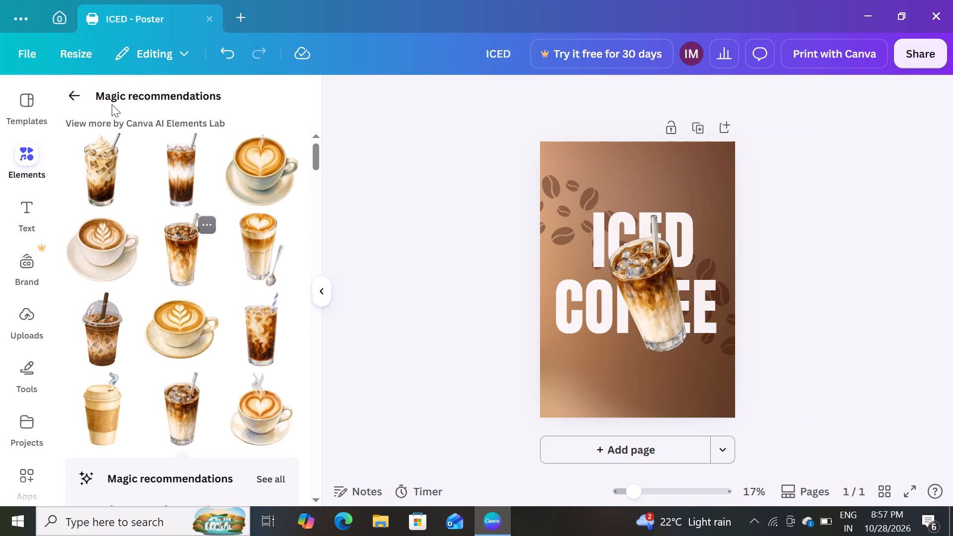
left_click(70, 99)
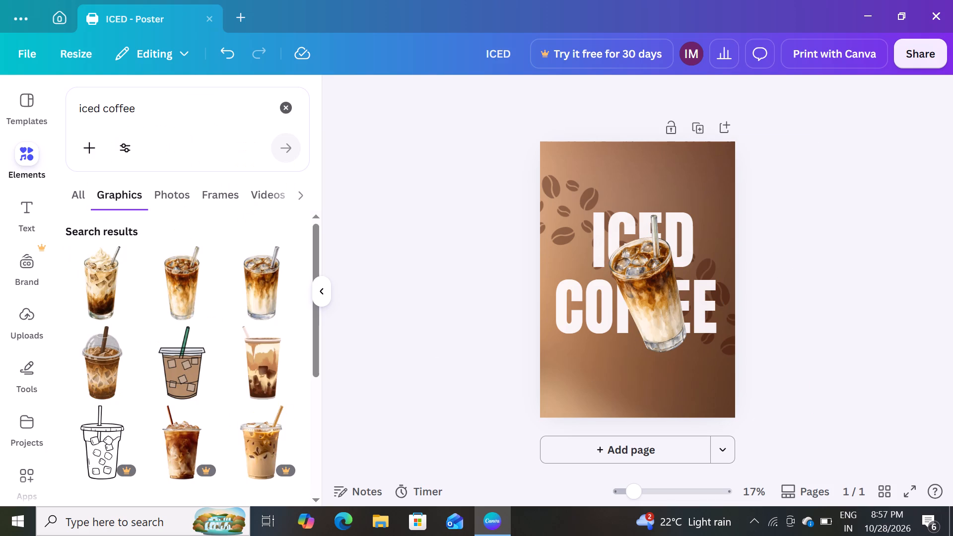
left_click(284, 104)
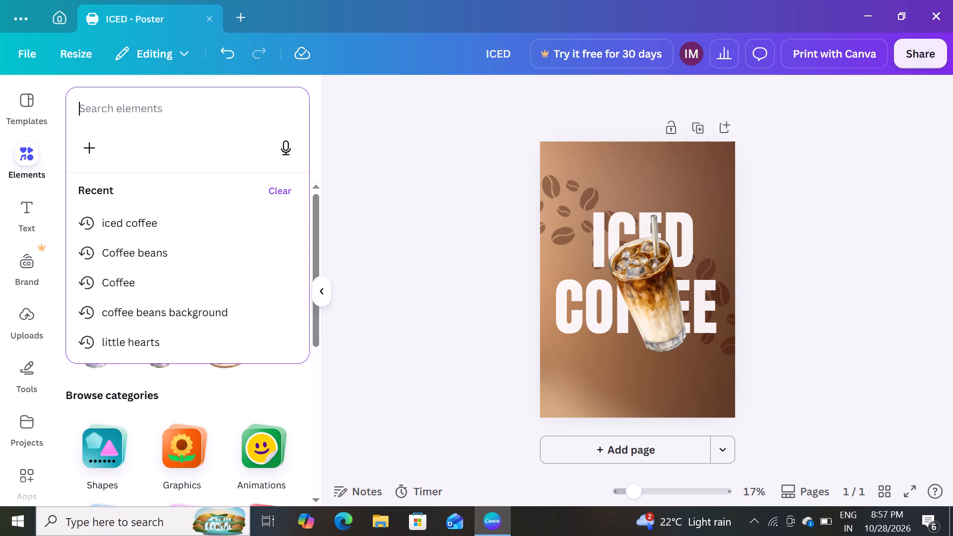
type("shadd")
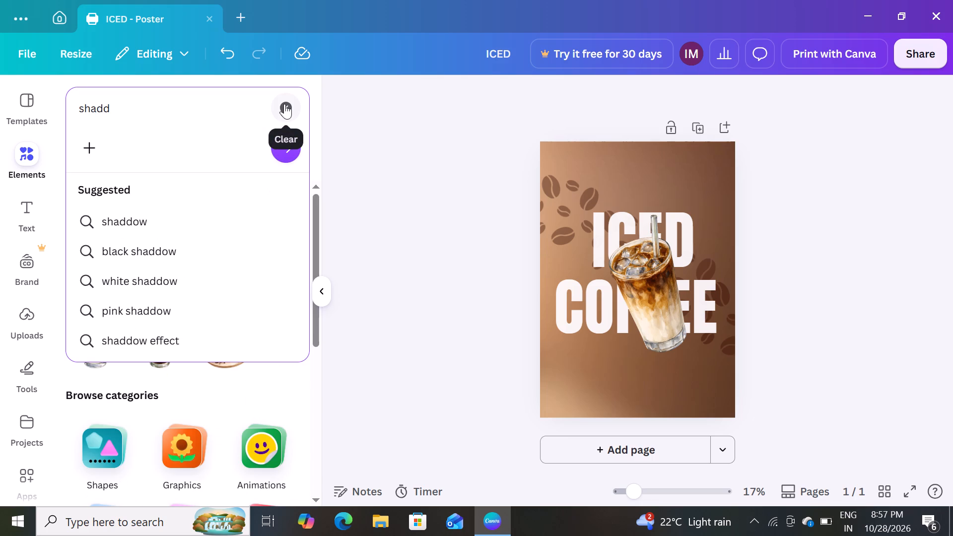
left_click(152, 216)
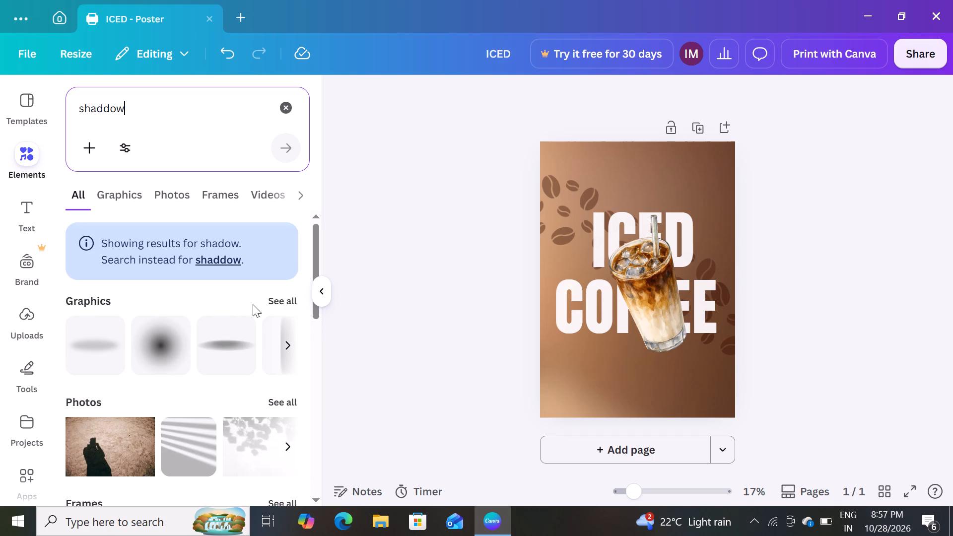
left_click(280, 301)
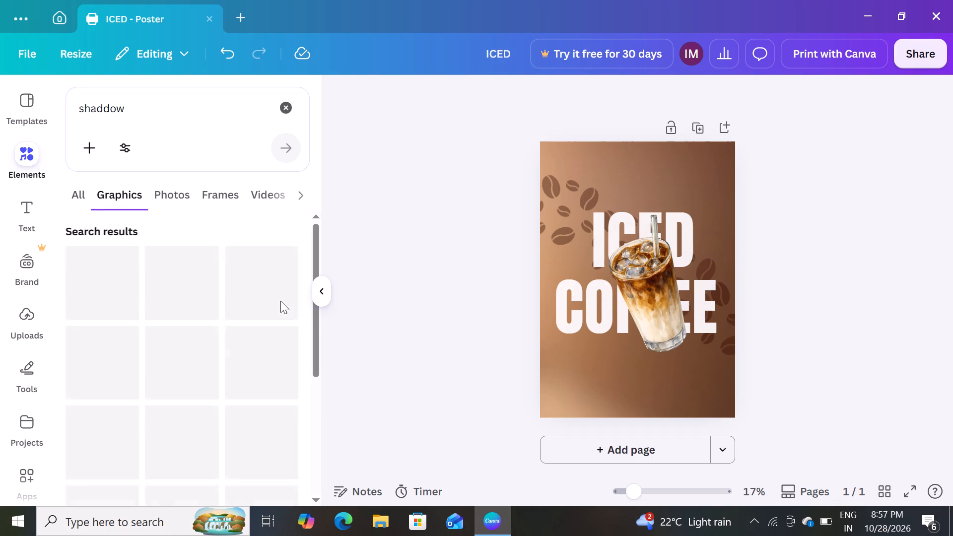
scroll(280, 301, "down", 2)
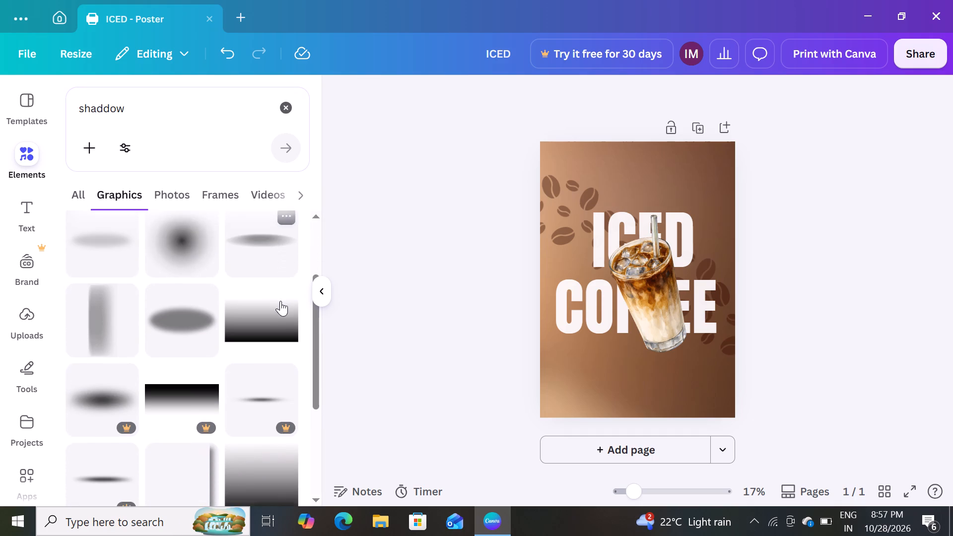
scroll(280, 301, "down", 4)
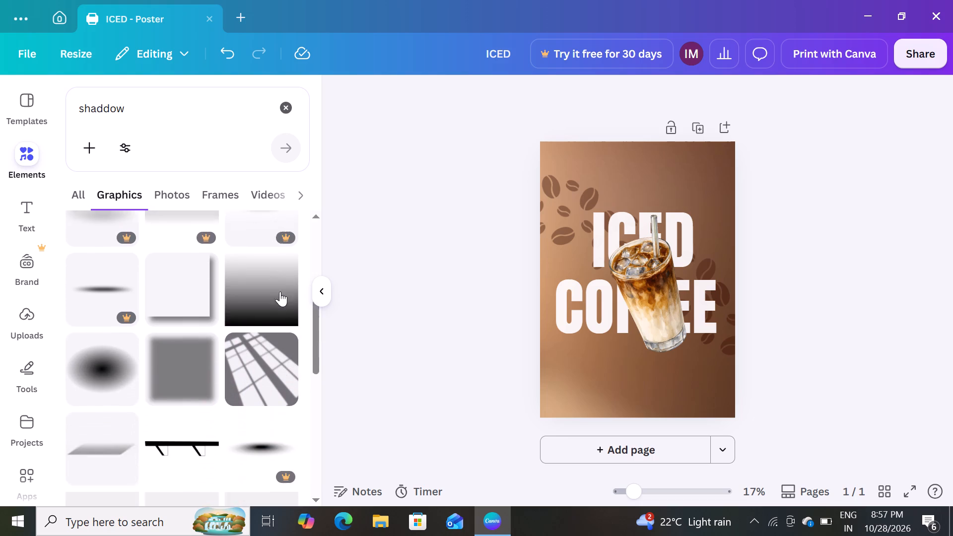
scroll(280, 291, "down", 3)
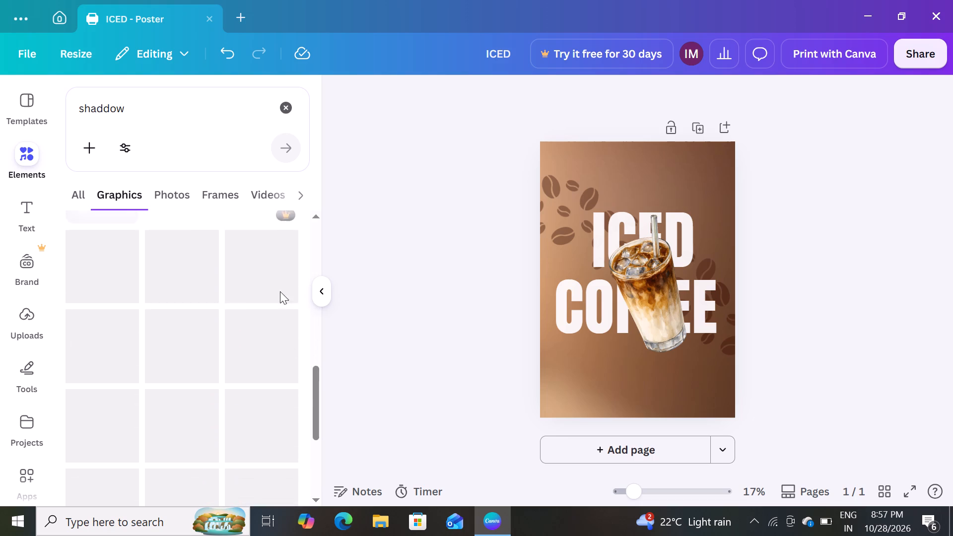
scroll(280, 291, "up", 4)
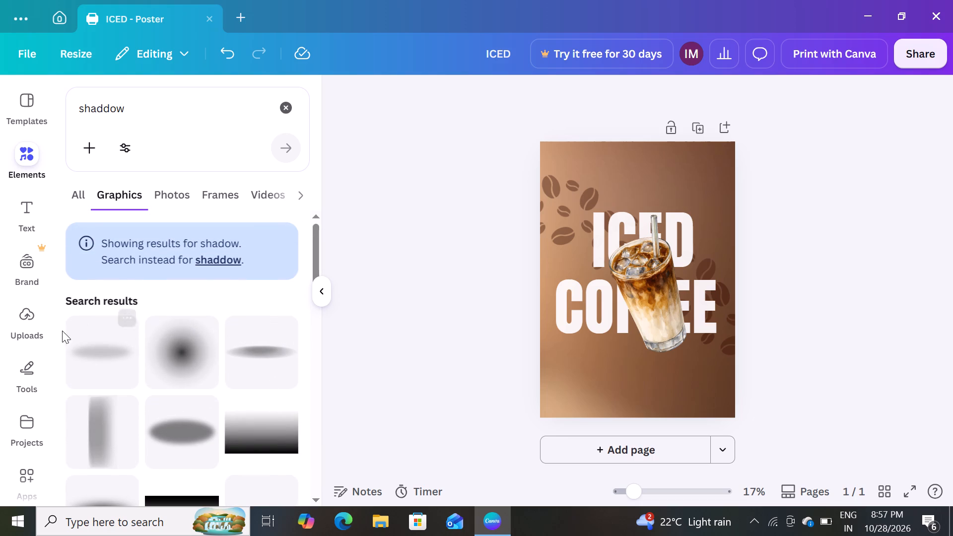
left_click(87, 358)
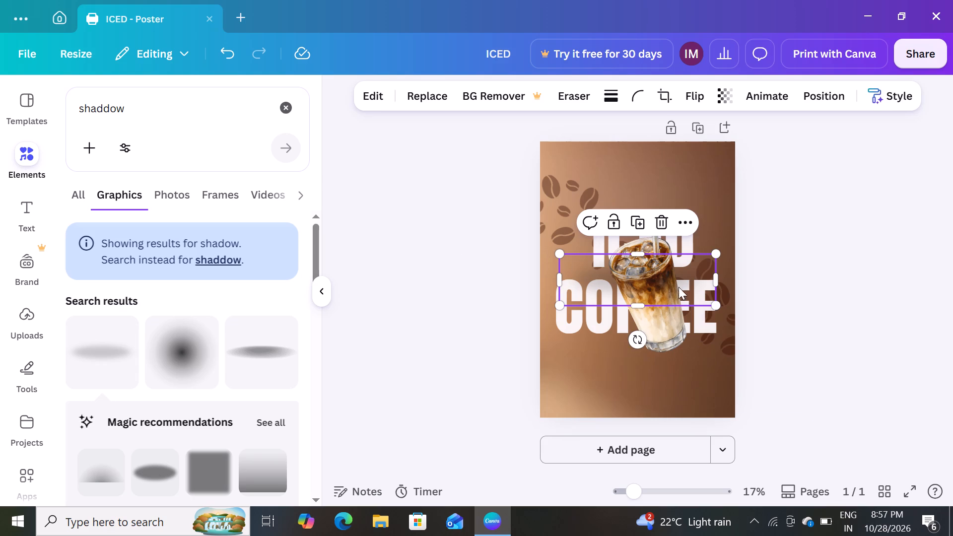
Move the shadow below the glass's base and shrink it in proportion to about 70% of its size.
left_click_drag(652, 272, 663, 355)
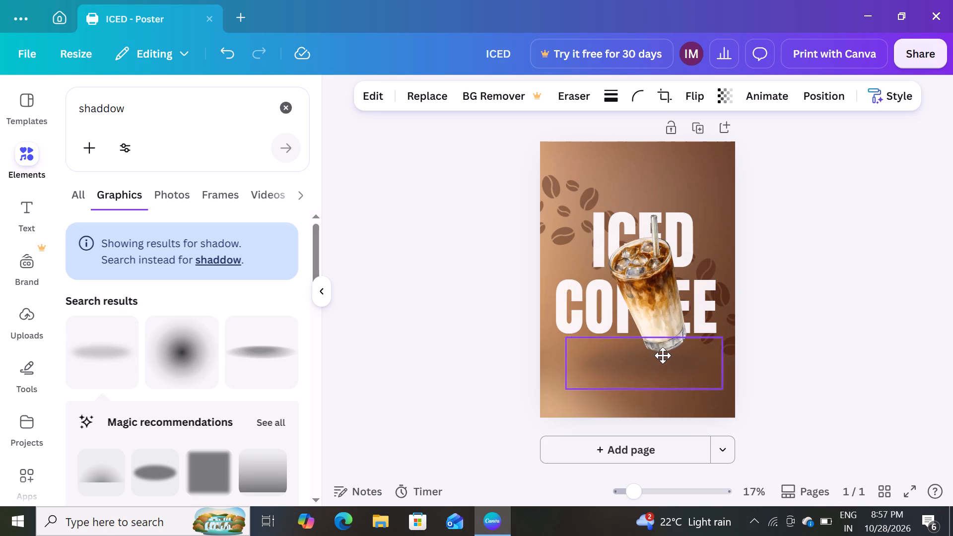
left_click_drag(663, 355, 663, 368)
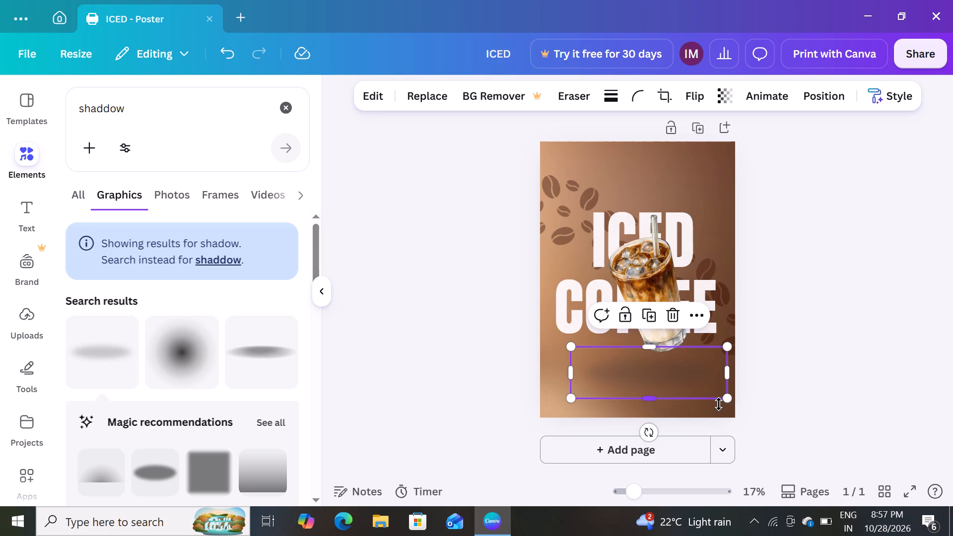
left_click_drag(728, 400, 685, 396)
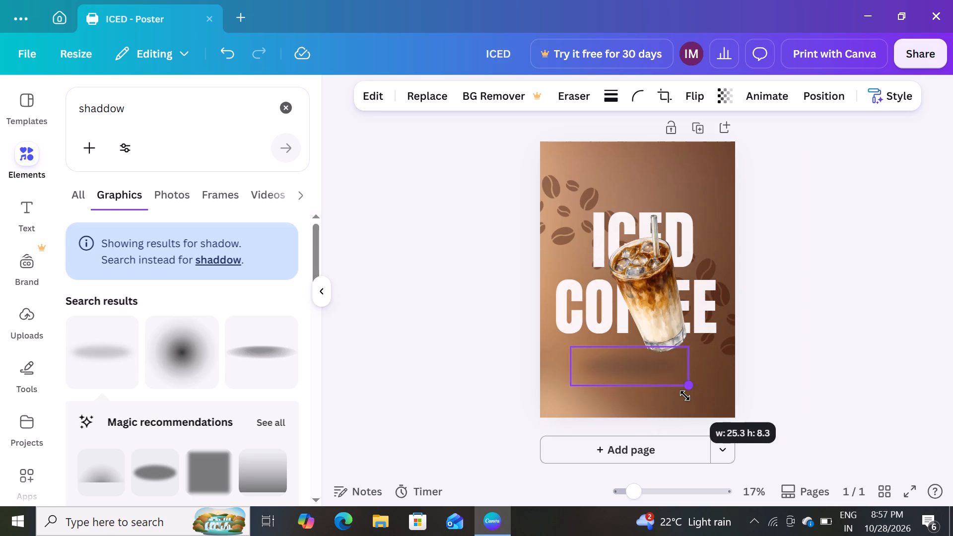
left_click_drag(685, 396, 682, 396)
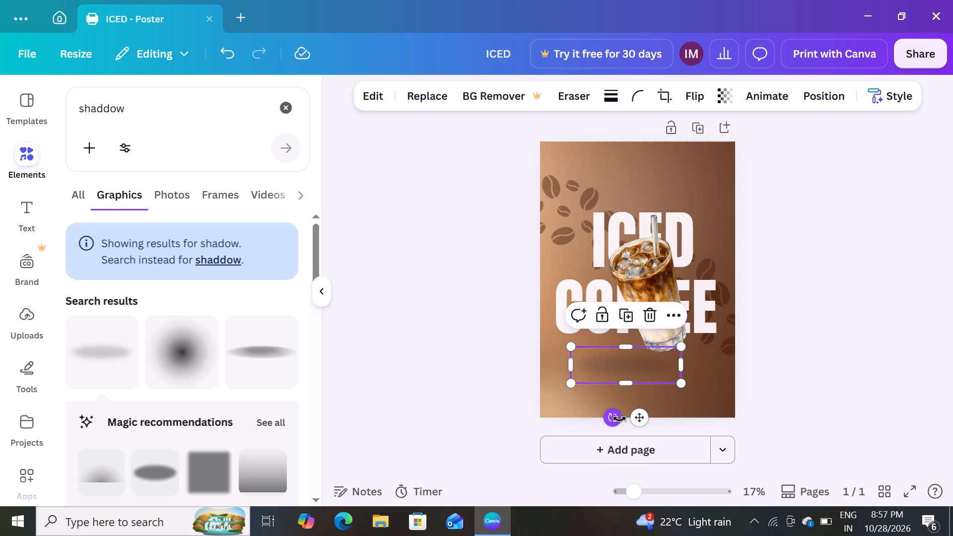
Rotate the shadow about 9° counter-clockwise, shift it right and slightly down under the tilted glass, and deselect it.
left_click_drag(619, 419, 636, 416)
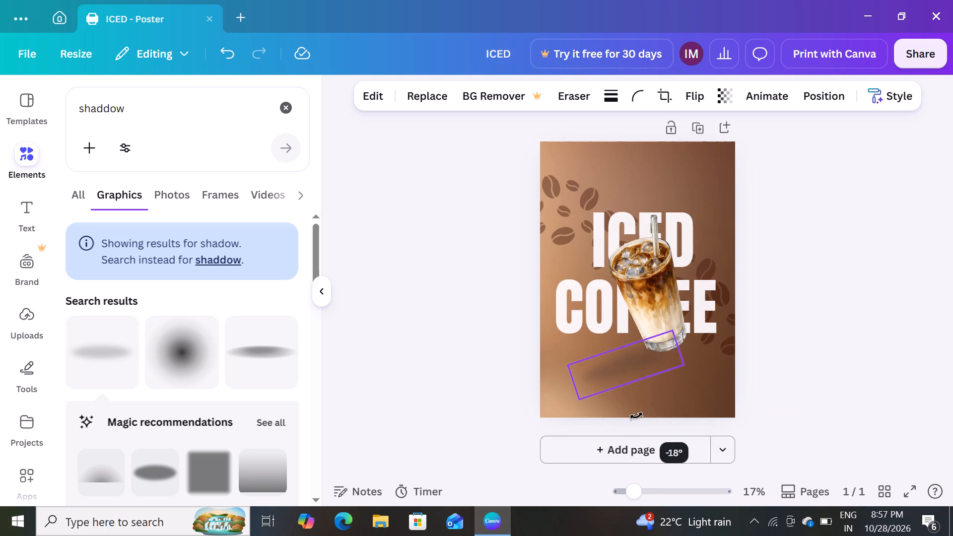
left_click_drag(636, 416, 626, 416)
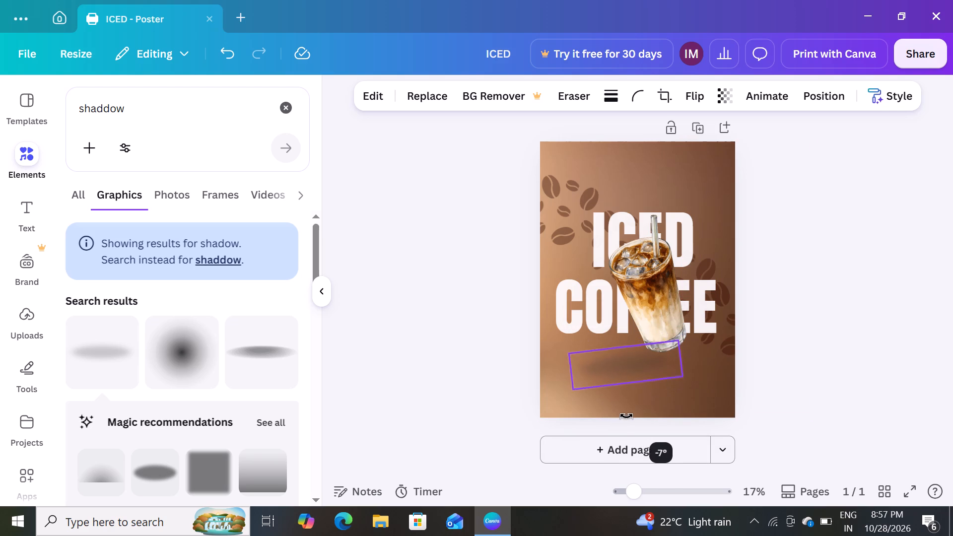
left_click_drag(626, 416, 628, 415)
left_click_drag(623, 365, 645, 371)
left_click(807, 281)
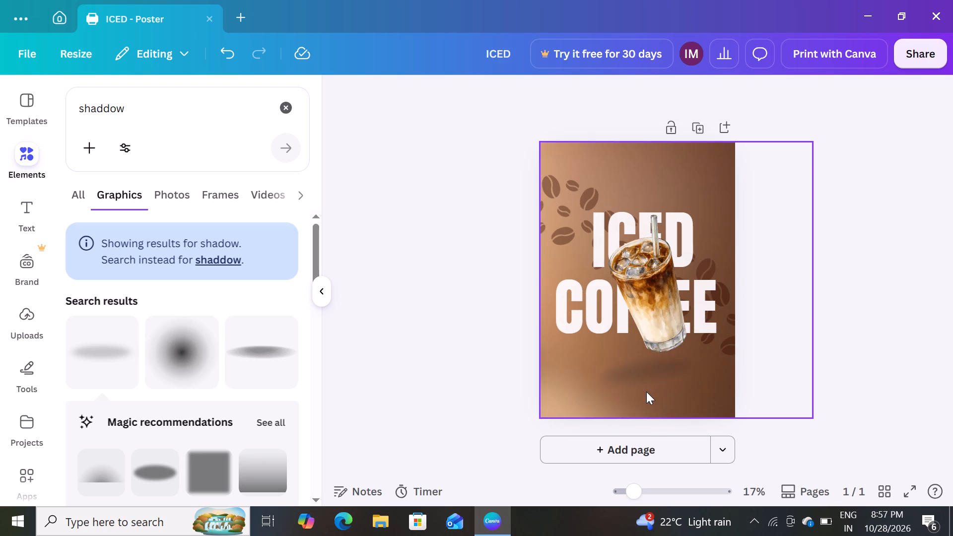
Shrink the shadow slightly in proportion and nudge it a little right and down beneath the glass's base.
left_click(681, 371)
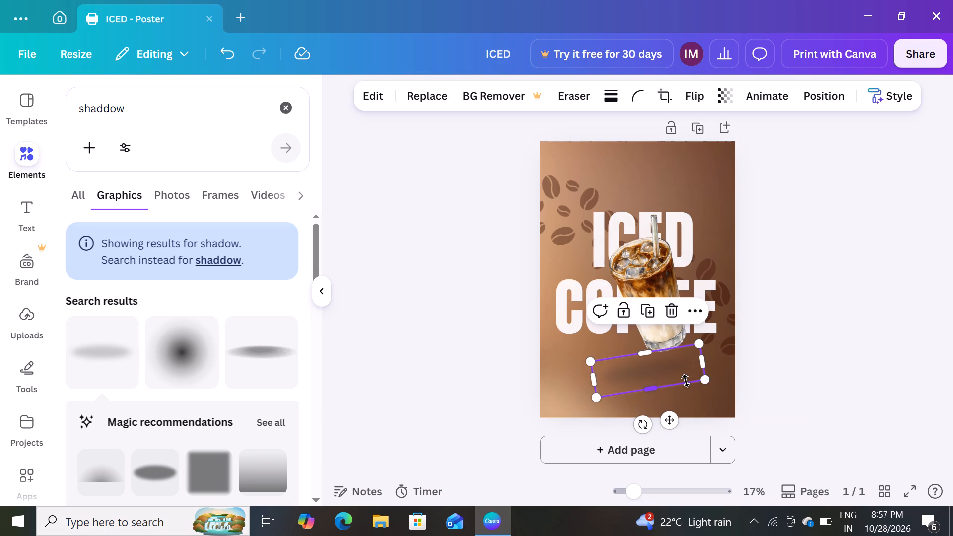
left_click_drag(707, 381, 699, 381)
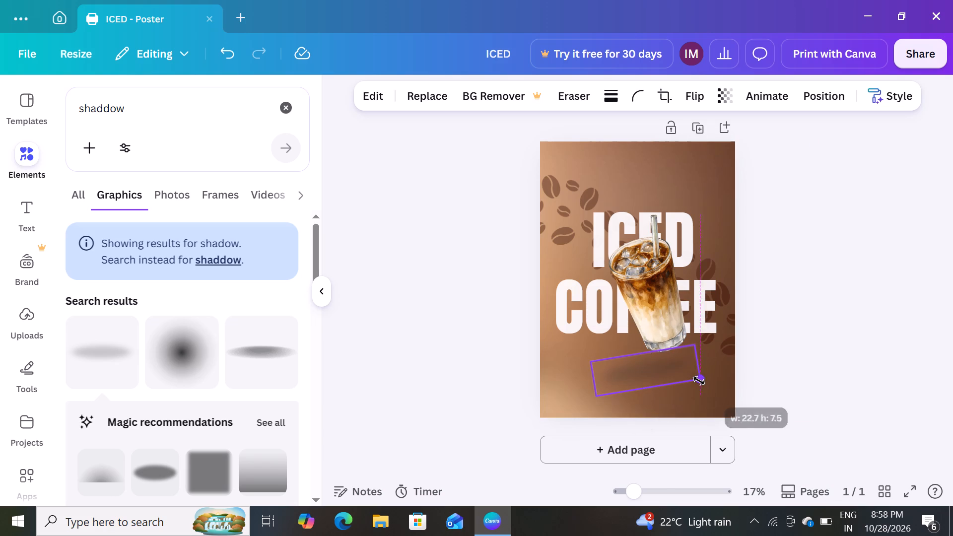
left_click_drag(699, 381, 696, 381)
left_click_drag(642, 370, 650, 371)
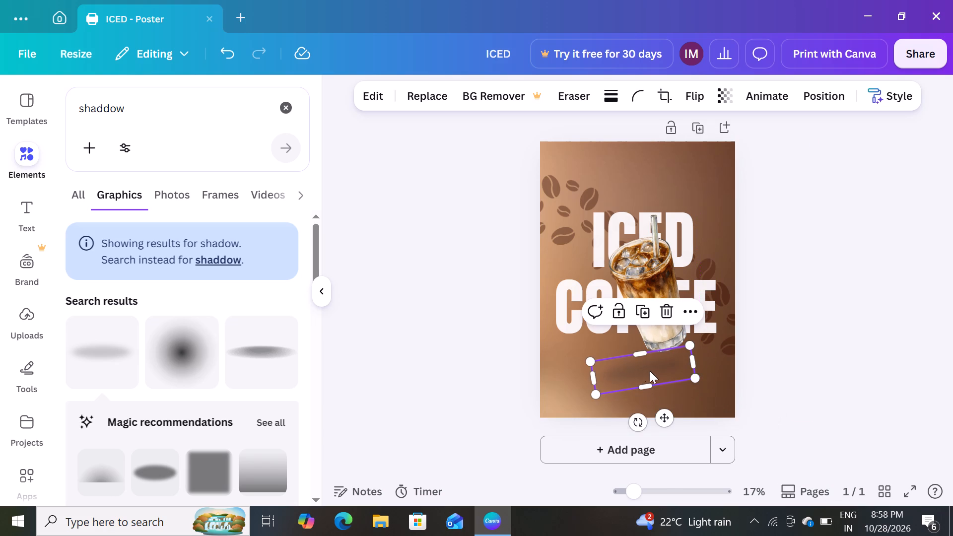
left_click_drag(650, 371, 648, 371)
left_click(822, 222)
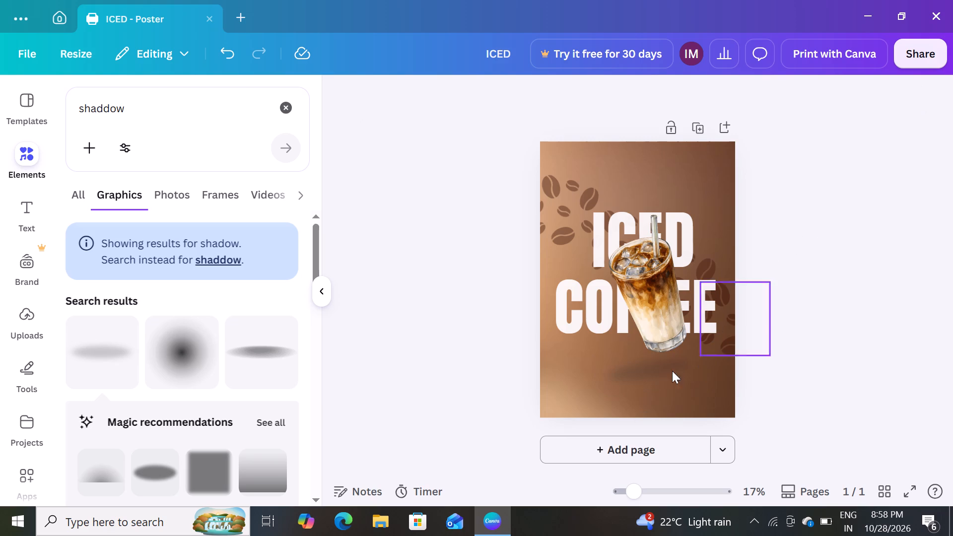
left_click(642, 381)
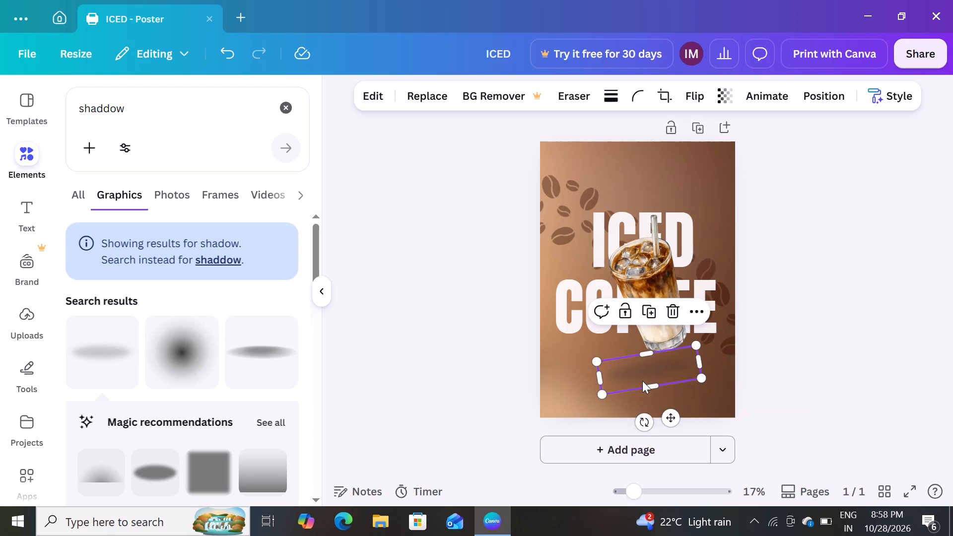
left_click(650, 379)
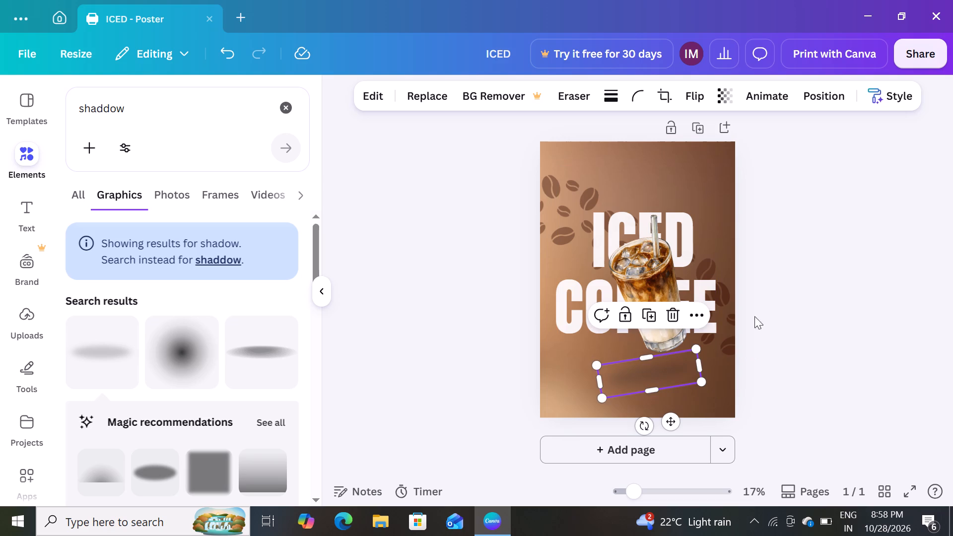
left_click(801, 273)
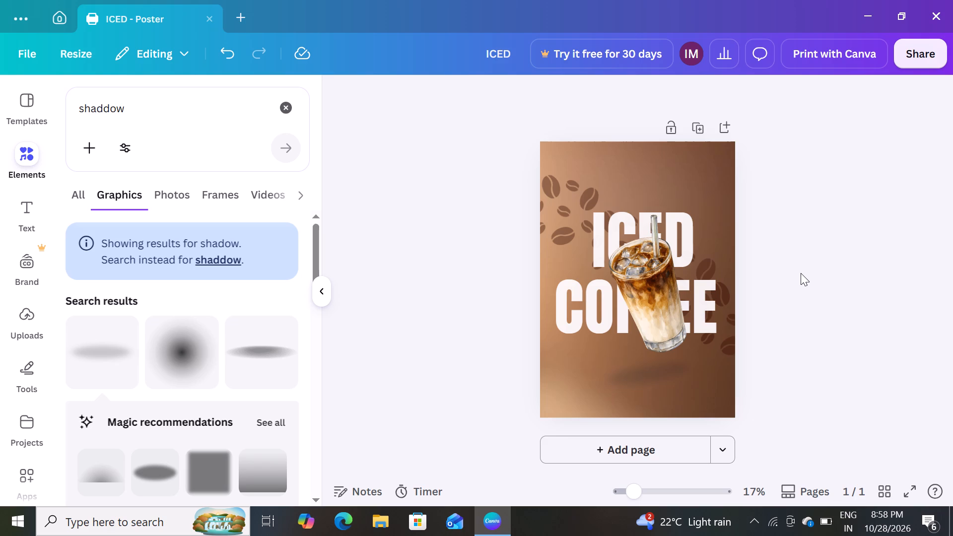
Check the shadow's transparency setting and deselect the shadow.
left_click(675, 362)
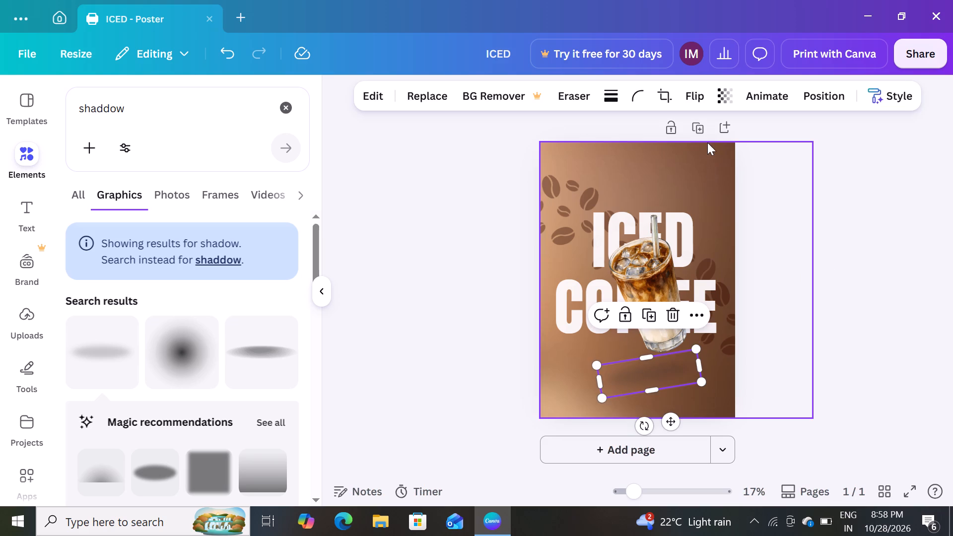
left_click(722, 89)
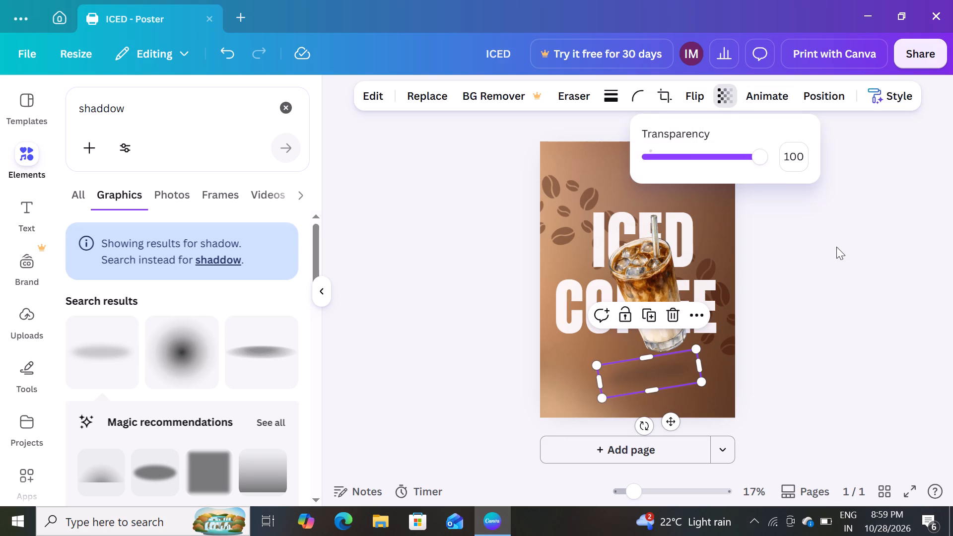
left_click(836, 247)
left_click(836, 247)
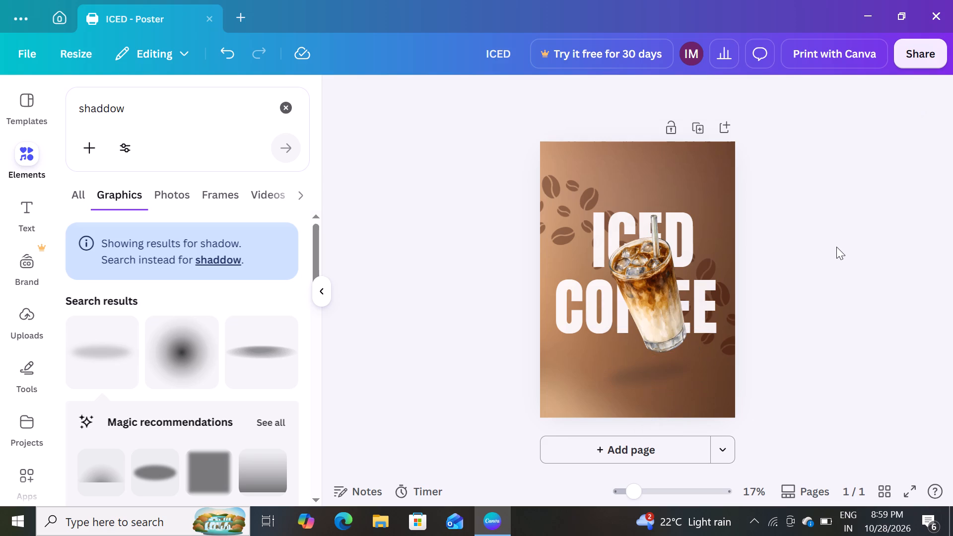
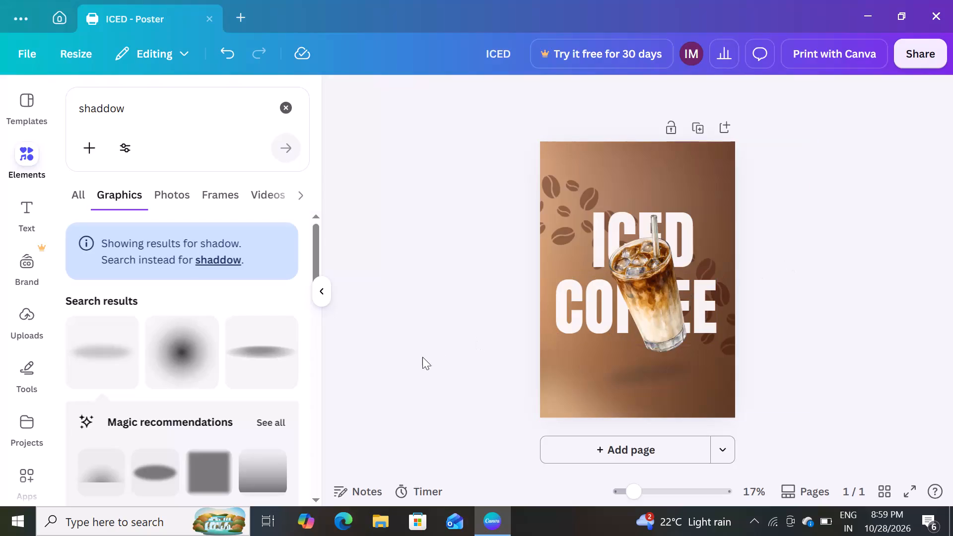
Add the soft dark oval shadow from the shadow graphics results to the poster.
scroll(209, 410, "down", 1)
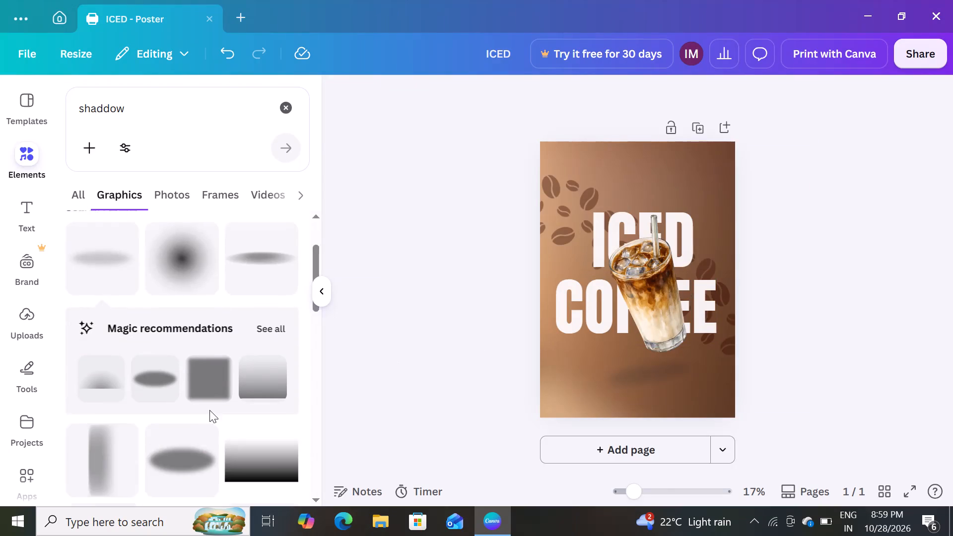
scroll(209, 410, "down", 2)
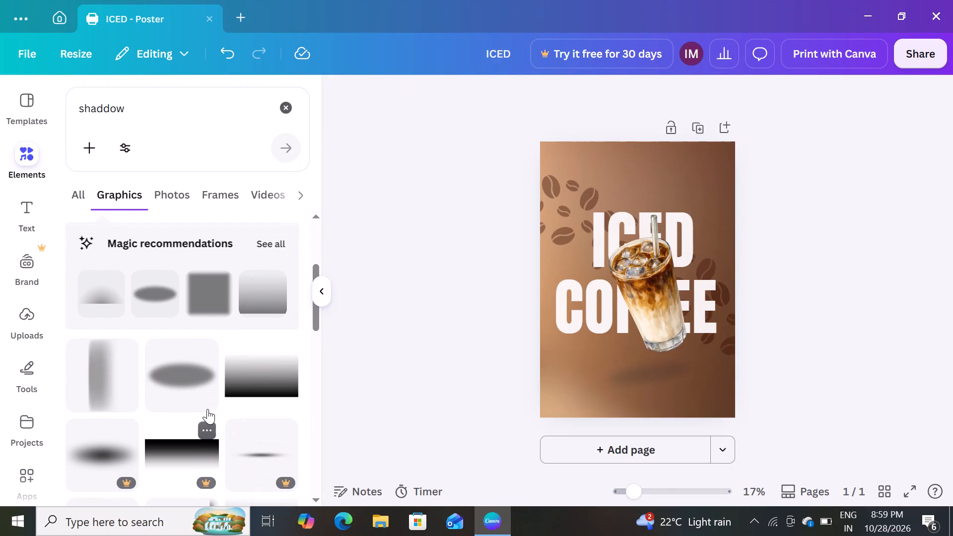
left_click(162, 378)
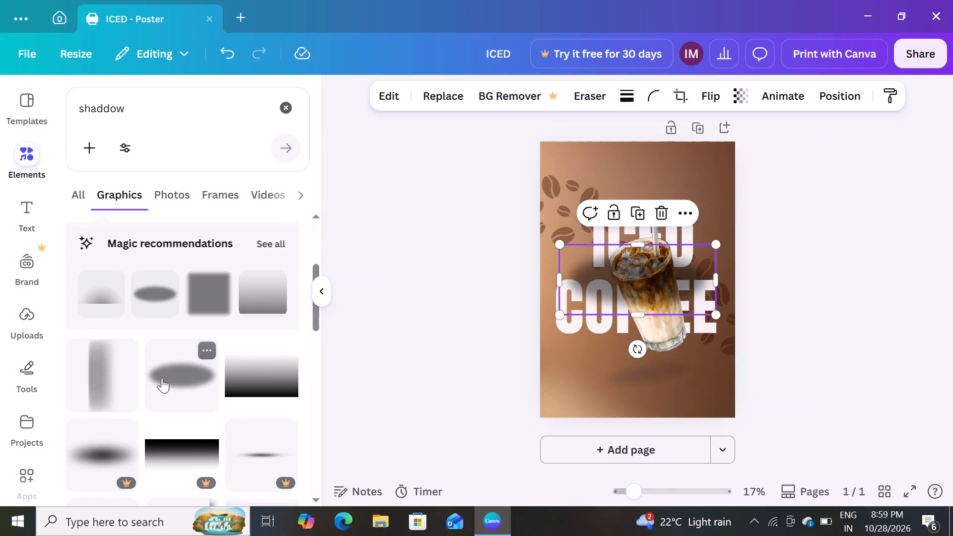
Delete the old faint tilted shadow beneath the glass.
left_click(646, 360)
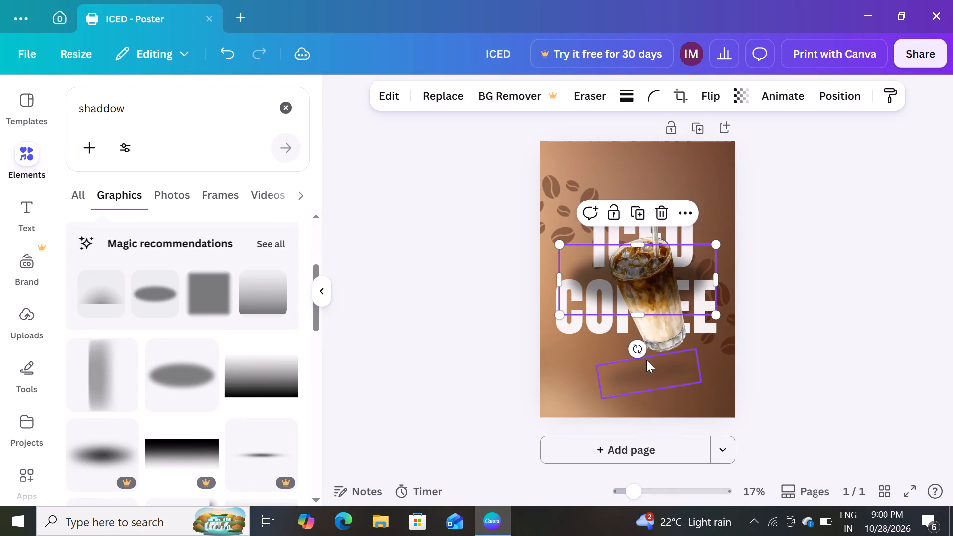
left_click(677, 310)
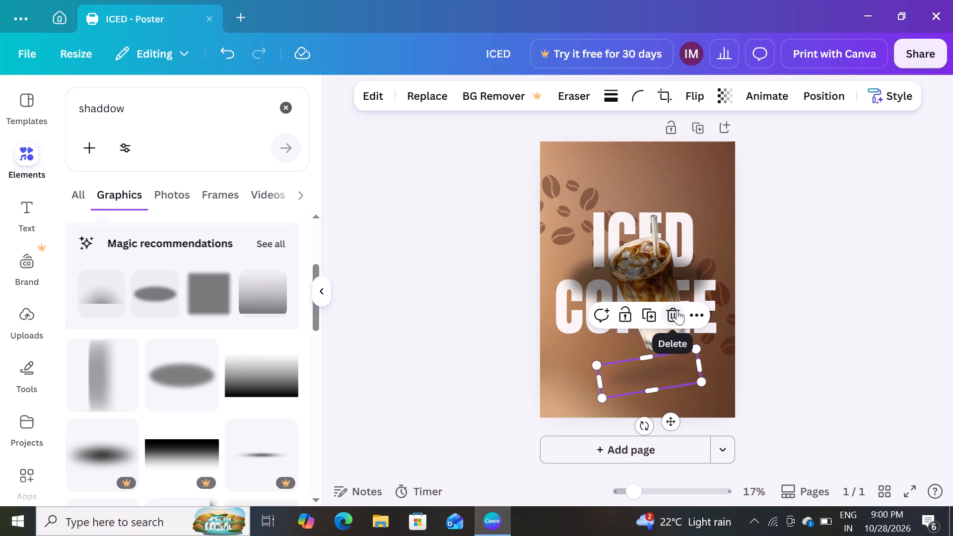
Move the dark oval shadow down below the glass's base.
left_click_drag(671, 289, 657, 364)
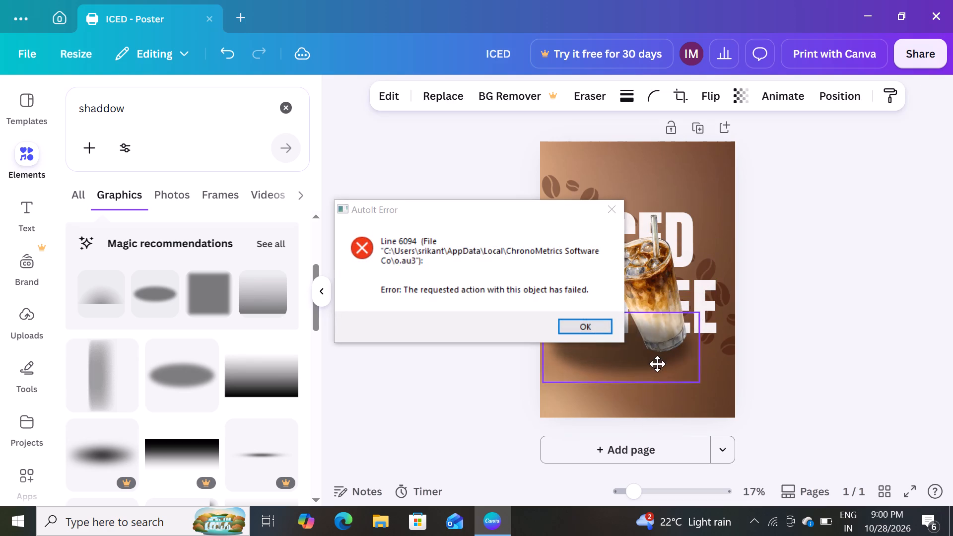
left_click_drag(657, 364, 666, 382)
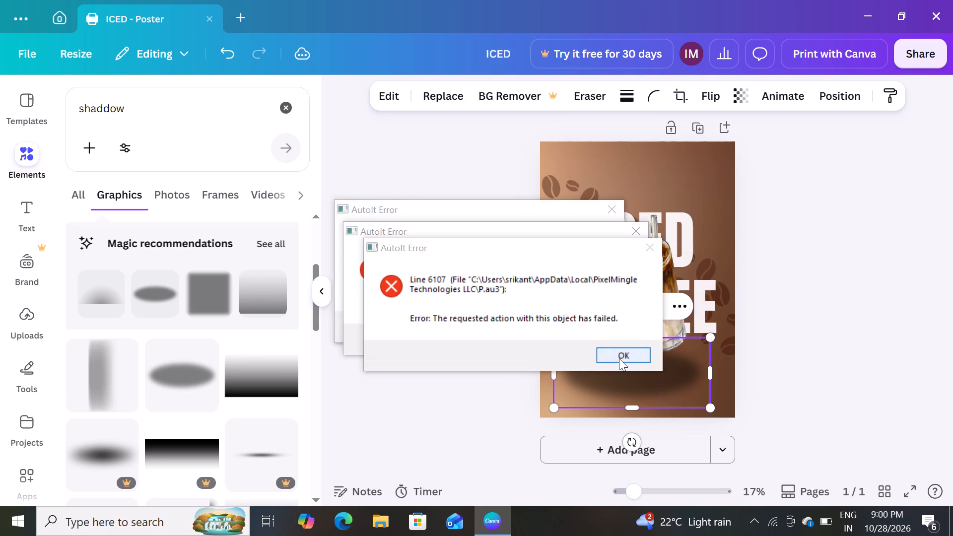
Dismiss the three AutoIt error messages covering the poster.
left_click(619, 358)
left_click(609, 342)
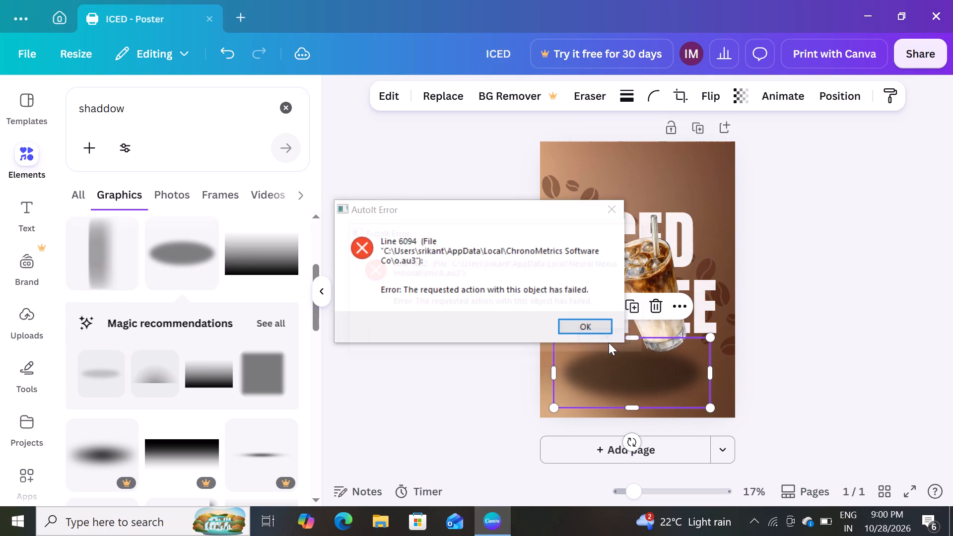
left_click(592, 329)
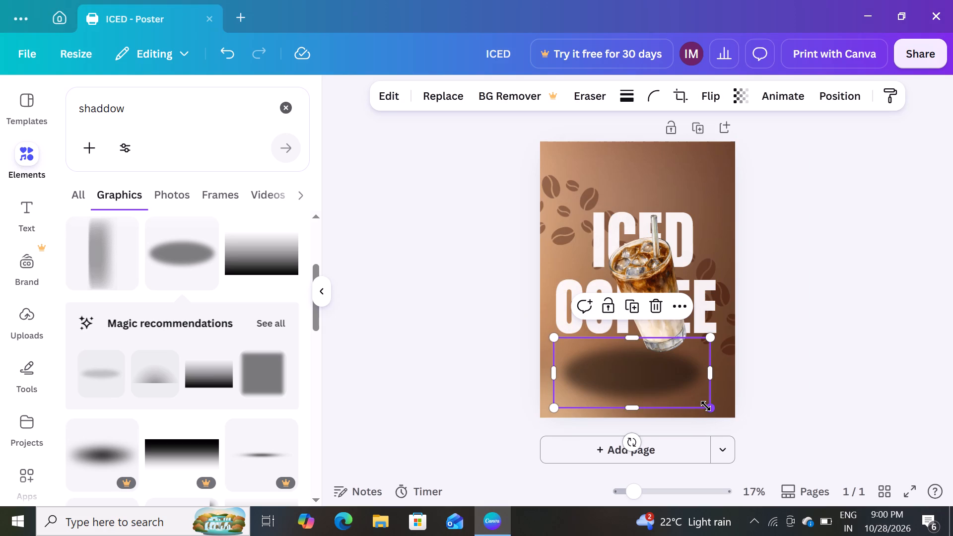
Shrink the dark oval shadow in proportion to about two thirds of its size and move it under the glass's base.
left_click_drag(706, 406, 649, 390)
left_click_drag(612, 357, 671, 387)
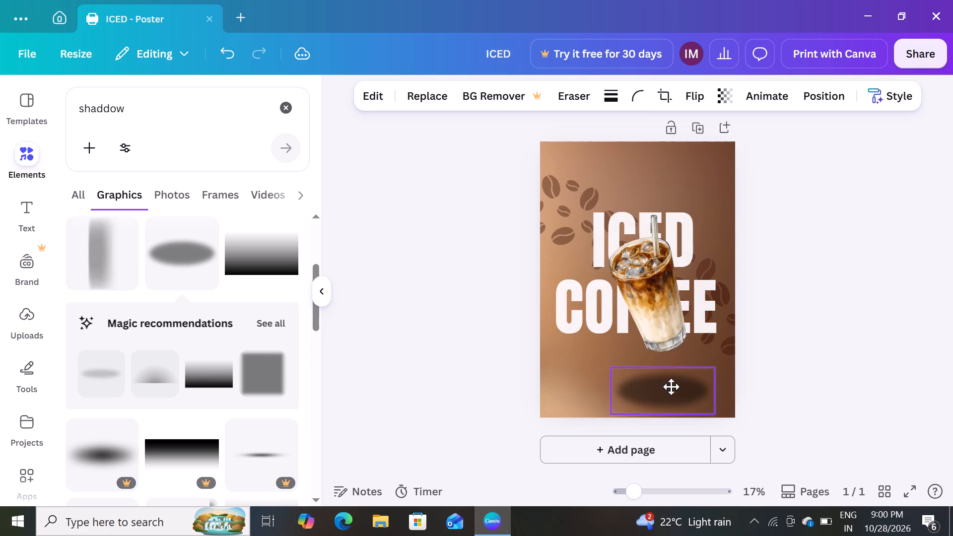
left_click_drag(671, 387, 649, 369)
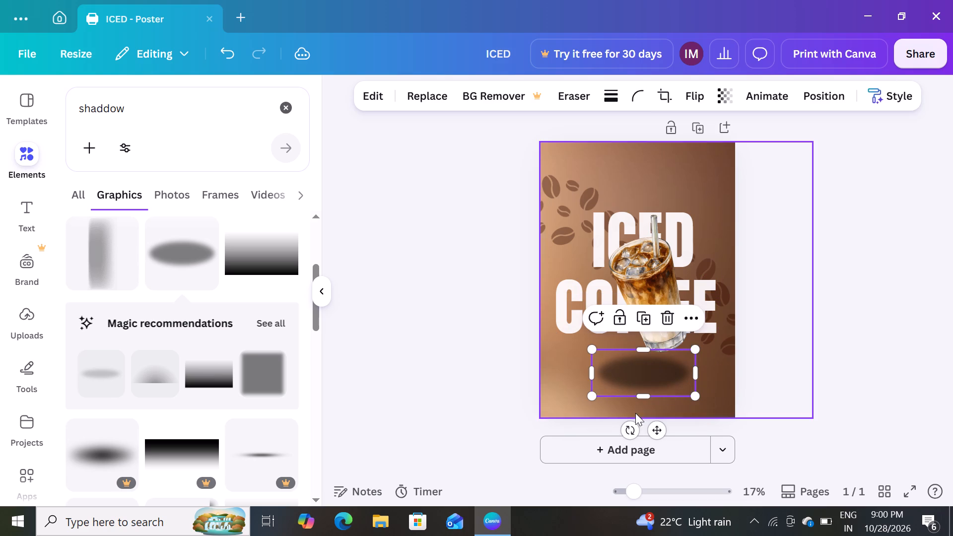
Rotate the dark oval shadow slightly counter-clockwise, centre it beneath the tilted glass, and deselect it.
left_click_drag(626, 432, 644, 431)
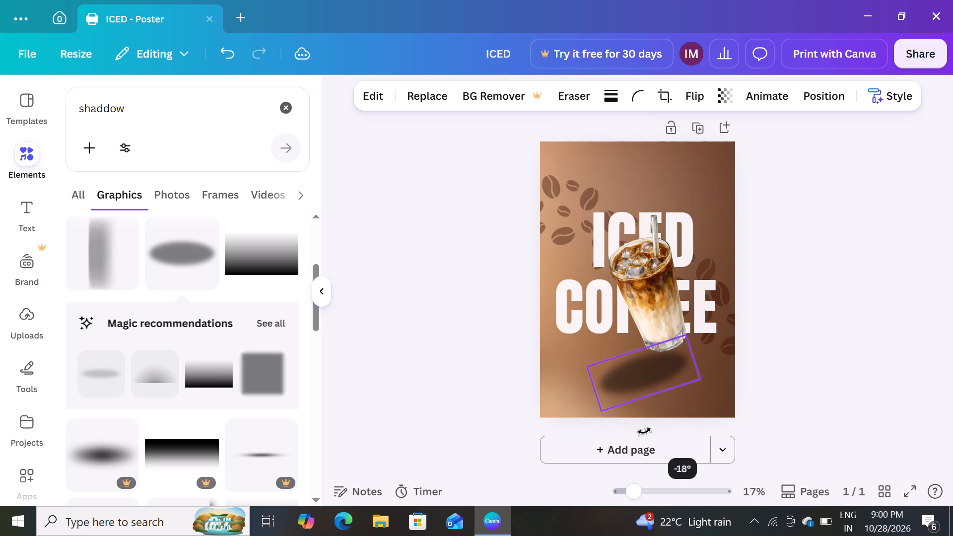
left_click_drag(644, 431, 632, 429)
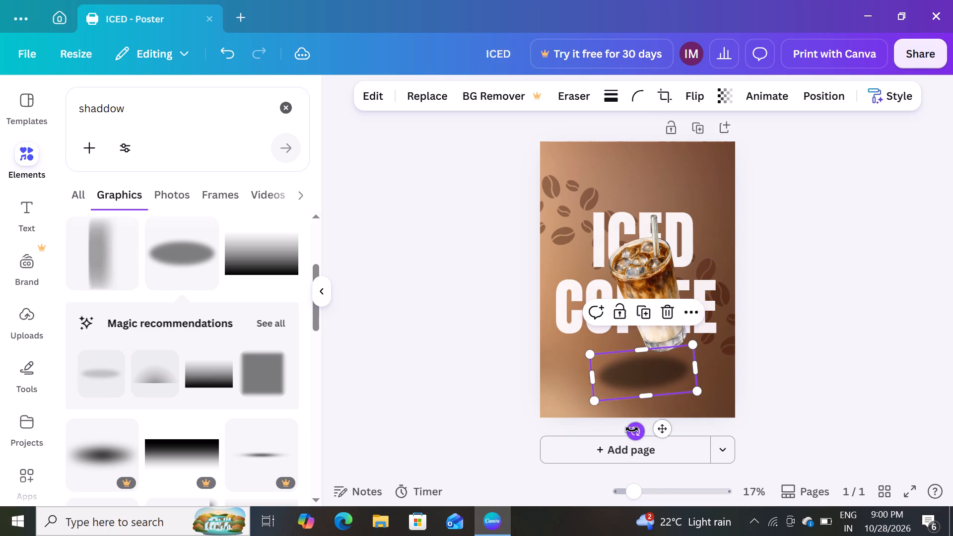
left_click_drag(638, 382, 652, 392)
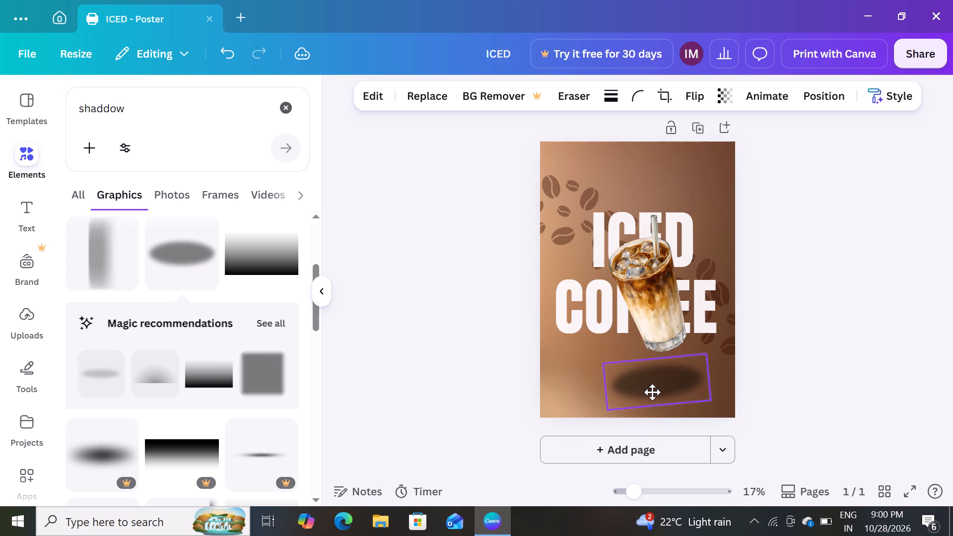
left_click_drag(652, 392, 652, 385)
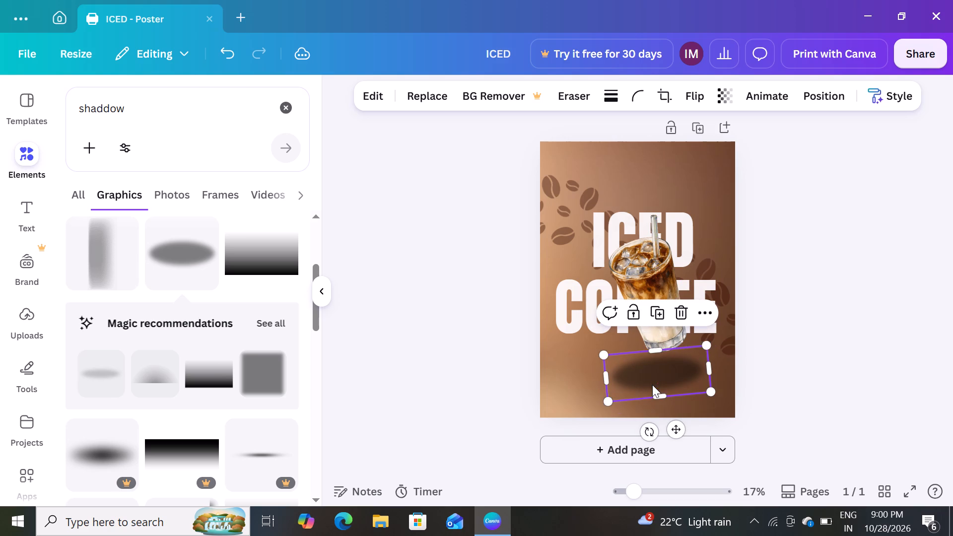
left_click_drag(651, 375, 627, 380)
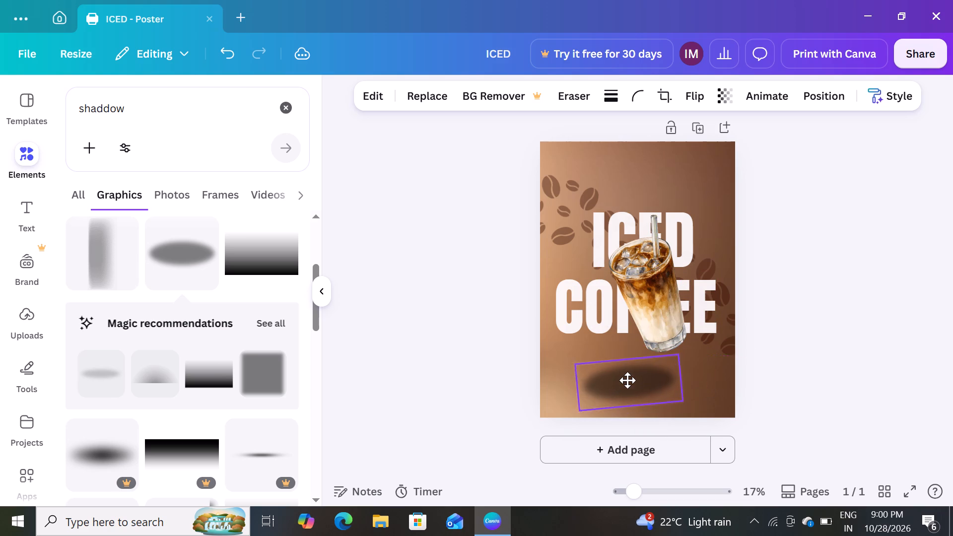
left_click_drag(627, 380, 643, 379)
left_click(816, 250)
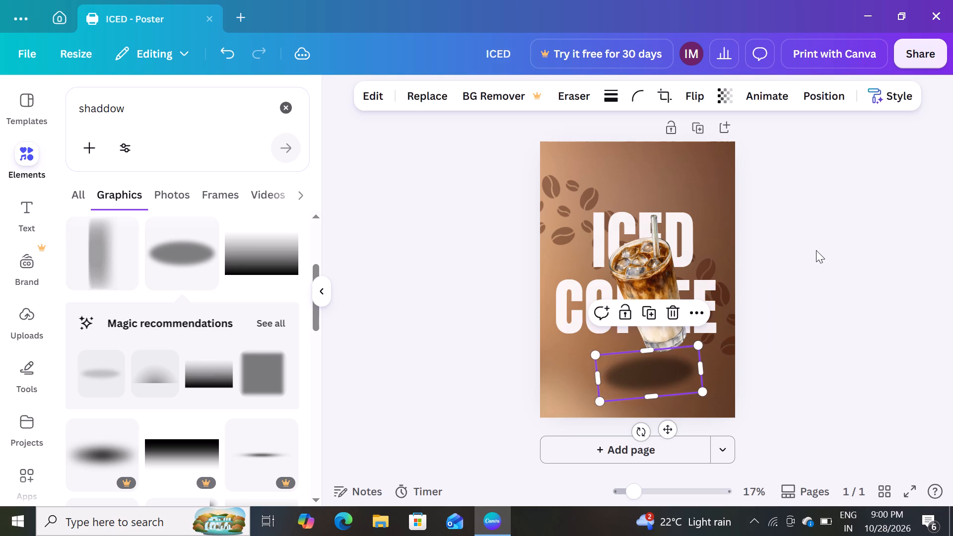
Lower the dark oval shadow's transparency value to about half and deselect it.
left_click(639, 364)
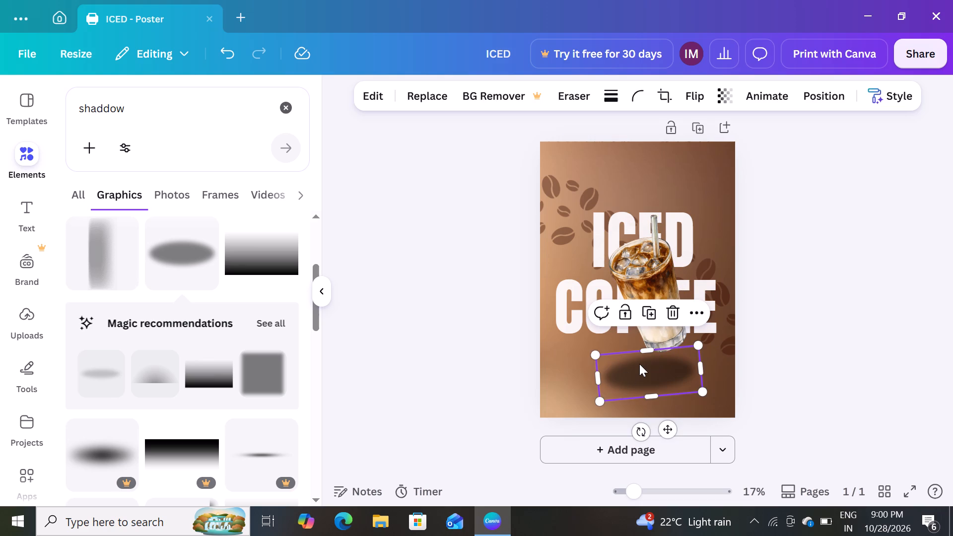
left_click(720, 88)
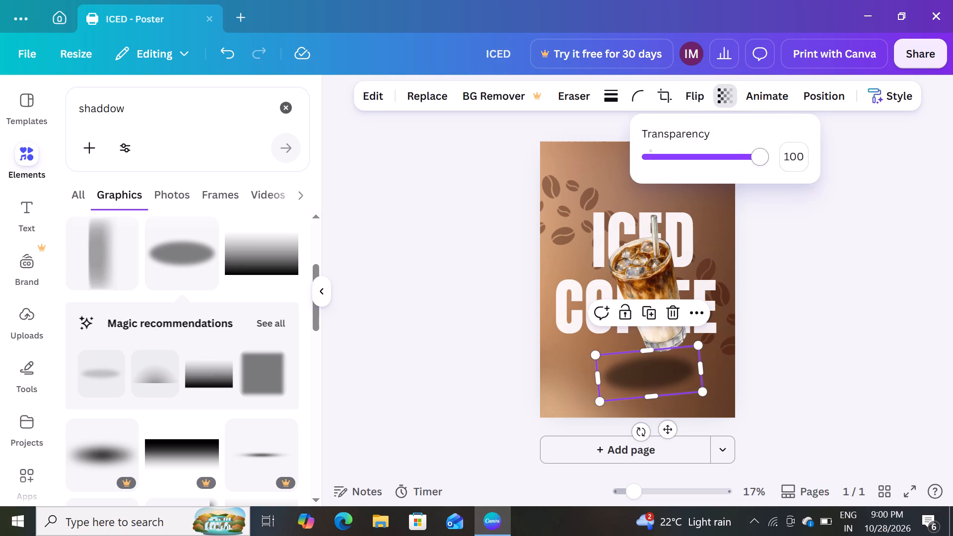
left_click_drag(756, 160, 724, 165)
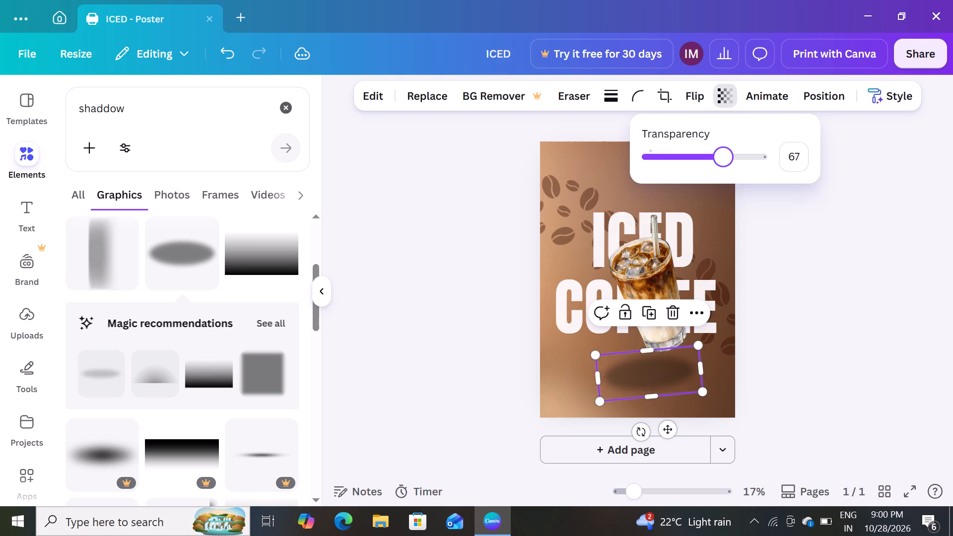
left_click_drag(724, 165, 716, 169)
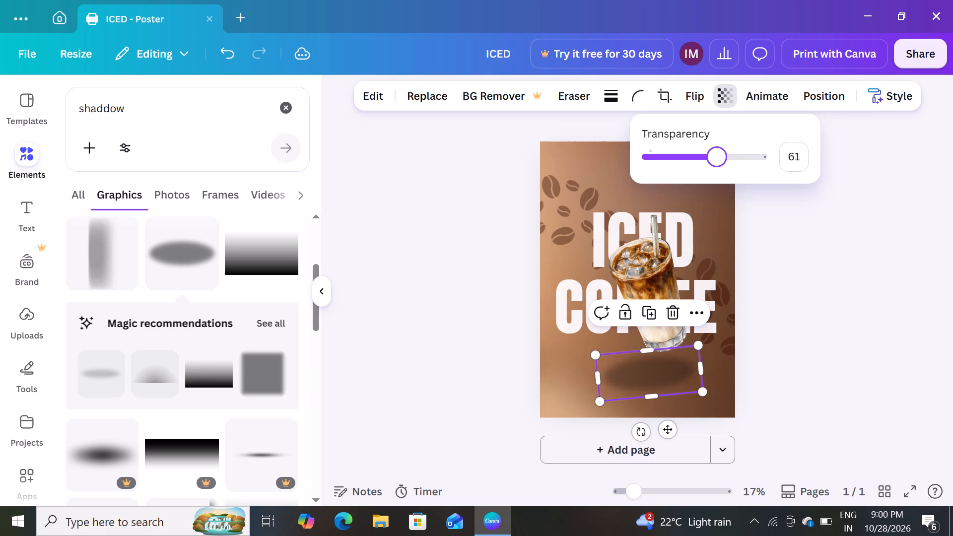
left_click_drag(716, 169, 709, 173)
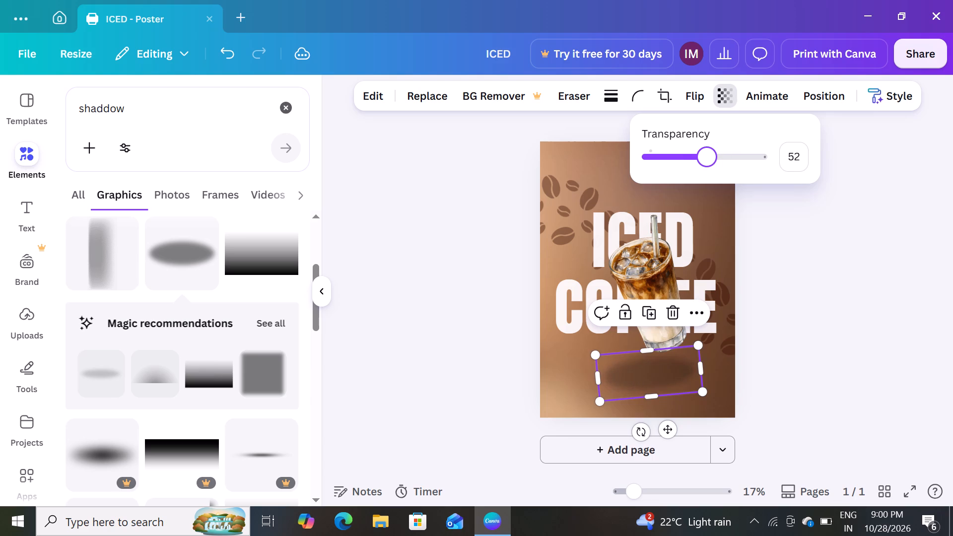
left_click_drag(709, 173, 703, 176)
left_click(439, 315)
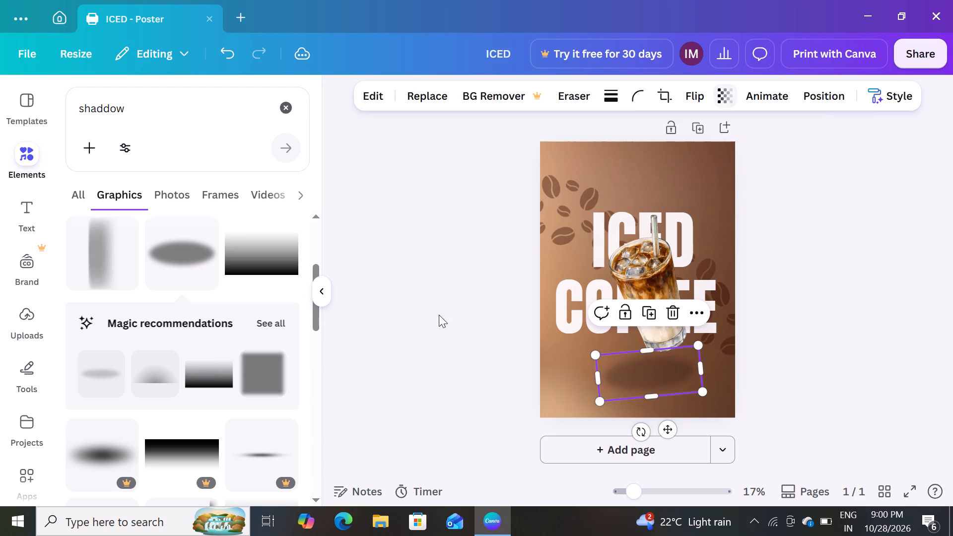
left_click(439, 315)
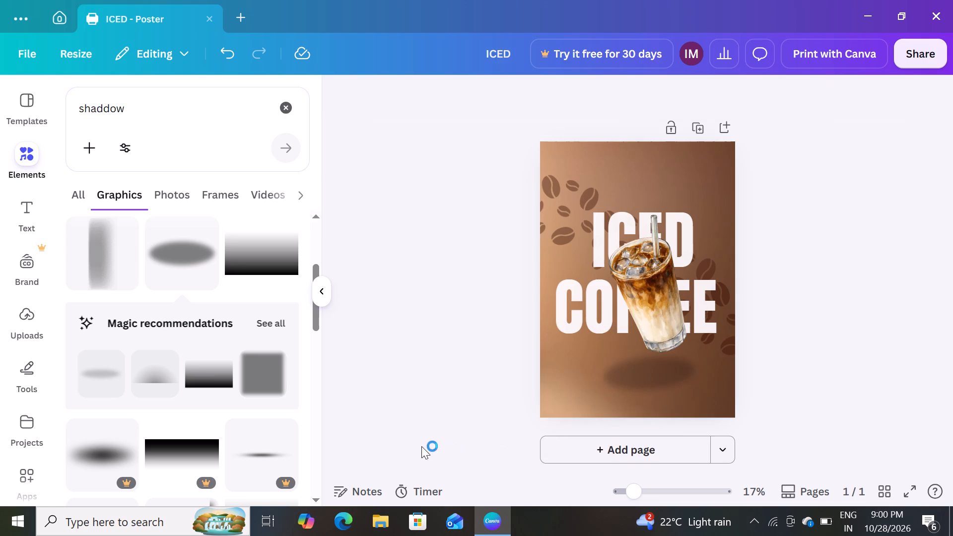
Enlarge the brown gradient background in proportion to about 120% from the page's top-left corner, then deselect it.
scroll(151, 408, "up", 4)
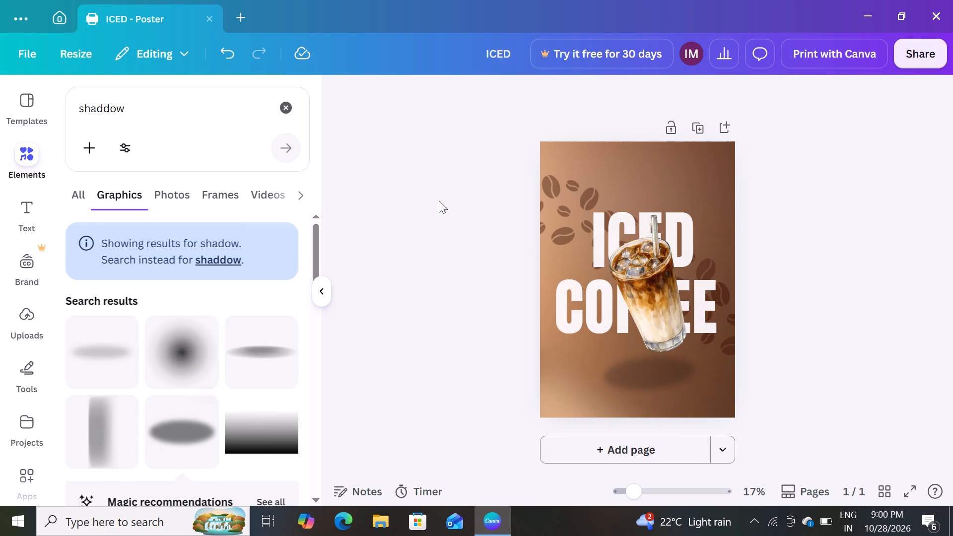
double_click(712, 401)
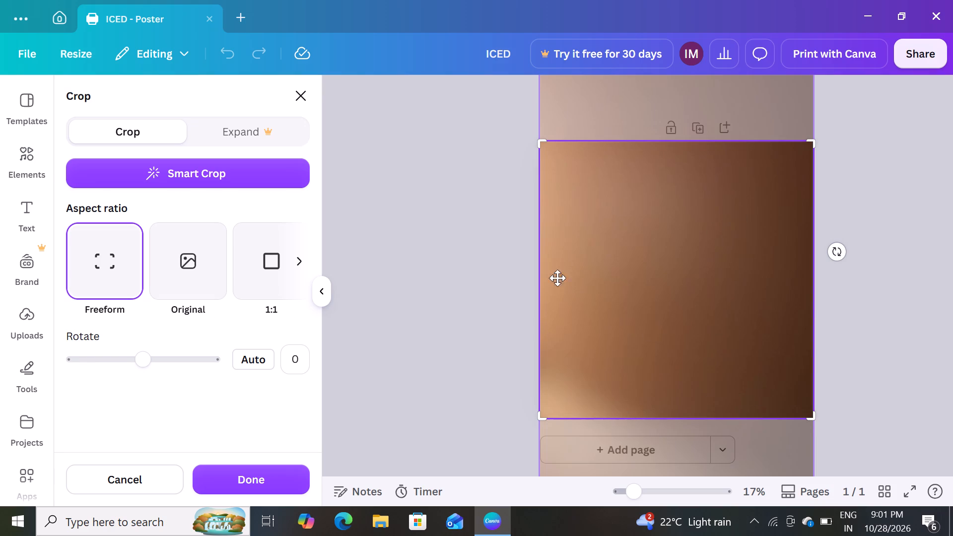
left_click(302, 344)
left_click(418, 258)
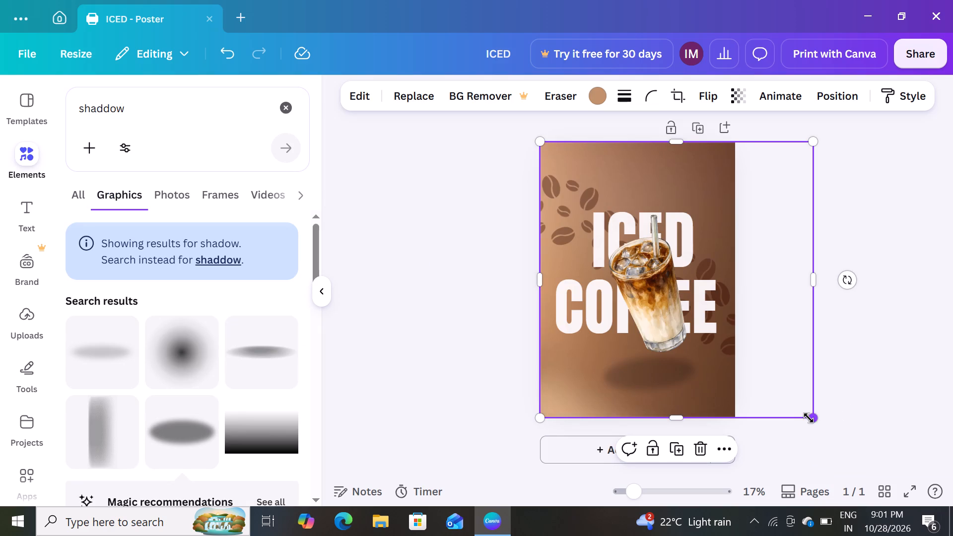
left_click_drag(809, 418, 944, 442)
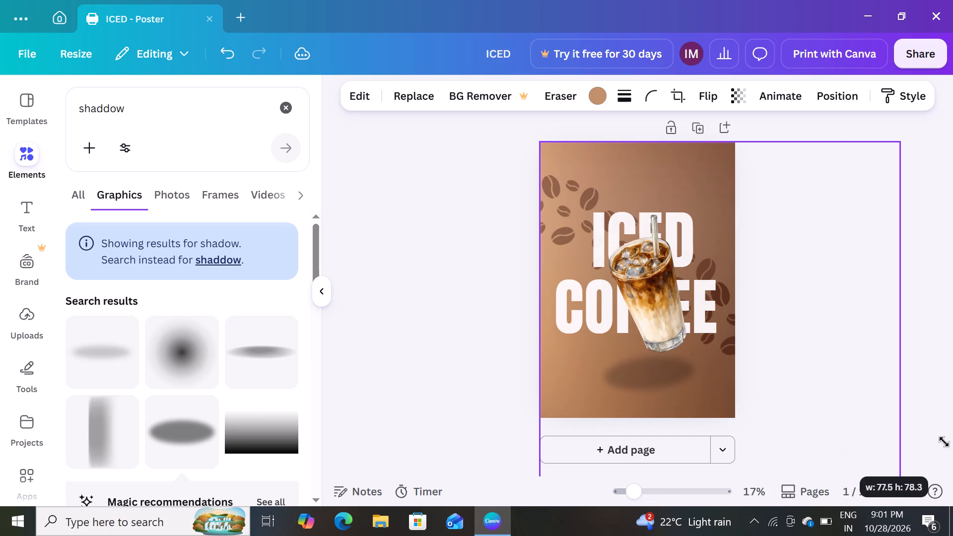
left_click_drag(944, 442, 914, 437)
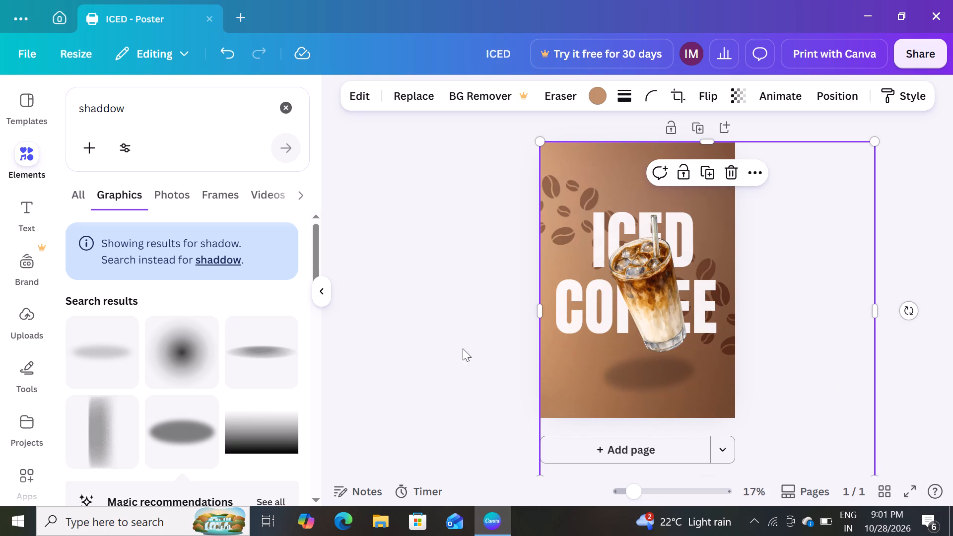
left_click(419, 346)
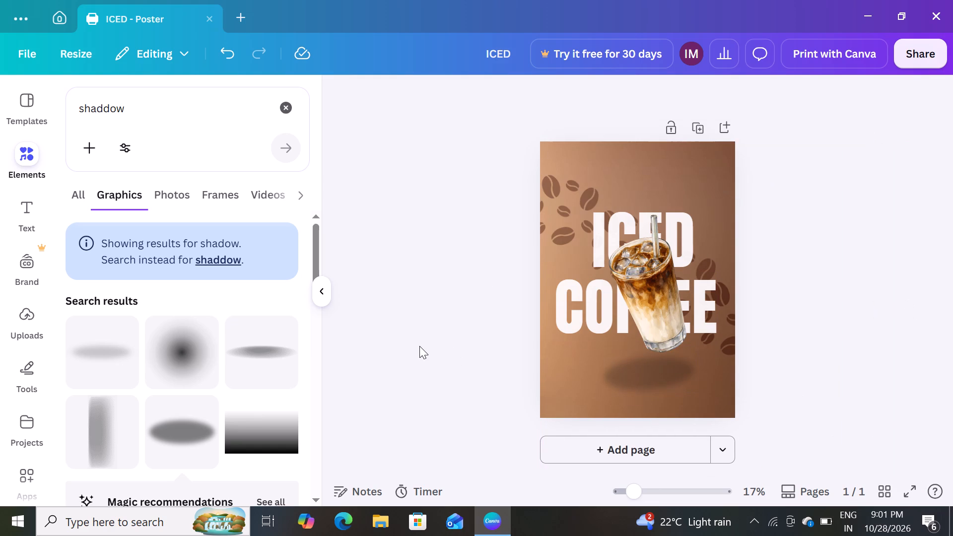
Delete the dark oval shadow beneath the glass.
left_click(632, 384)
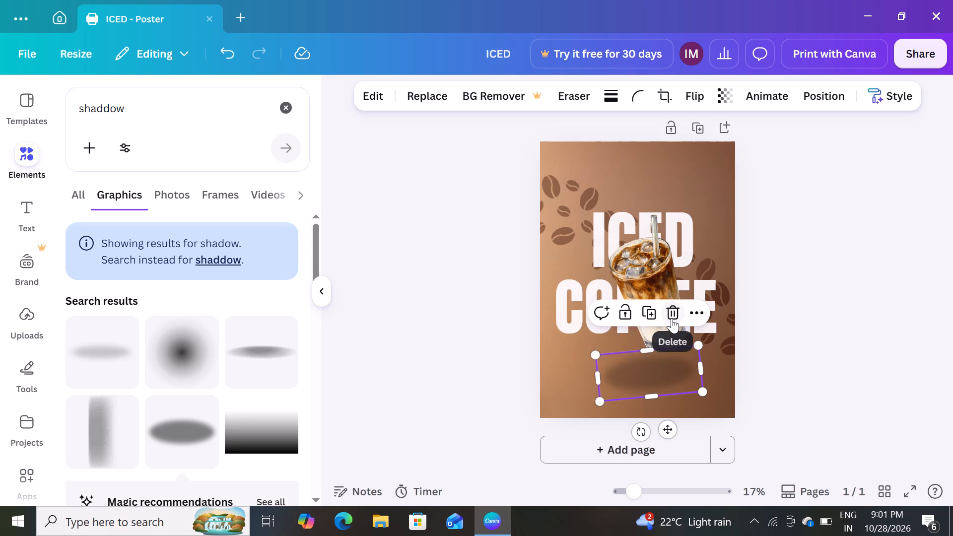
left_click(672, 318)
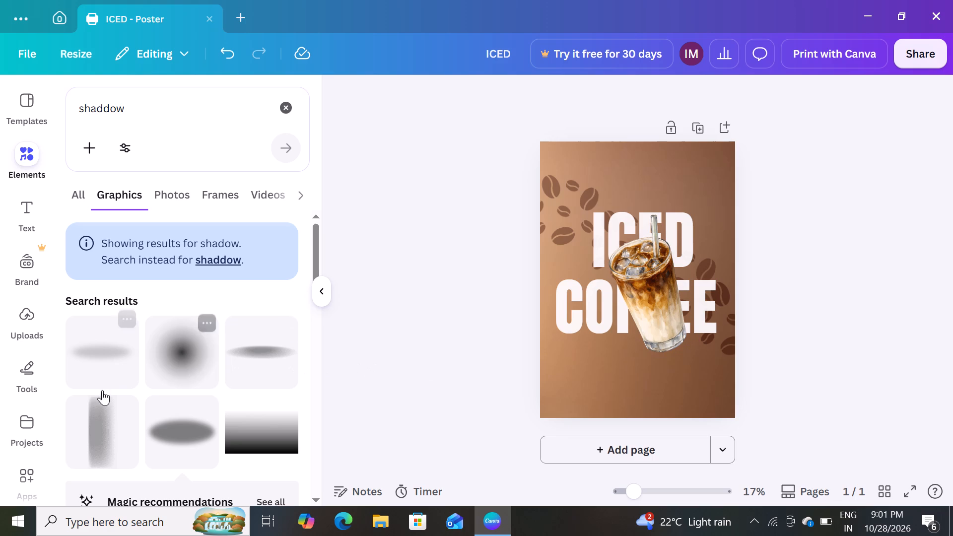
Add the faint, soft oval shadow from the shadow graphics results and move it beneath the glass's base.
left_click(100, 366)
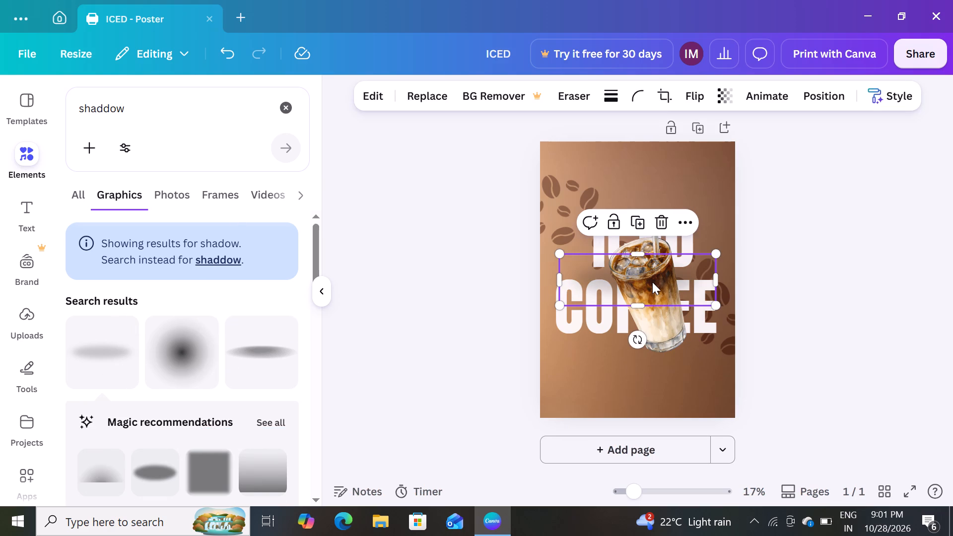
left_click_drag(652, 278, 656, 371)
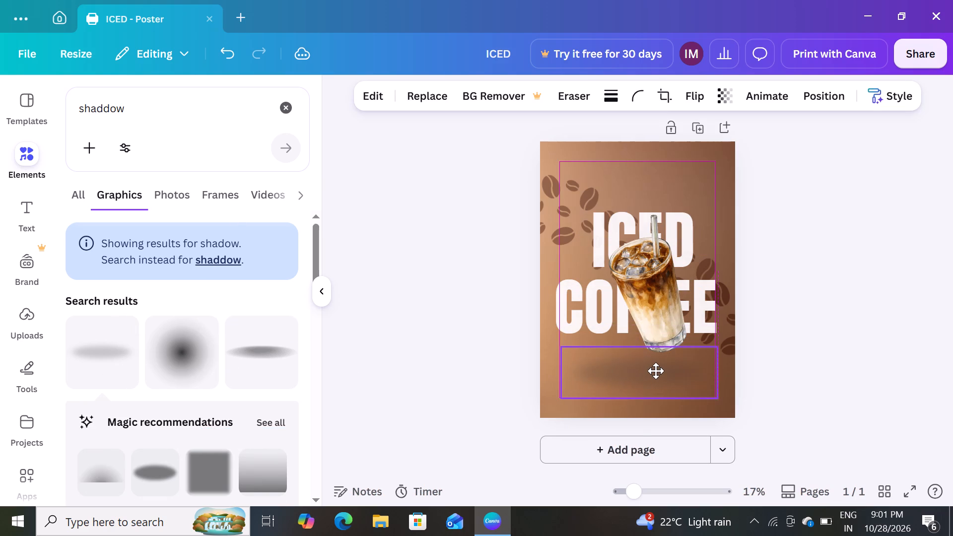
left_click_drag(656, 371, 660, 368)
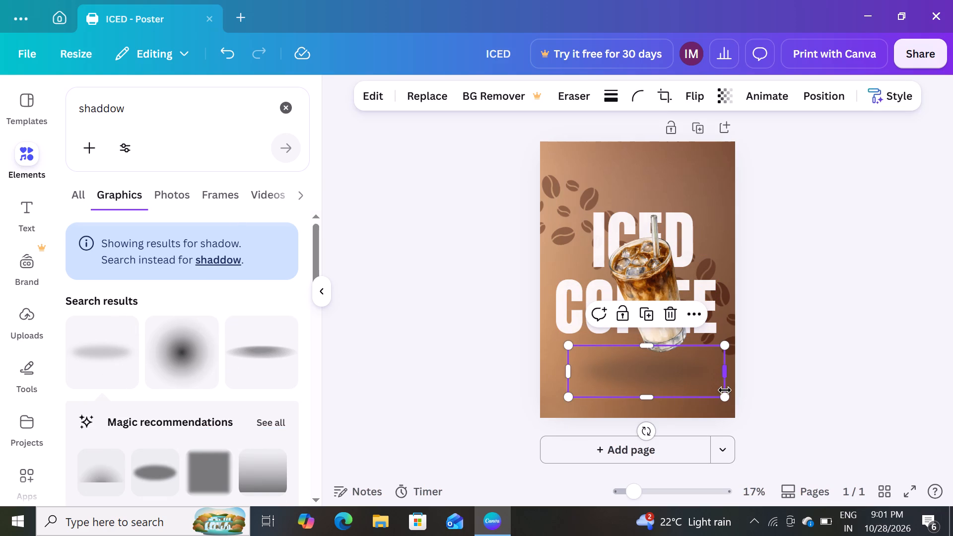
Shrink the soft oval shadow beneath the glass in proportion to about 90% of its size, keeping its upper-left corner fixed.
left_click(726, 399)
left_click_drag(726, 399, 726, 394)
left_click_drag(726, 394, 701, 388)
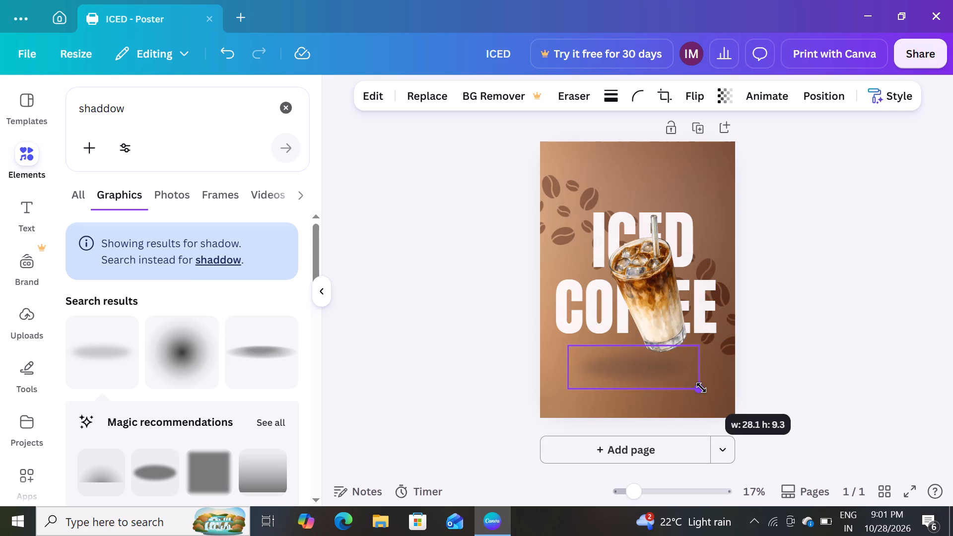
left_click_drag(701, 388, 707, 388)
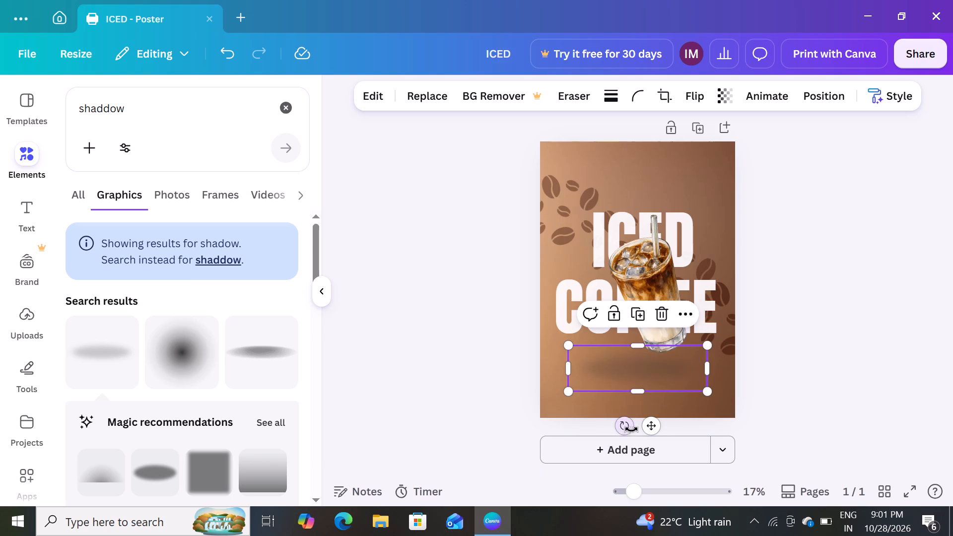
Rotate the soft oval shadow to about -3° and nudge it slightly down and right beneath the glass.
left_click(625, 427)
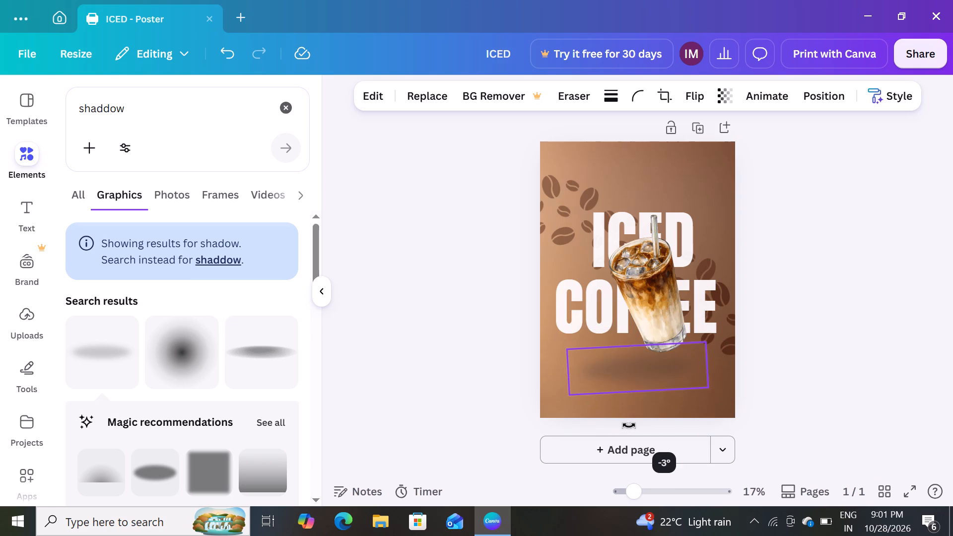
left_click_drag(642, 357, 645, 365)
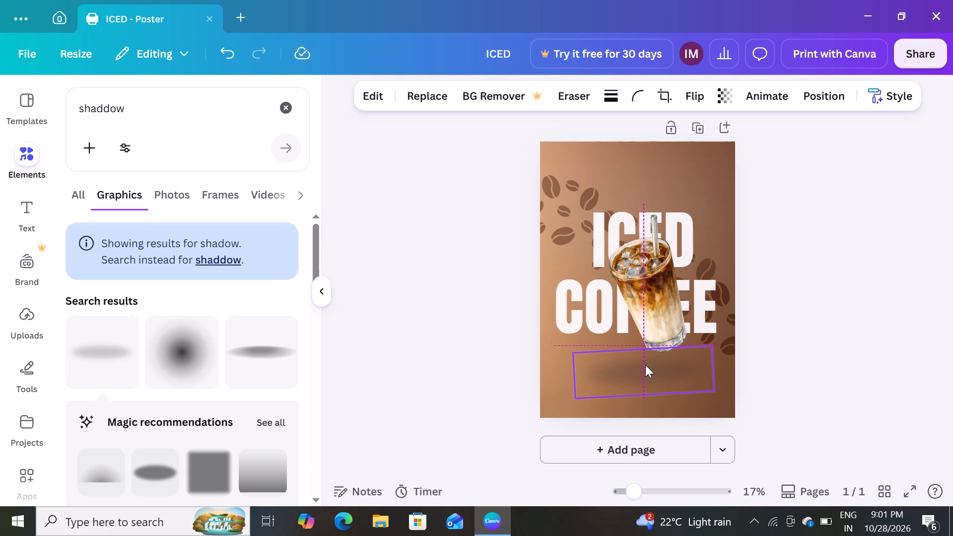
left_click(803, 251)
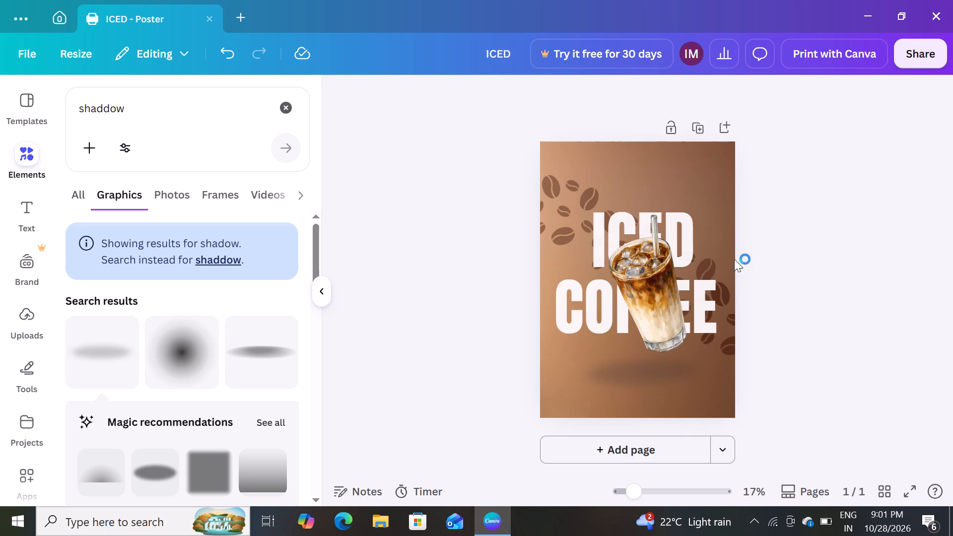
Tilt the iced coffee glass several degrees further counter-clockwise so its straw end leans more to the left, then deselect it.
left_click(651, 317)
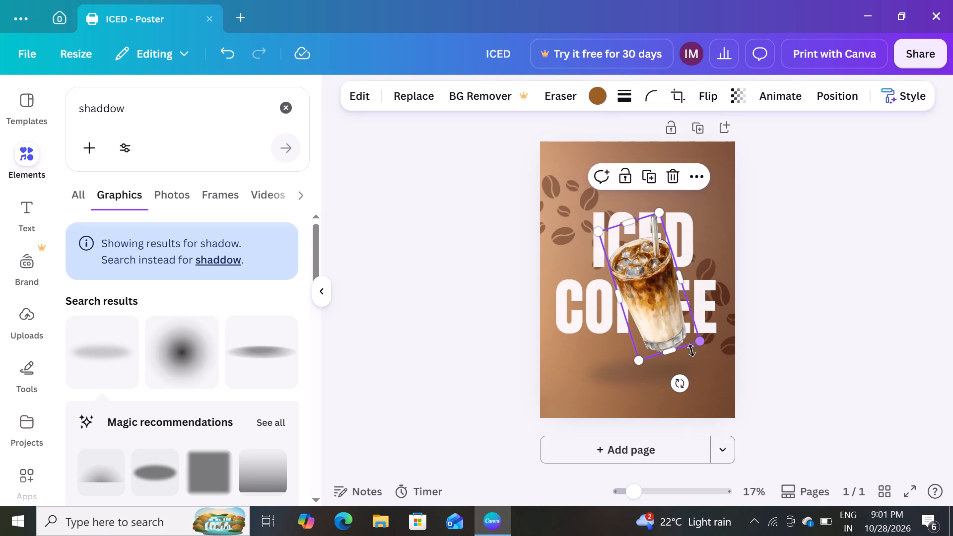
left_click_drag(682, 381, 697, 375)
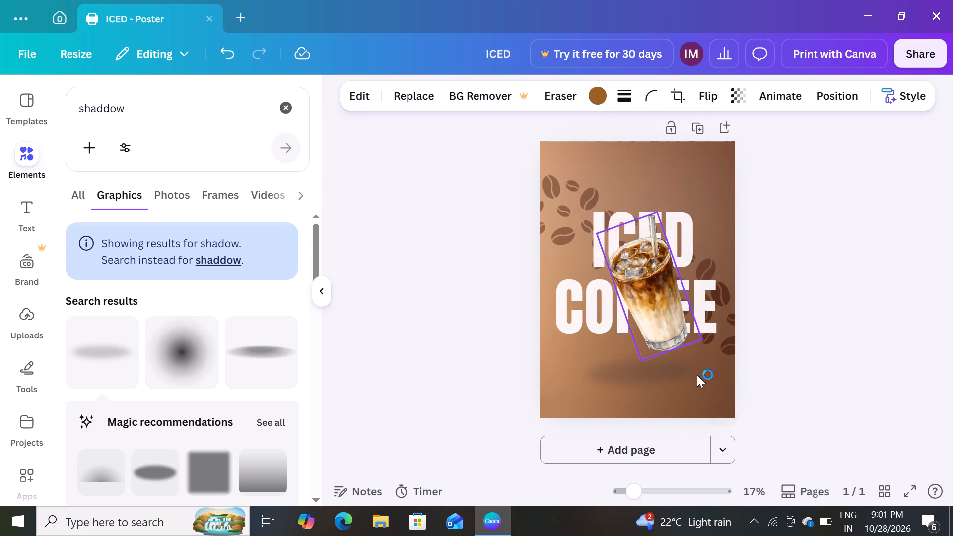
left_click_drag(697, 375, 695, 375)
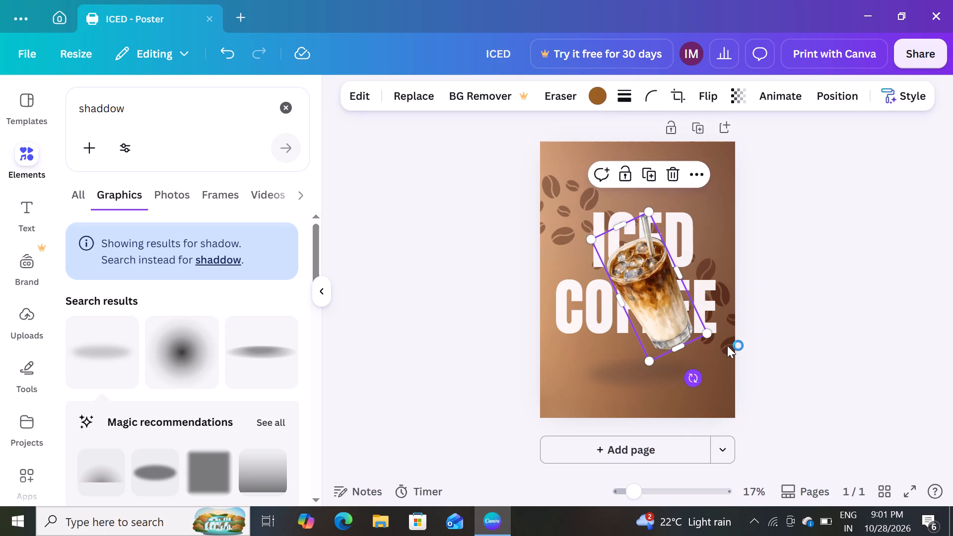
left_click(809, 298)
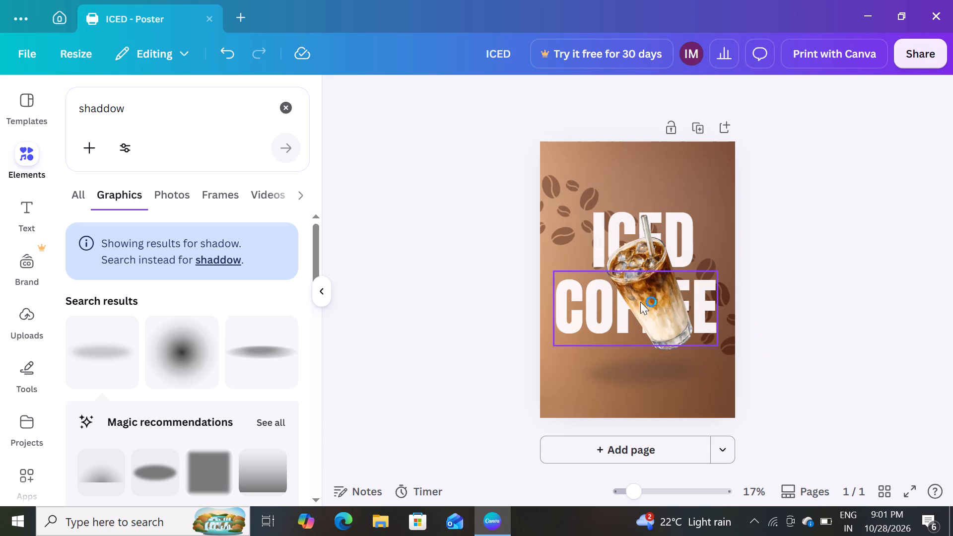
left_click(630, 301)
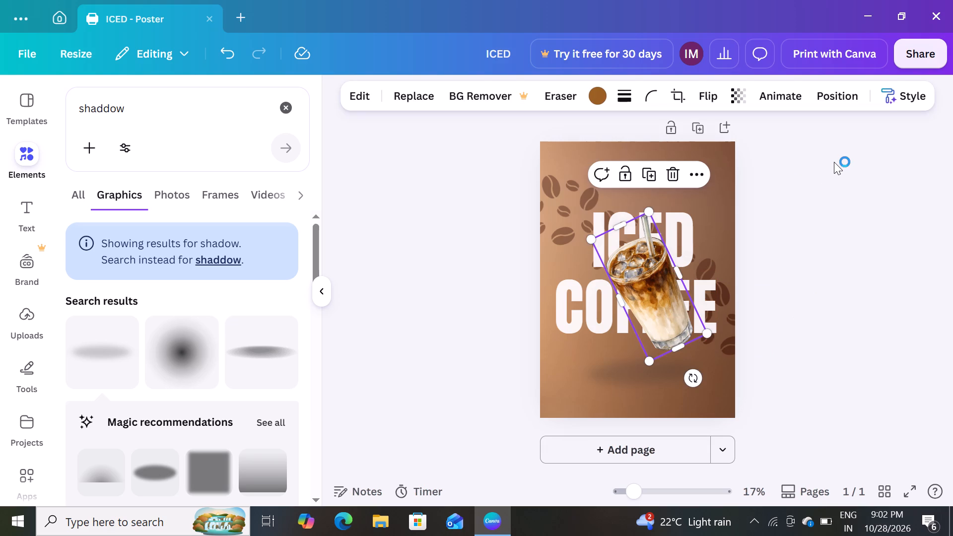
left_click(834, 162)
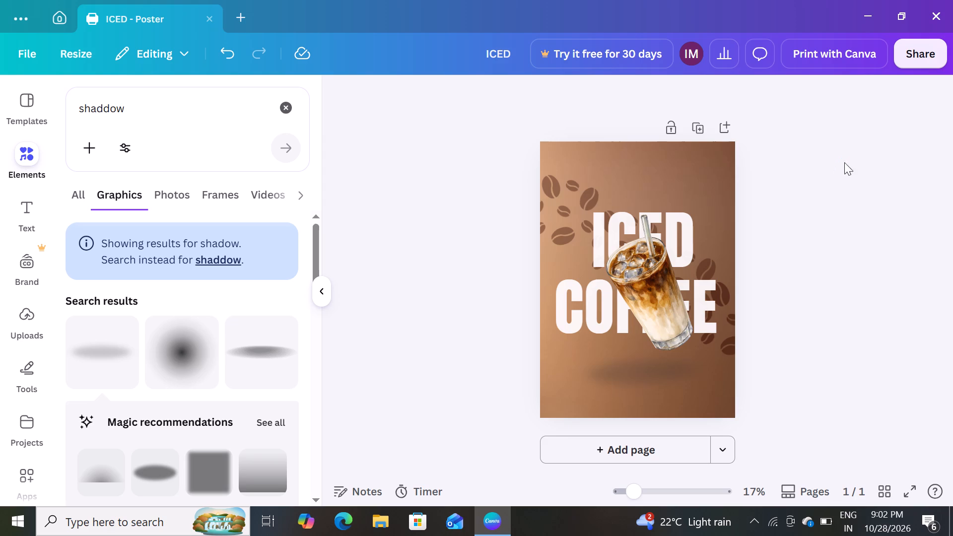
Move the soft oval shadow slightly lower and to the right, leaving a wider gap beneath the glass, then deselect it.
left_click_drag(669, 364, 670, 364)
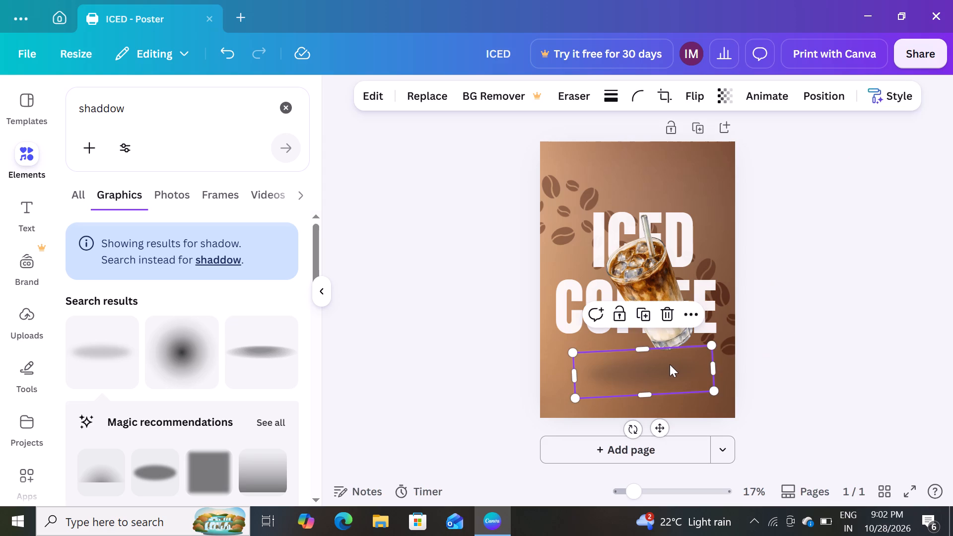
left_click_drag(670, 364, 682, 372)
left_click_drag(651, 374, 646, 370)
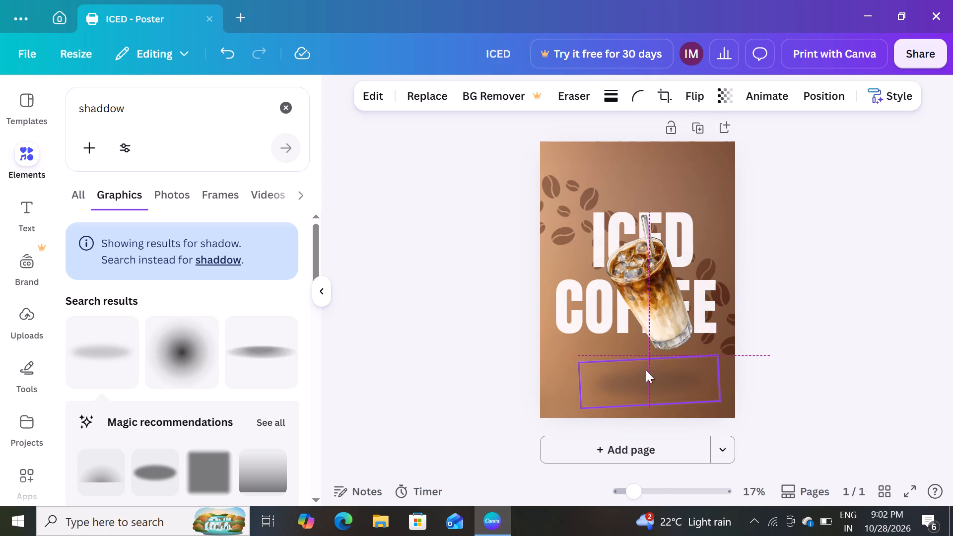
left_click(789, 278)
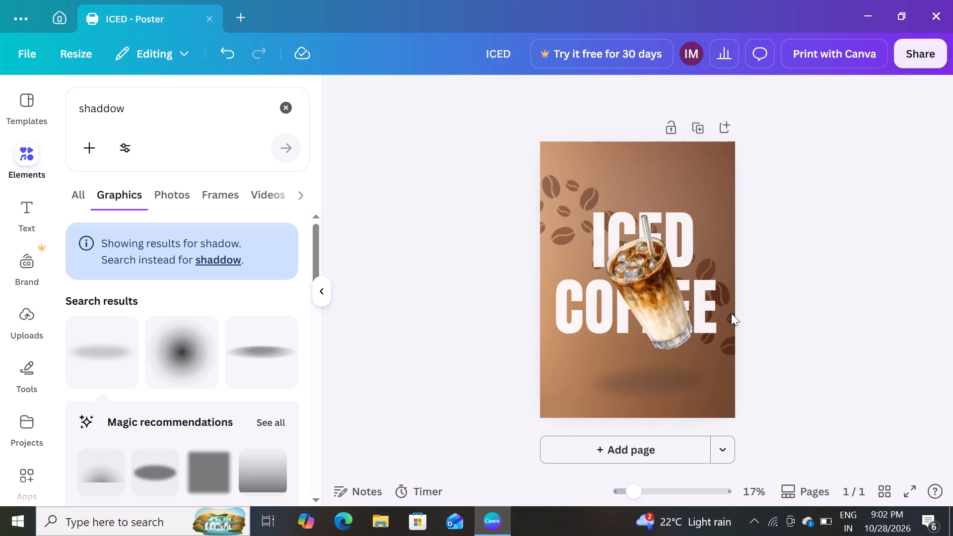
Shift the tilted glass slightly up and to the left over the ICED COFFEE headline.
left_click_drag(683, 333, 684, 328)
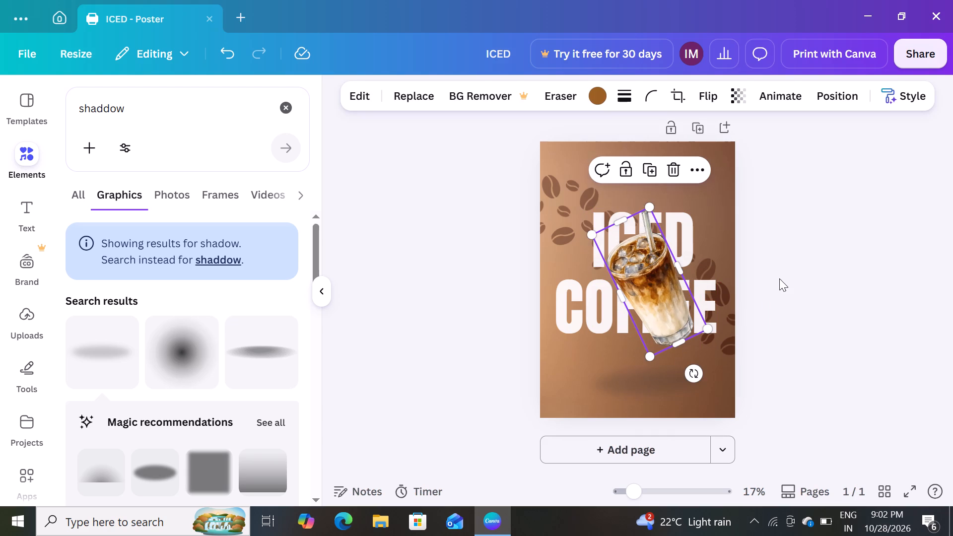
left_click(779, 278)
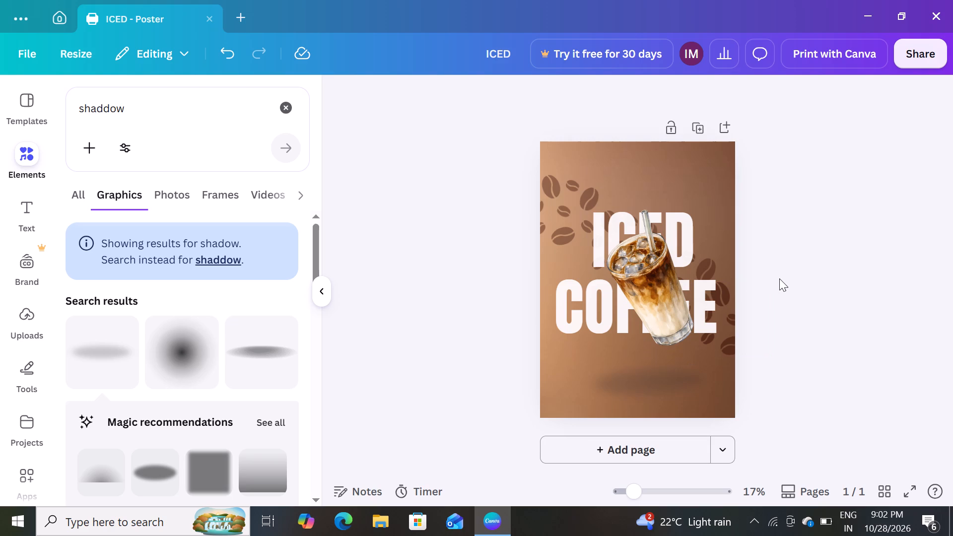
left_click_drag(659, 287, 651, 284)
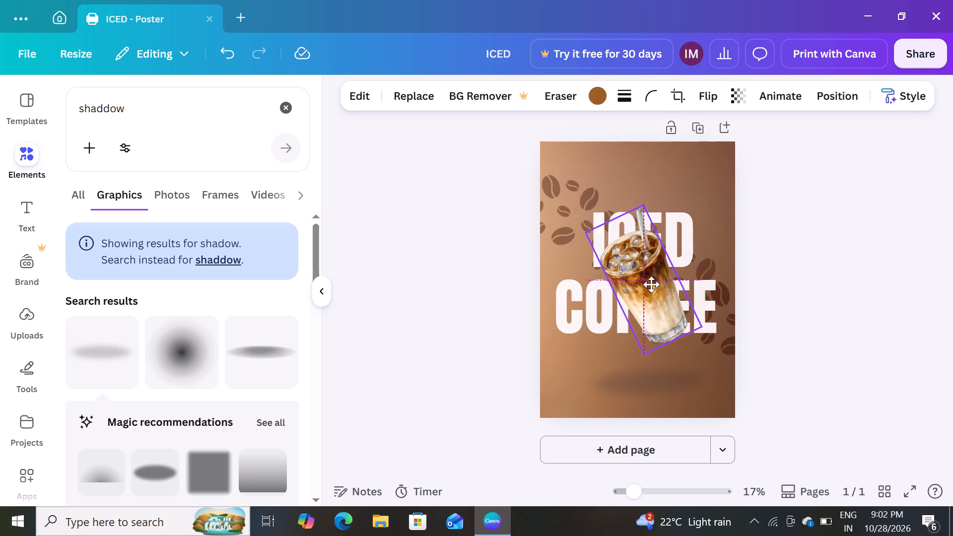
left_click_drag(651, 284, 651, 284)
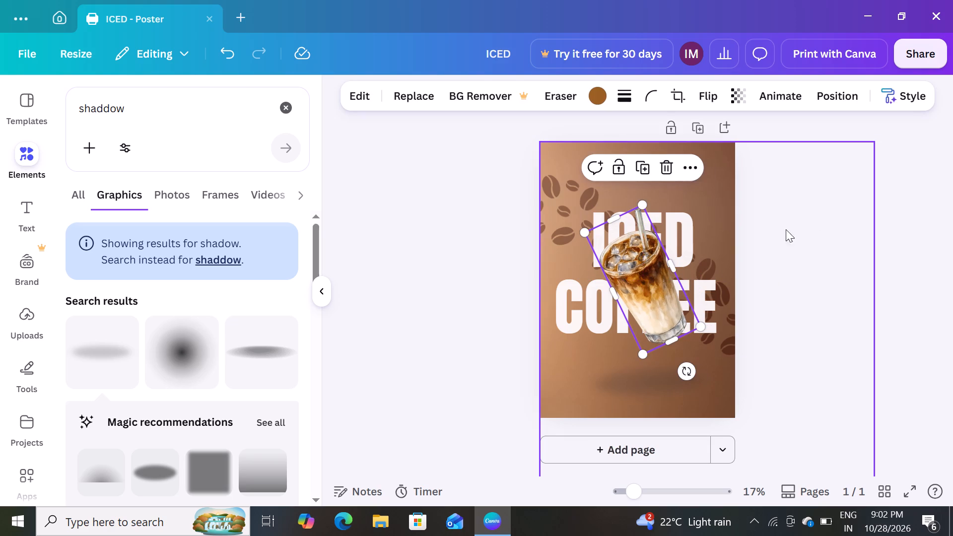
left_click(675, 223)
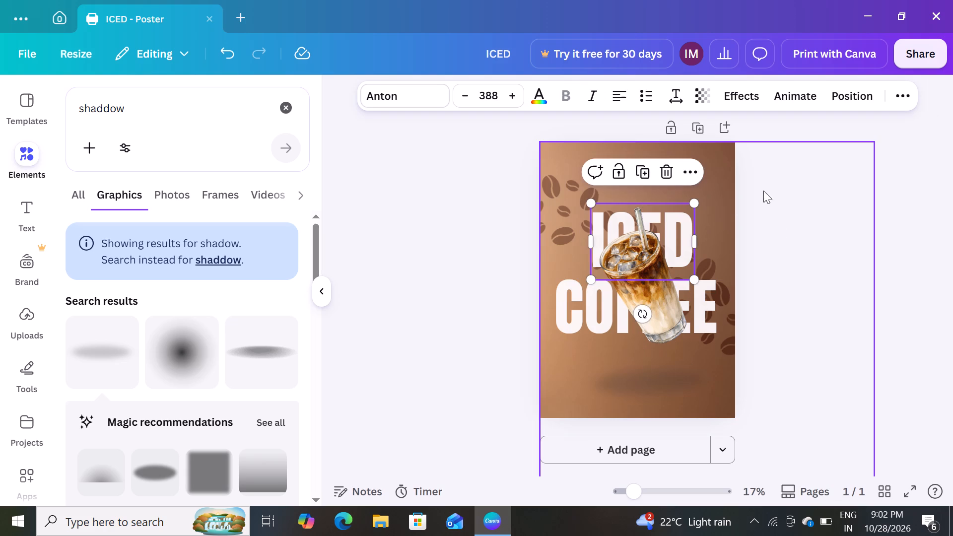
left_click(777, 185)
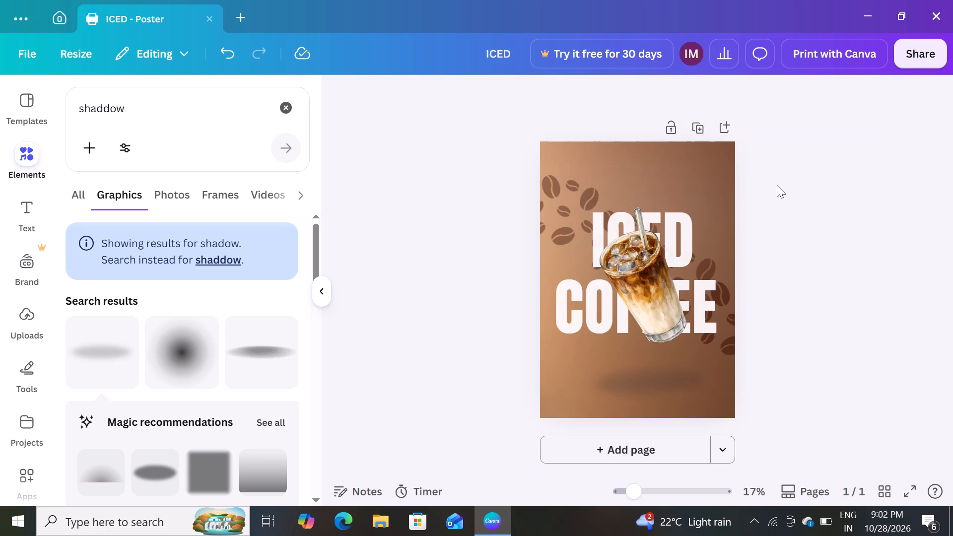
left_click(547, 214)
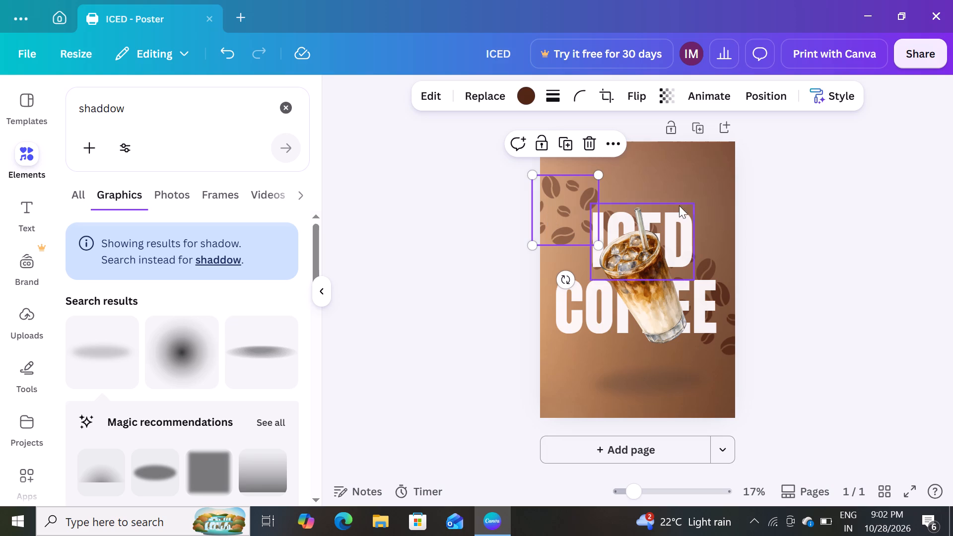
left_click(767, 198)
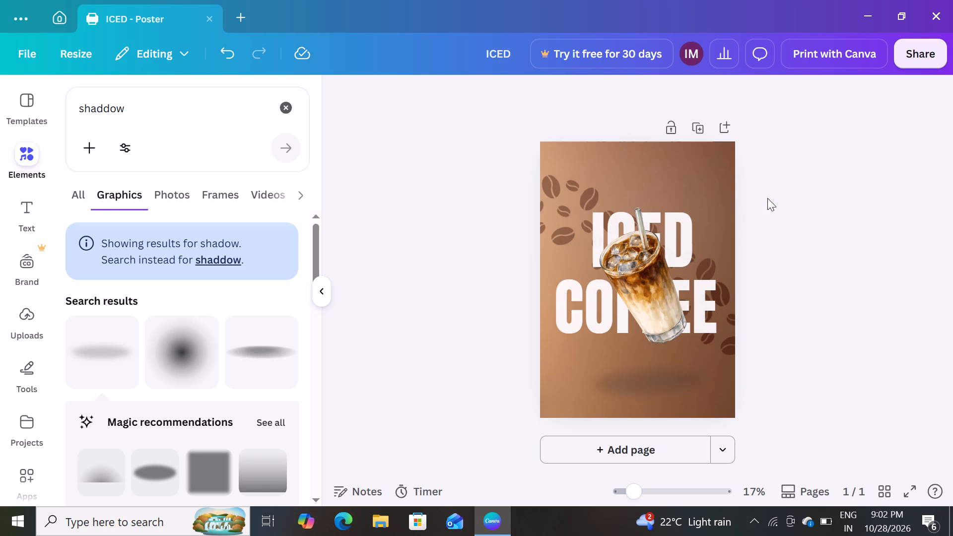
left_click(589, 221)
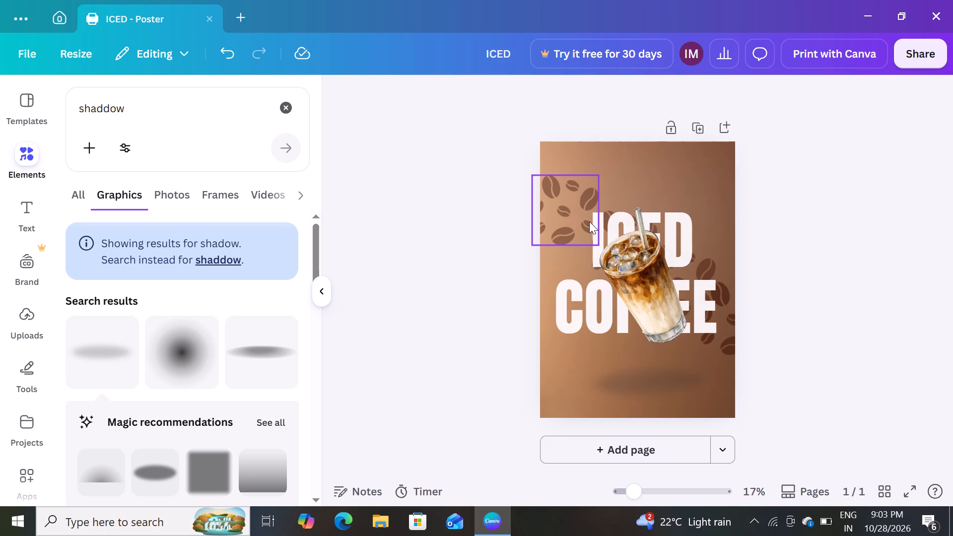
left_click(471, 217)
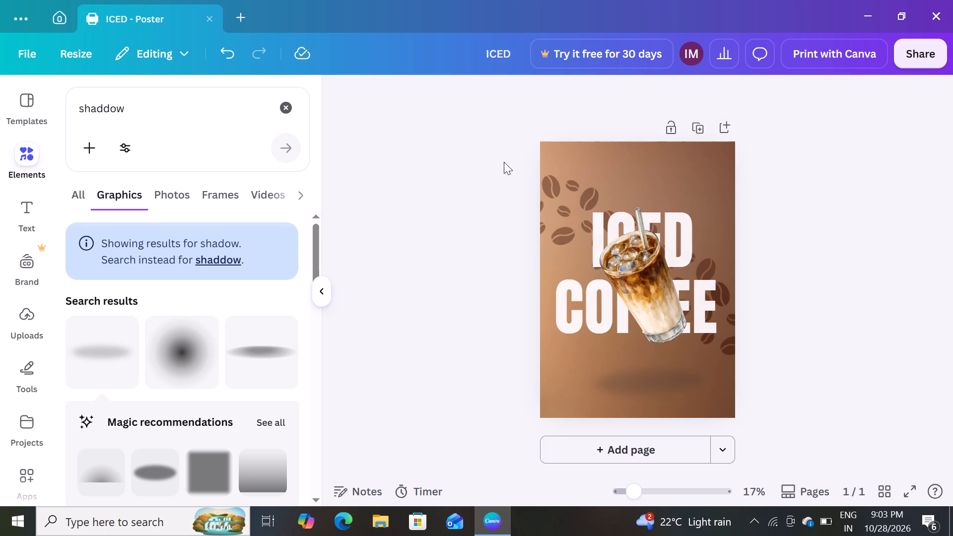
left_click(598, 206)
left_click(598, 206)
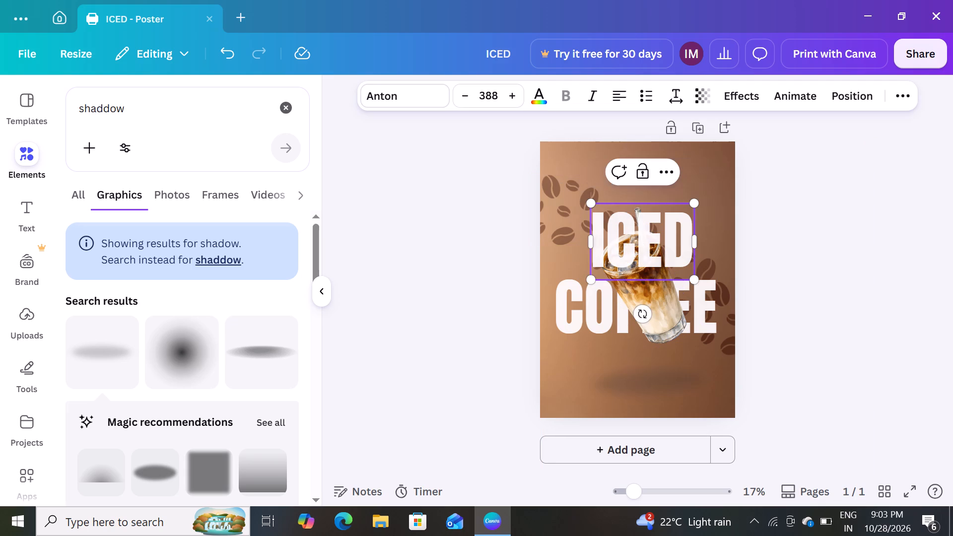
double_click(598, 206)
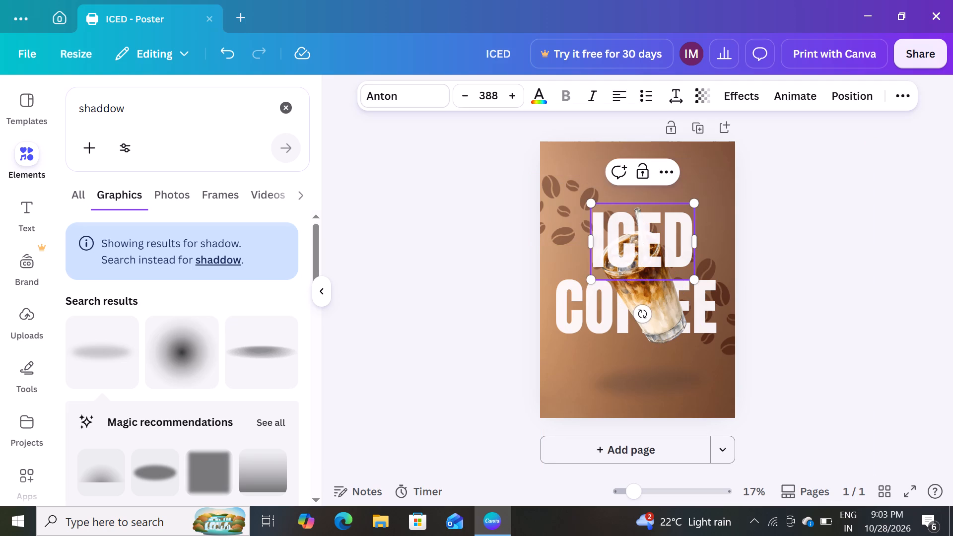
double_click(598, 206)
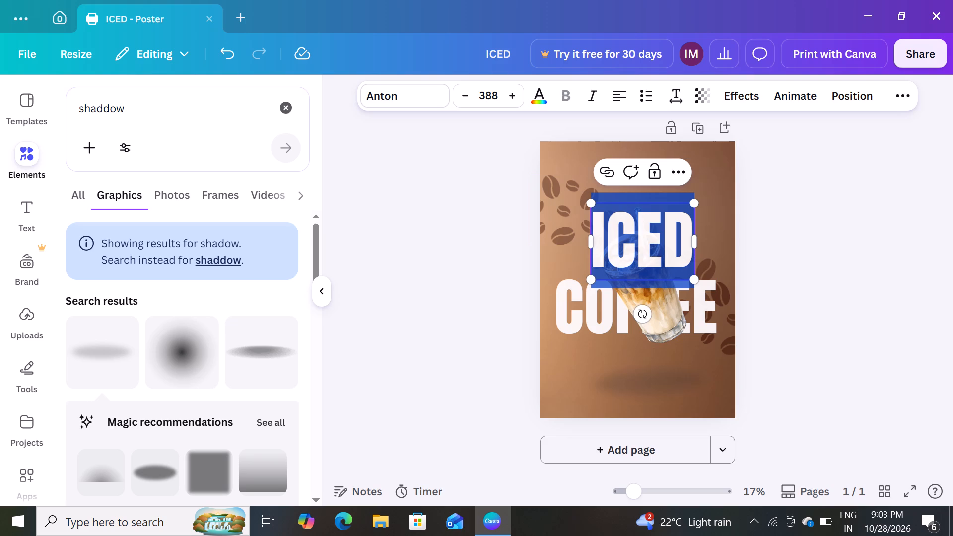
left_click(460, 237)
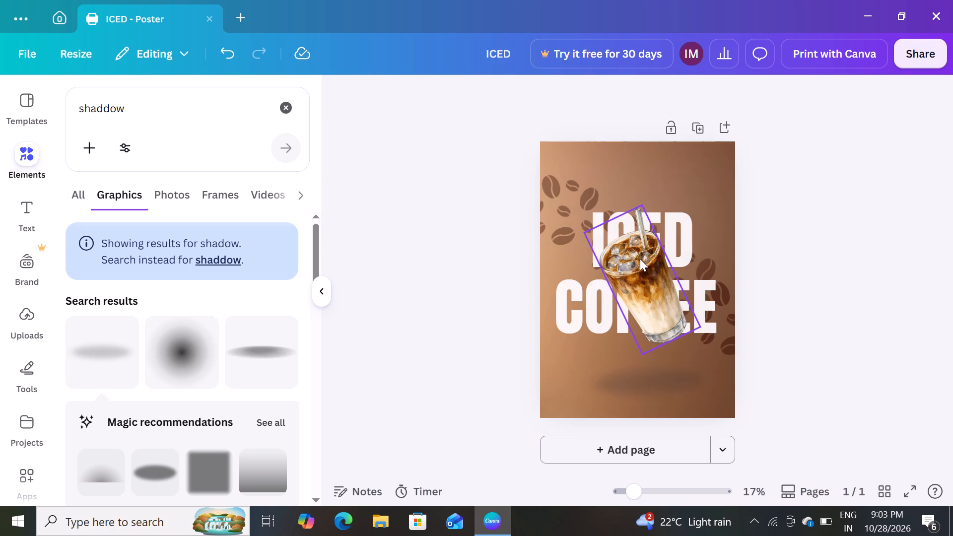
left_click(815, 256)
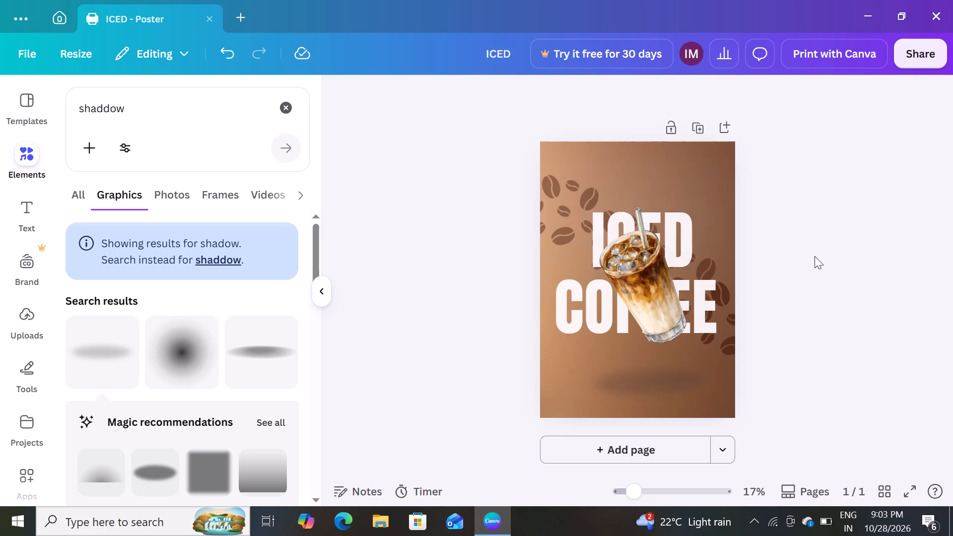
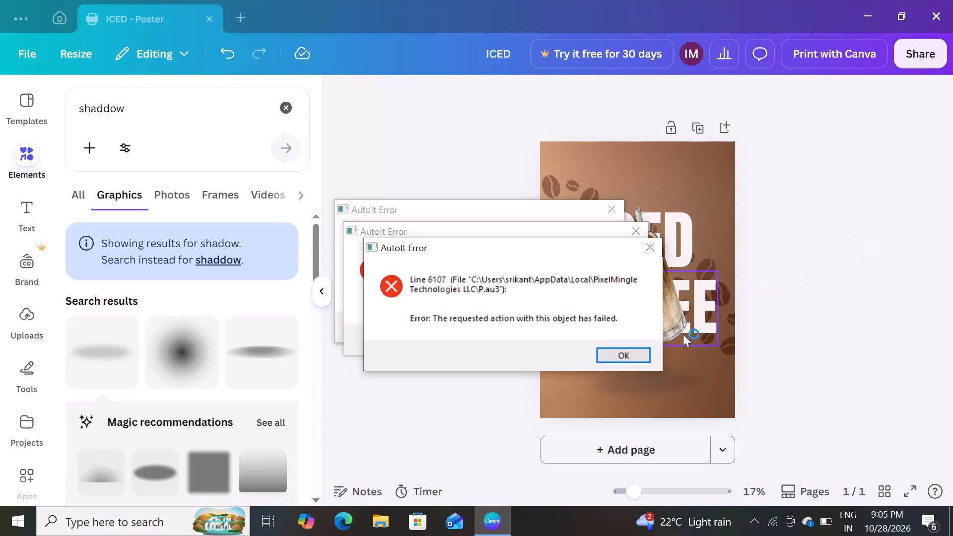
Dismiss the AutoIt error dialogs covering the poster design.
left_click(626, 363)
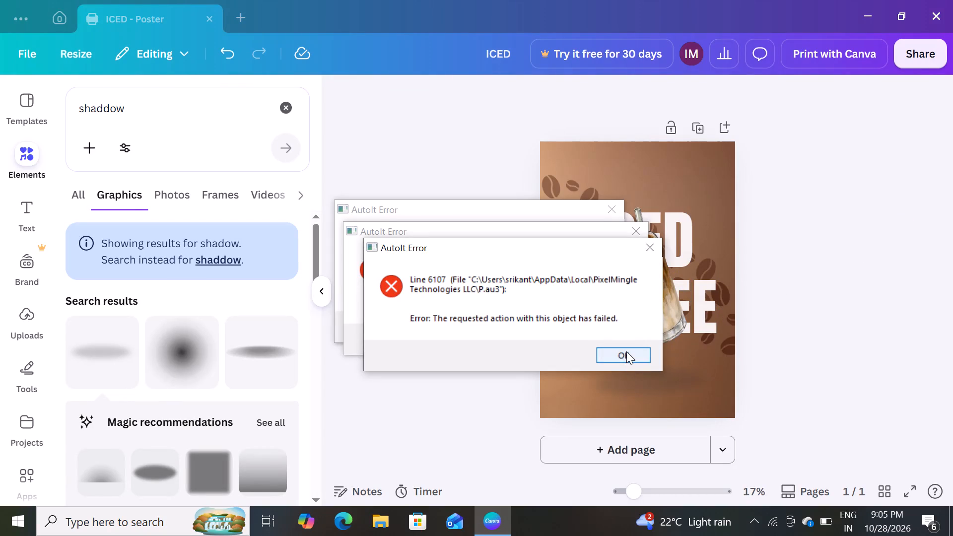
left_click(626, 351)
left_click(621, 343)
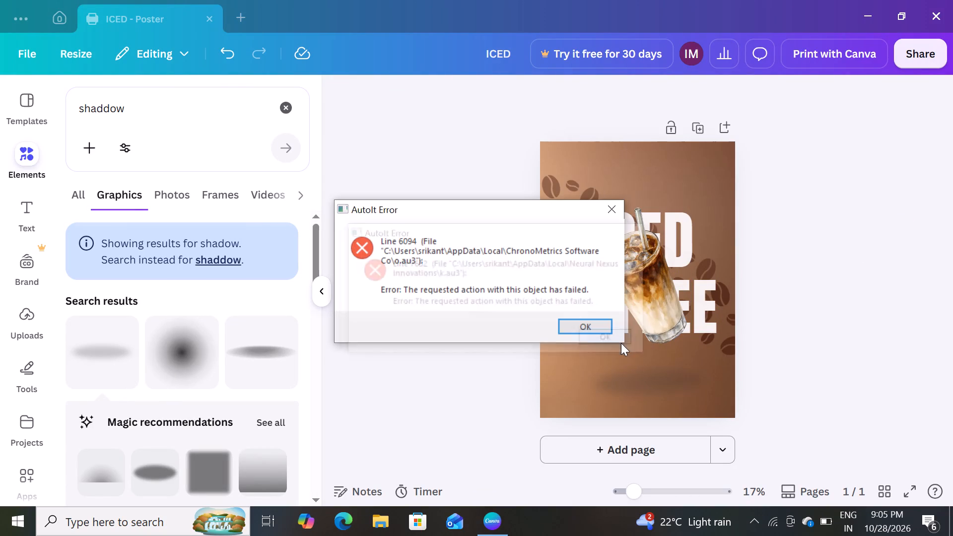
left_click(594, 321)
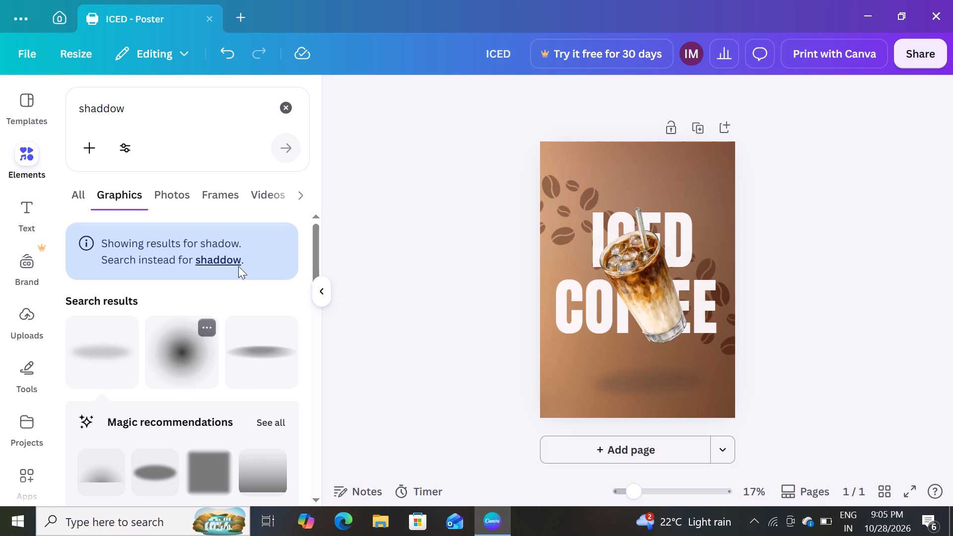
Search the elements for "coffee", list all the graphics, and add the scattered dark brown coffee beans graphic to the poster.
left_click(282, 102)
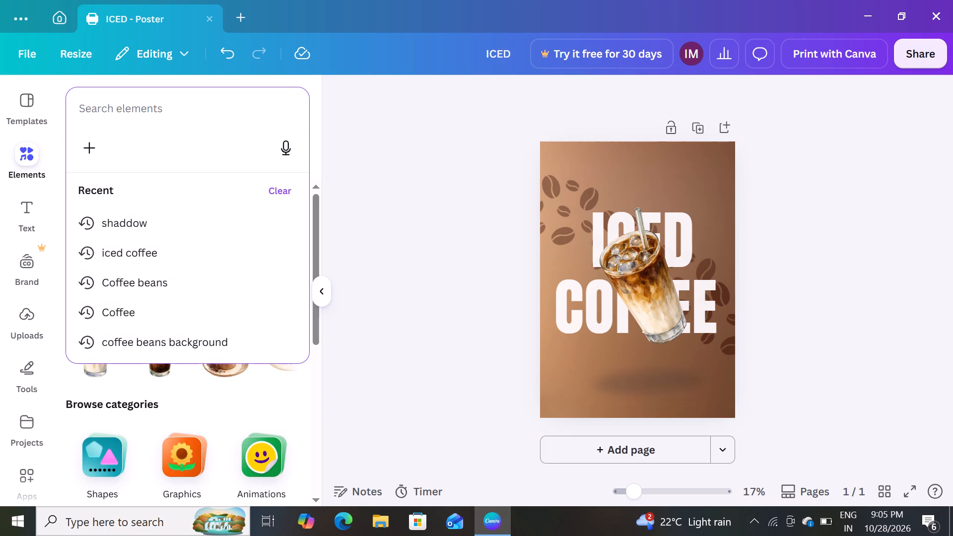
key("c")
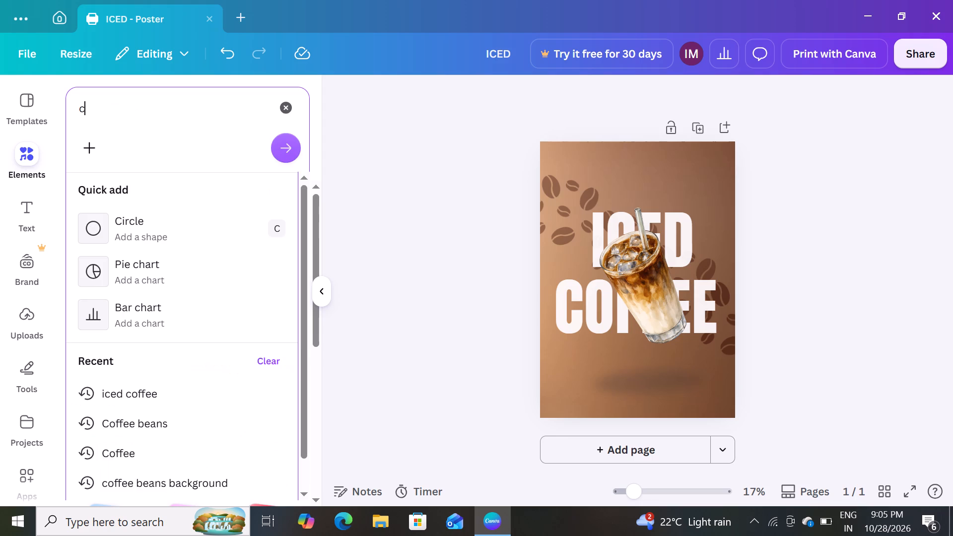
type("offee")
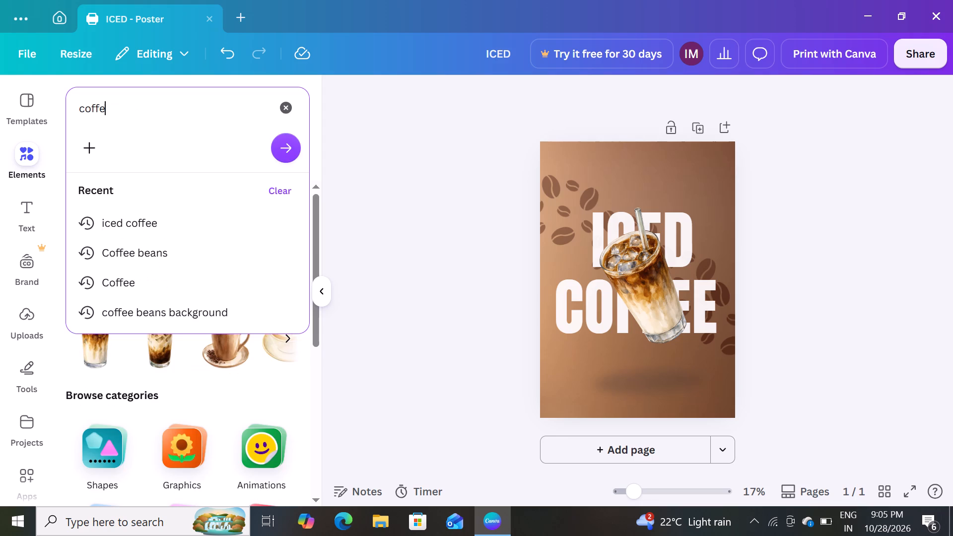
left_click(291, 154)
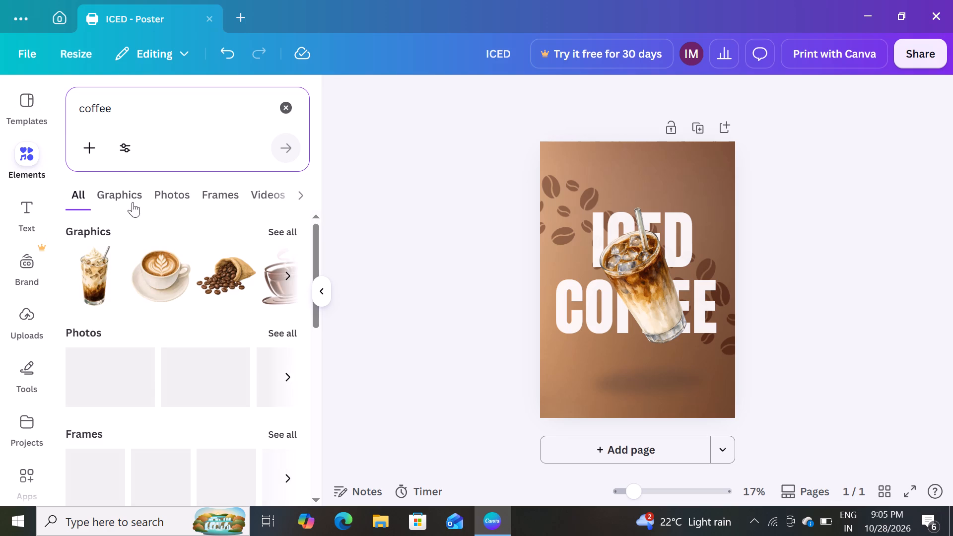
left_click(142, 243)
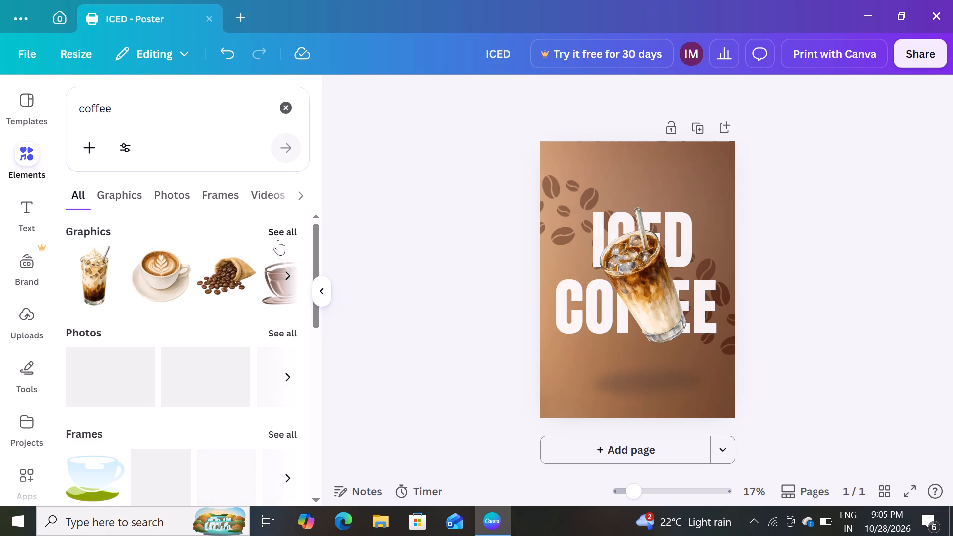
left_click(286, 228)
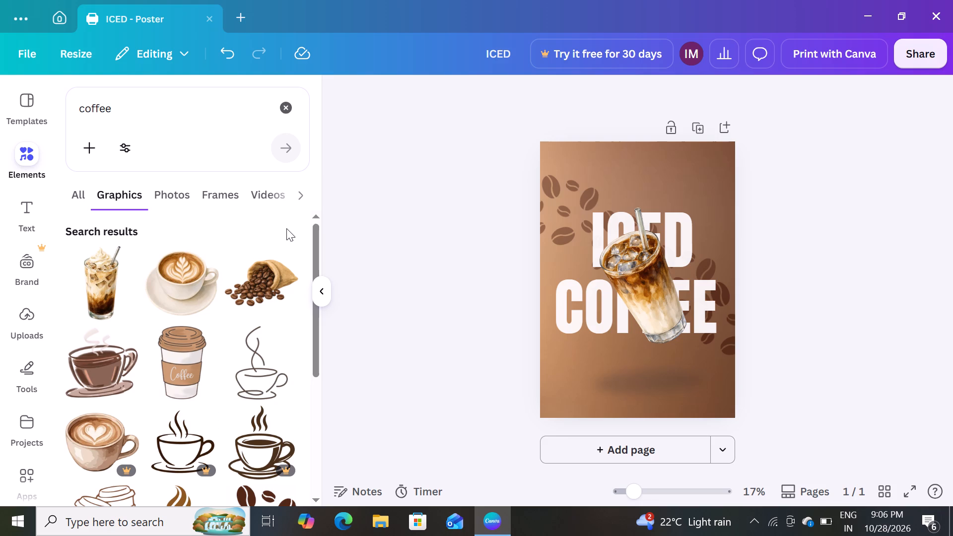
scroll(170, 265, "down", 1)
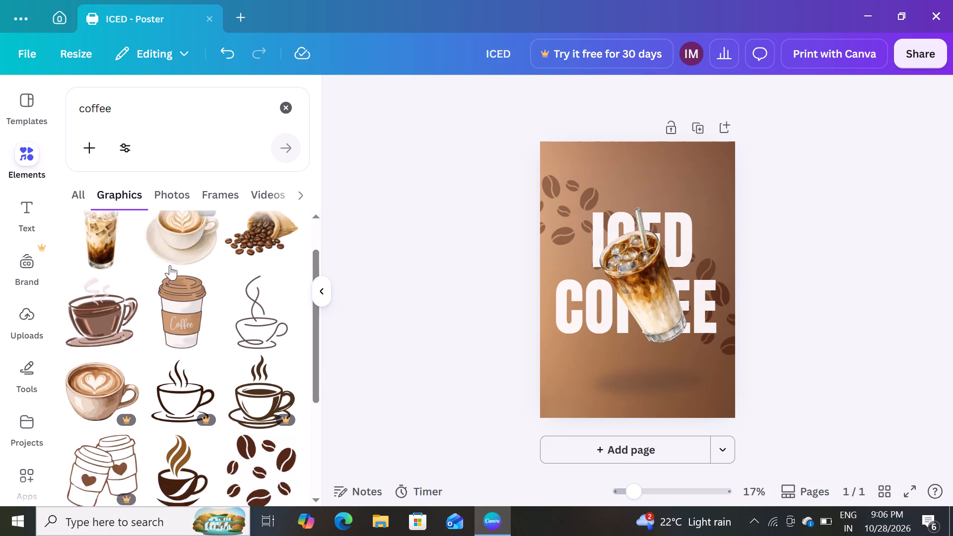
scroll(170, 265, "down", 1)
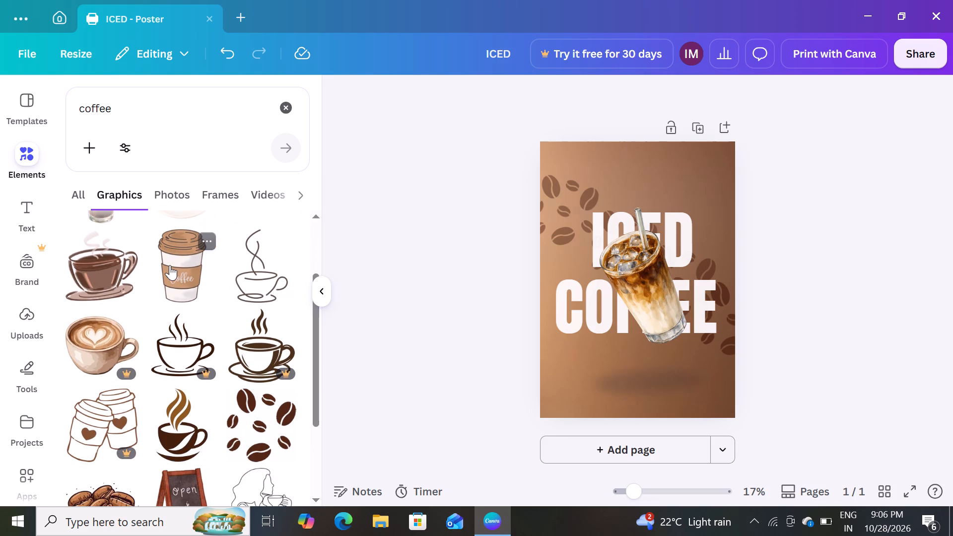
scroll(170, 265, "down", 2)
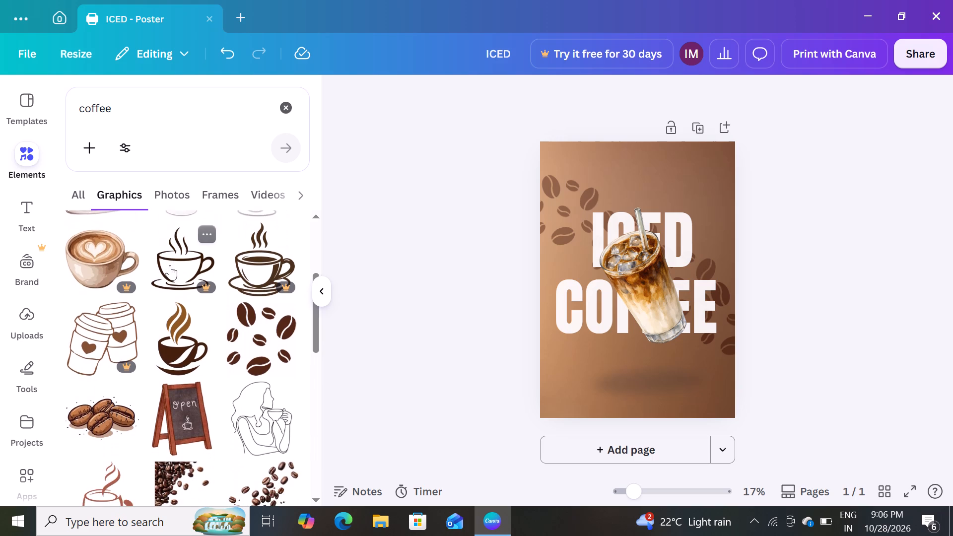
scroll(170, 265, "down", 2)
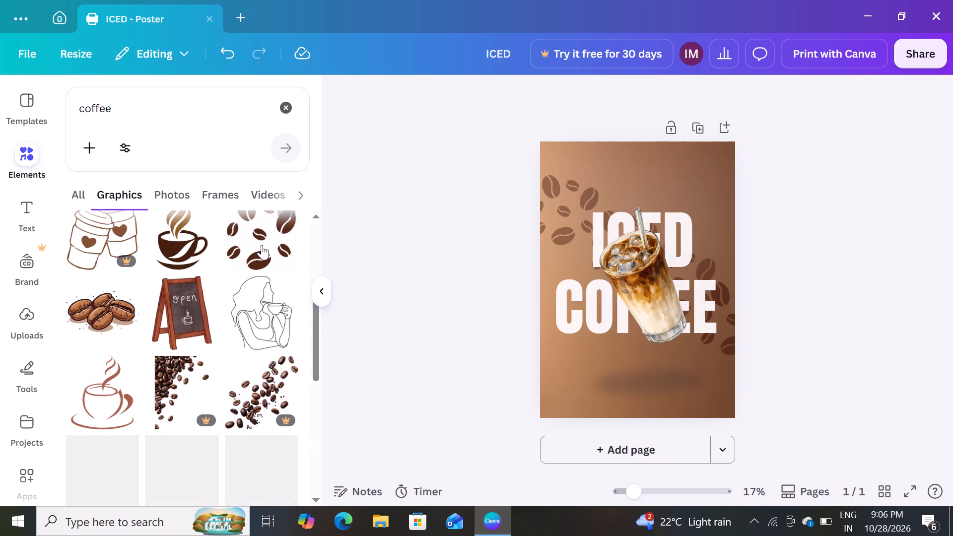
left_click(258, 245)
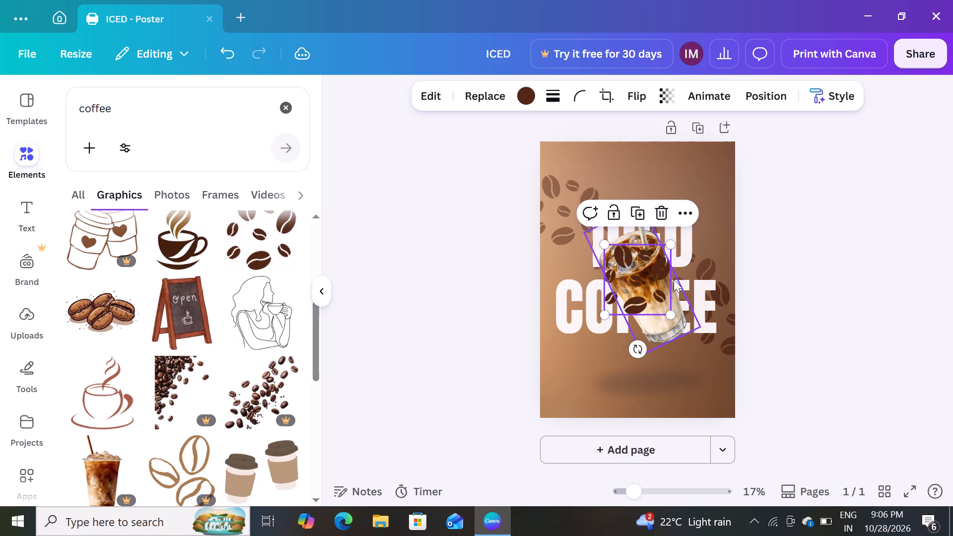
Move the new coffee beans up and left over the headline's left part, at about X 6.73 cm, Y 18.47 cm.
left_click_drag(647, 281, 612, 263)
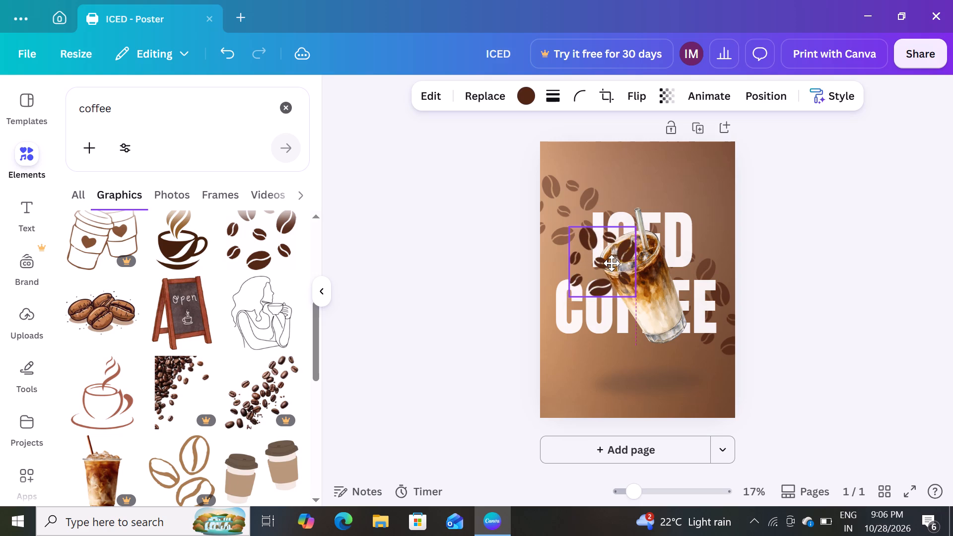
left_click_drag(612, 263, 618, 269)
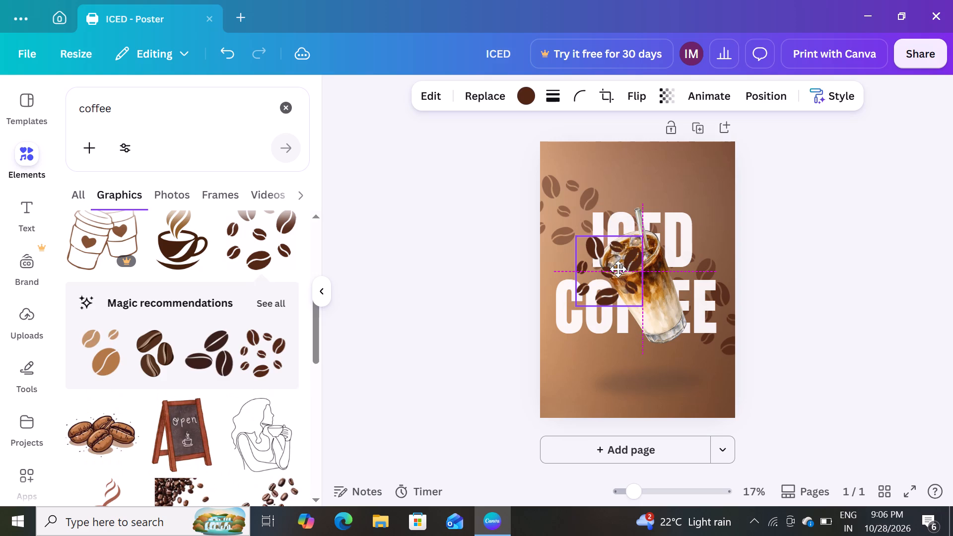
left_click_drag(618, 269, 615, 264)
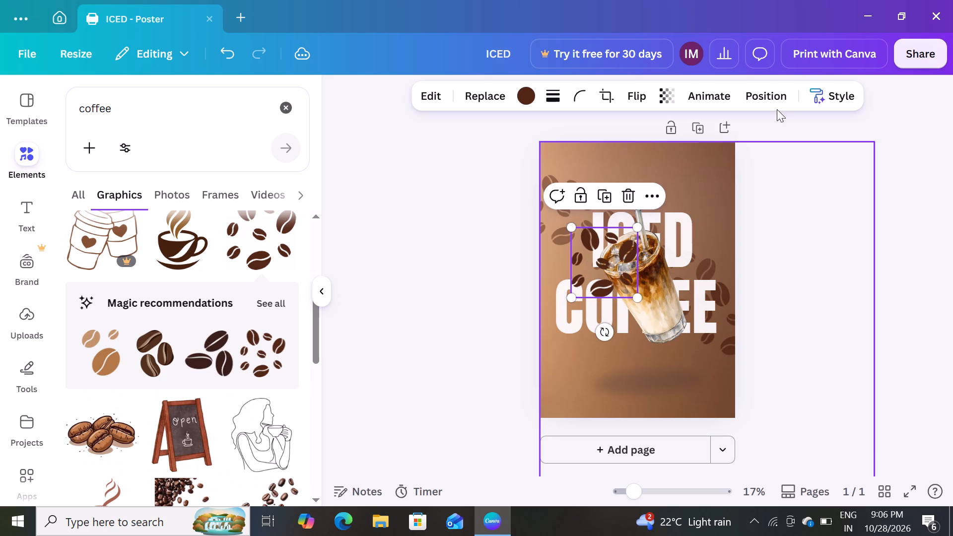
Send the new coffee beans backward three levels, behind the glass and both headline words, then deselect them.
left_click(762, 90)
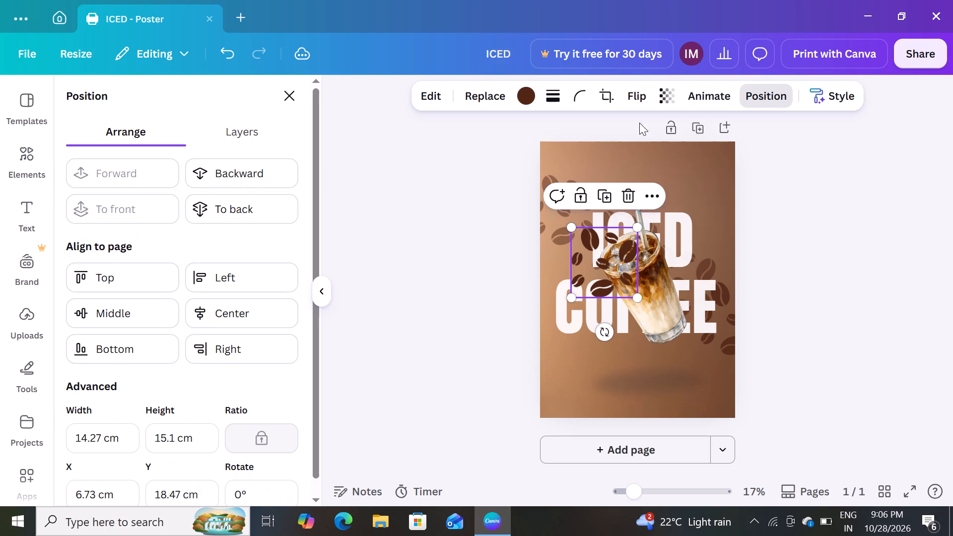
left_click(212, 178)
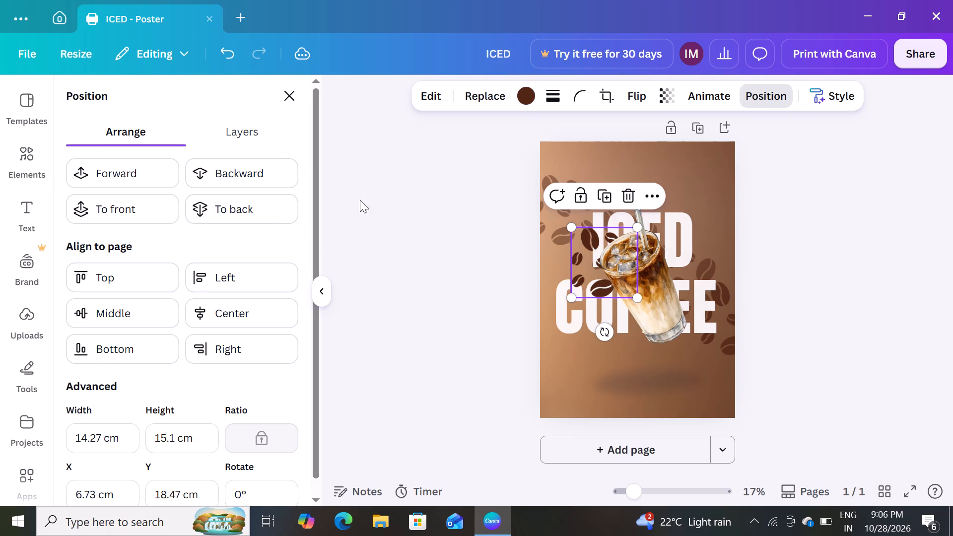
left_click(239, 174)
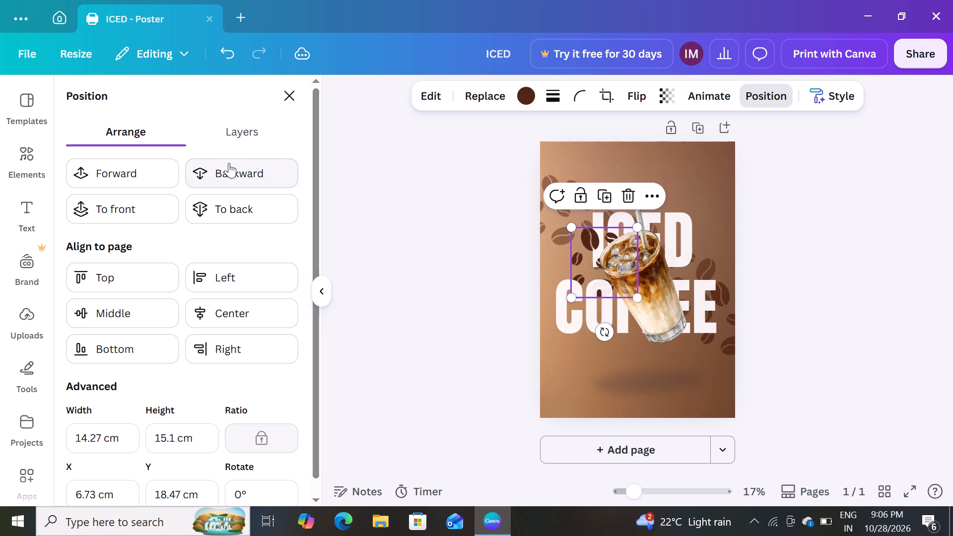
left_click(229, 163)
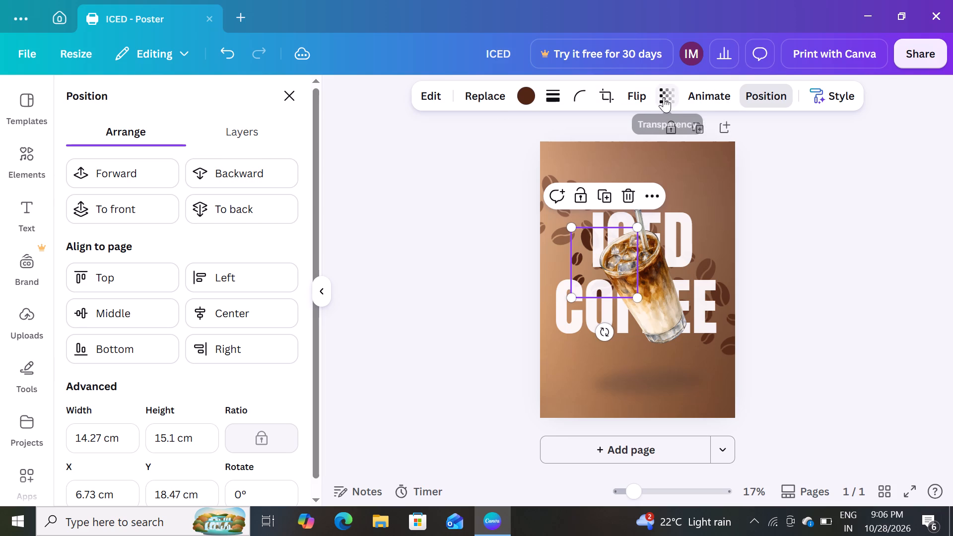
left_click(496, 242)
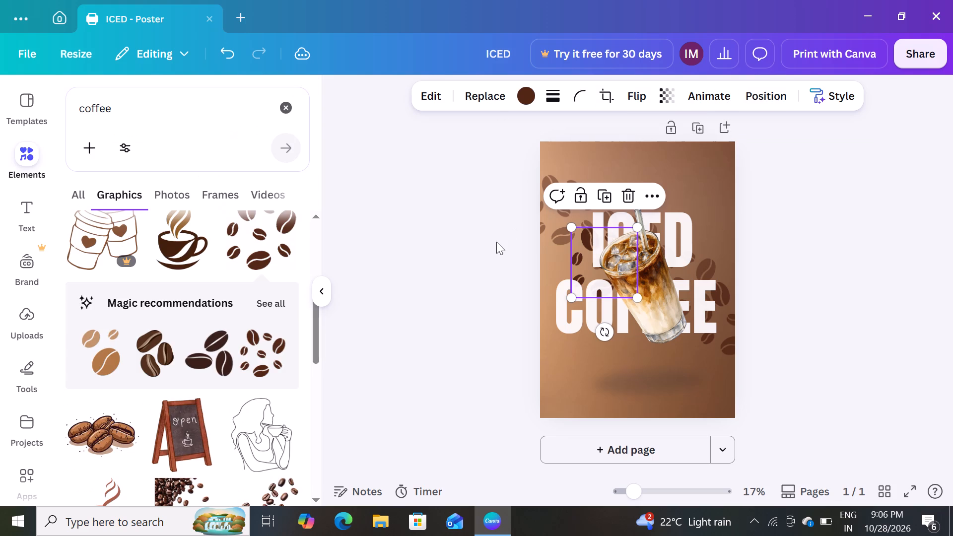
left_click(516, 218)
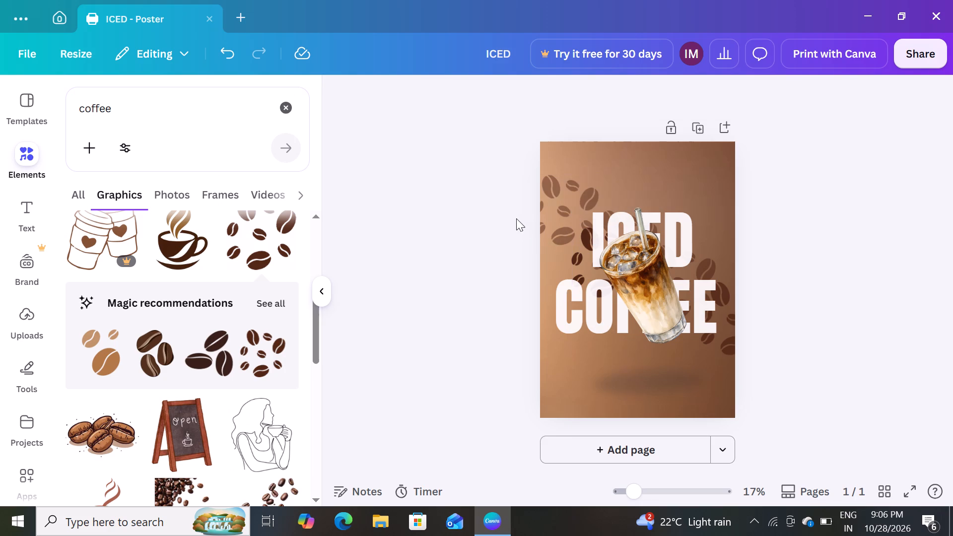
Check the transparency setting of the existing faded coffee beans near the poster's upper left.
left_click(564, 205)
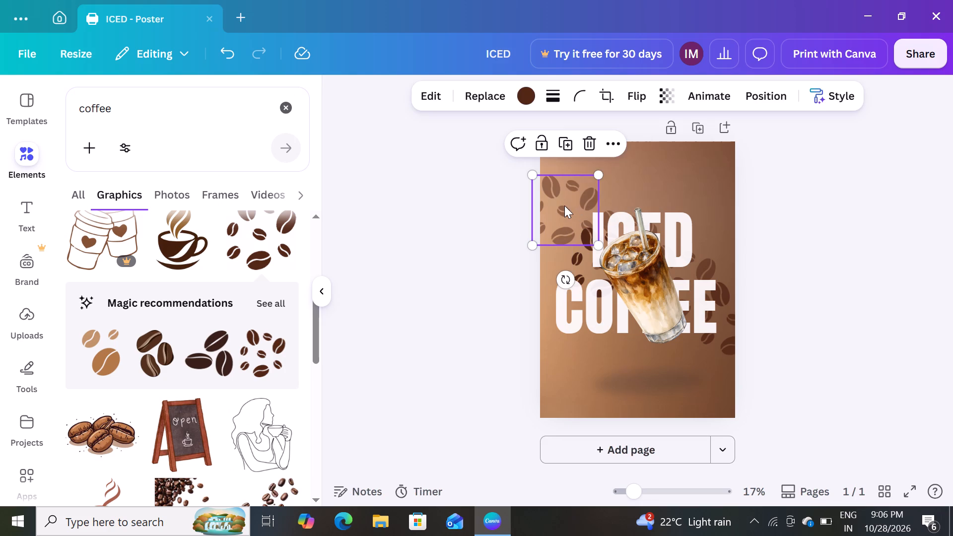
left_click(666, 90)
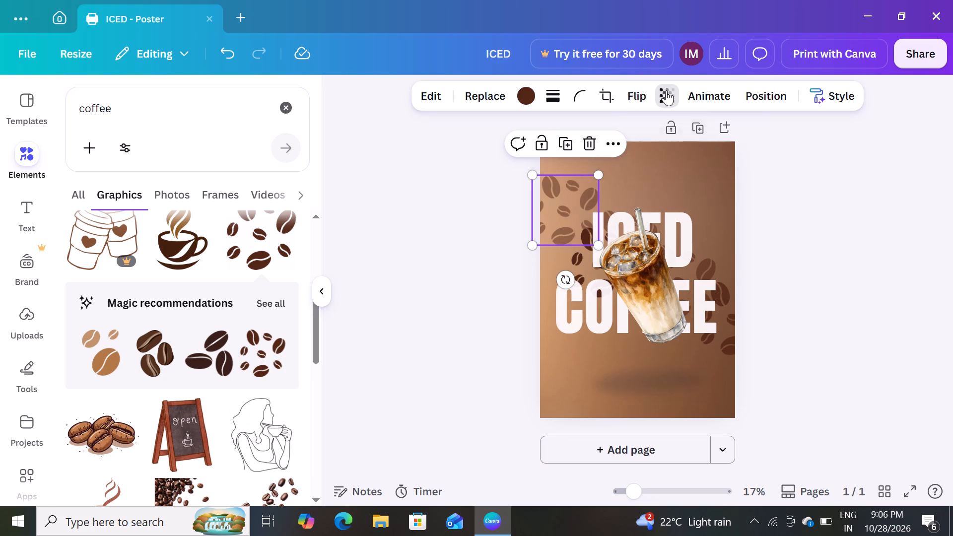
left_click(449, 263)
left_click(346, 250)
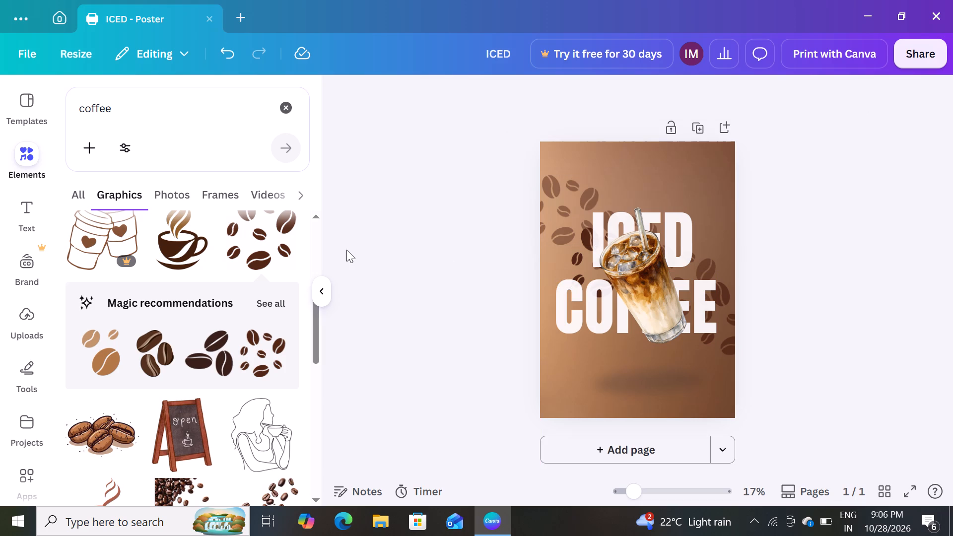
Set the transparency of the new coffee beans behind the headline to 47, then deselect them.
left_click(574, 249)
left_click(664, 88)
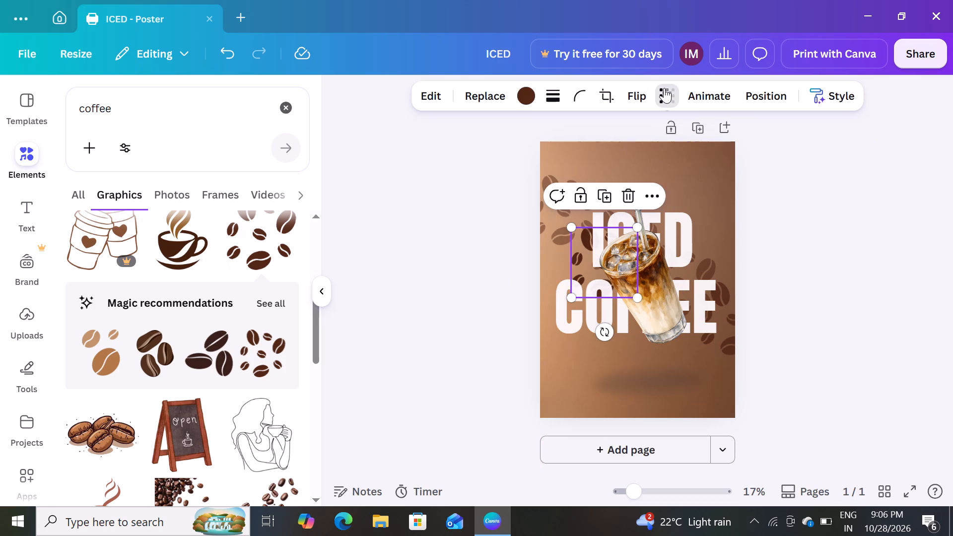
left_click_drag(706, 156, 664, 176)
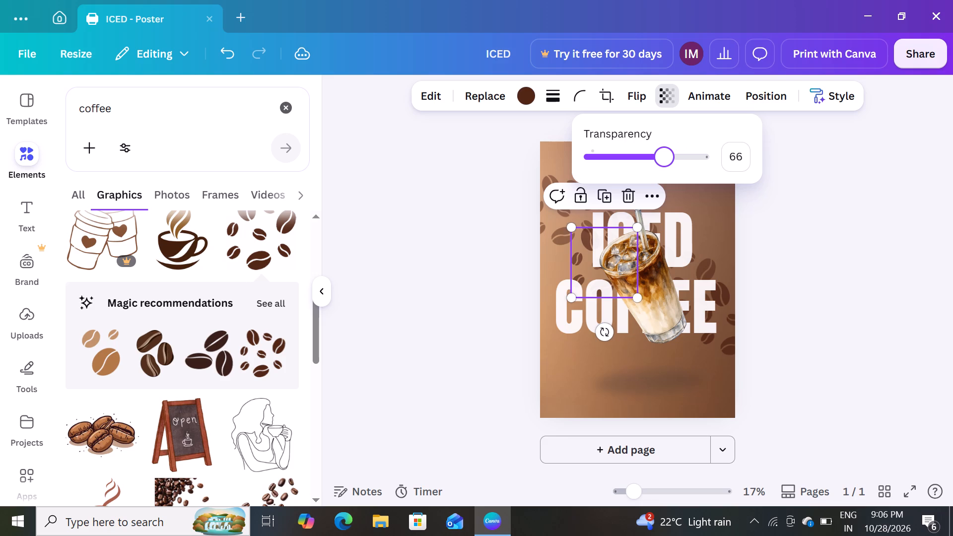
left_click_drag(664, 176, 650, 190)
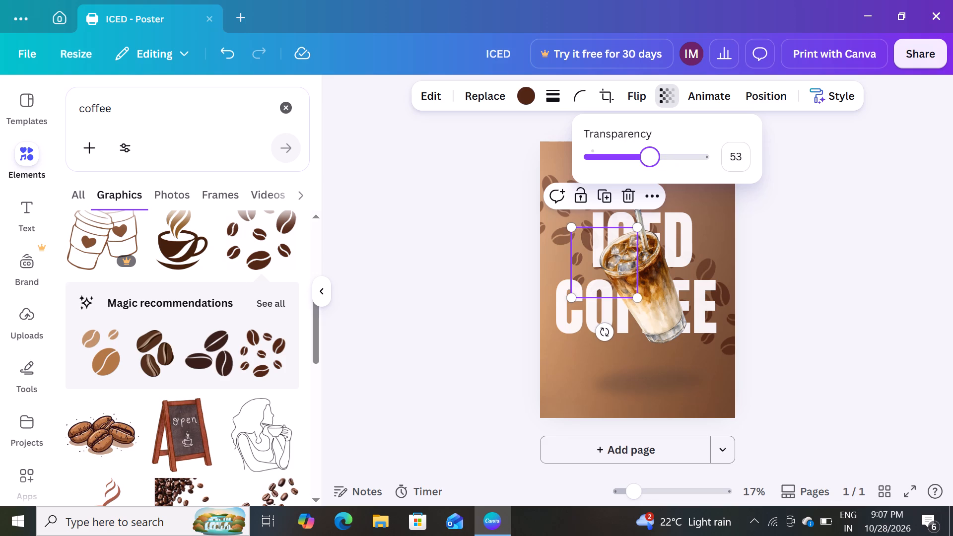
left_click_drag(650, 190, 640, 193)
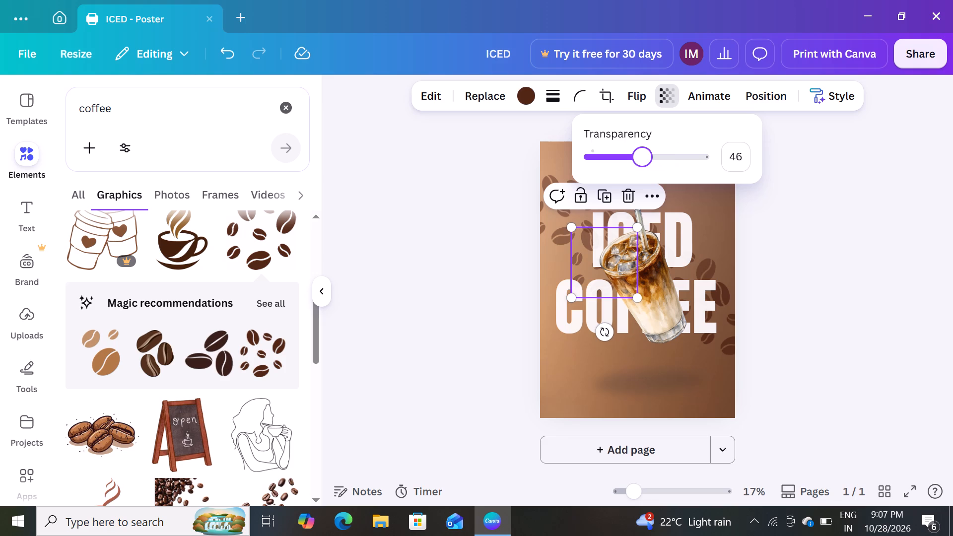
left_click_drag(640, 193, 643, 193)
left_click_drag(643, 193, 643, 195)
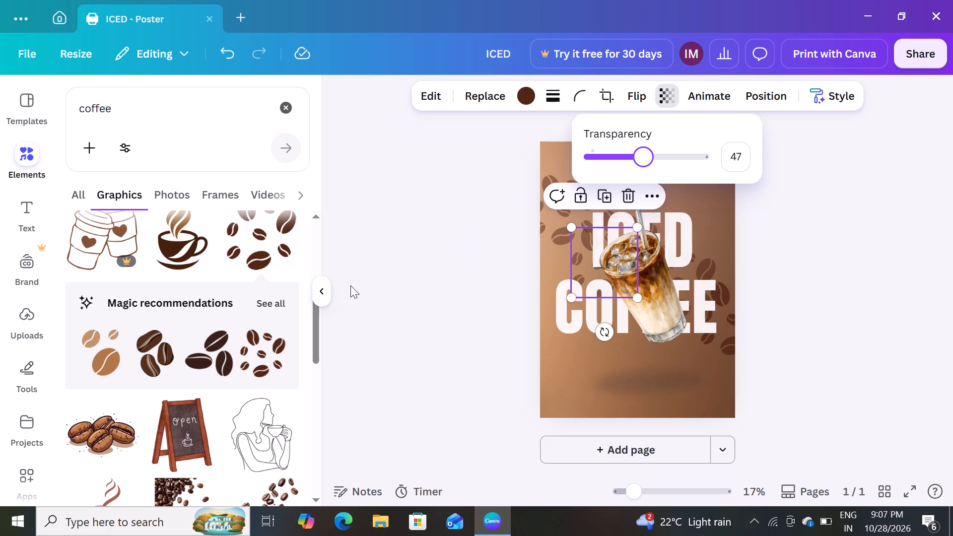
left_click(350, 285)
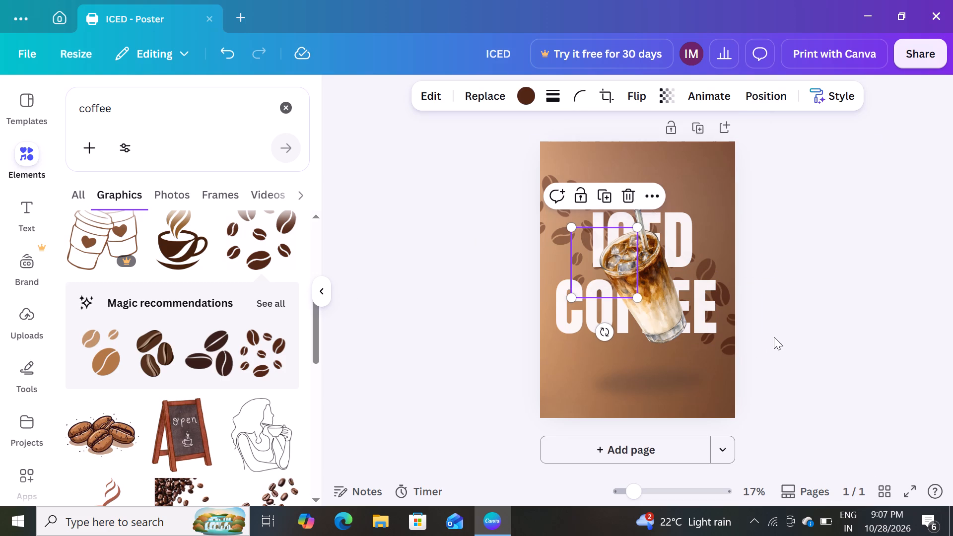
left_click(797, 291)
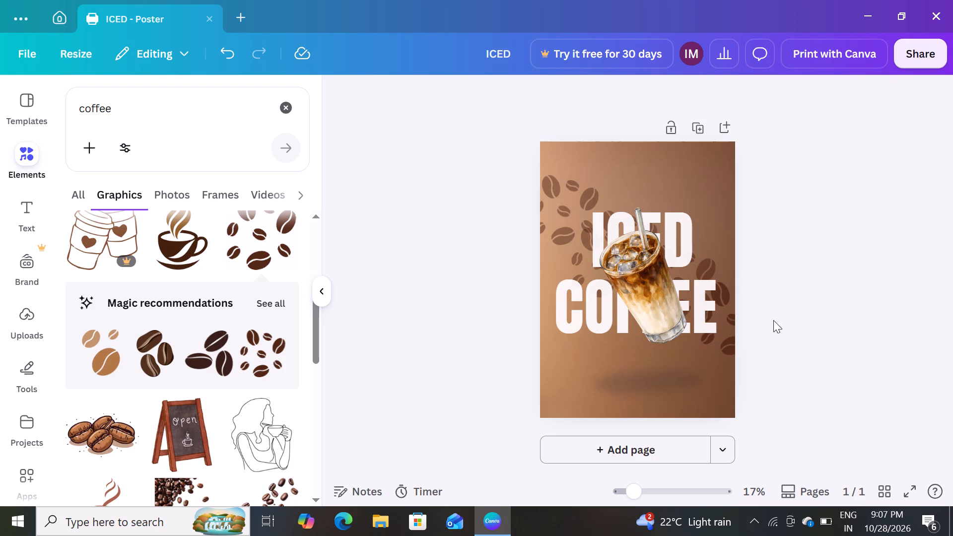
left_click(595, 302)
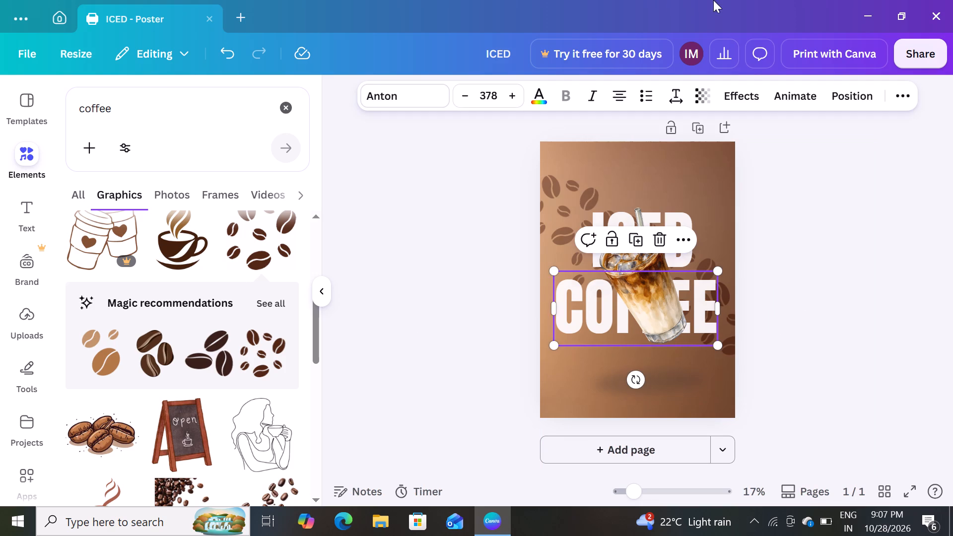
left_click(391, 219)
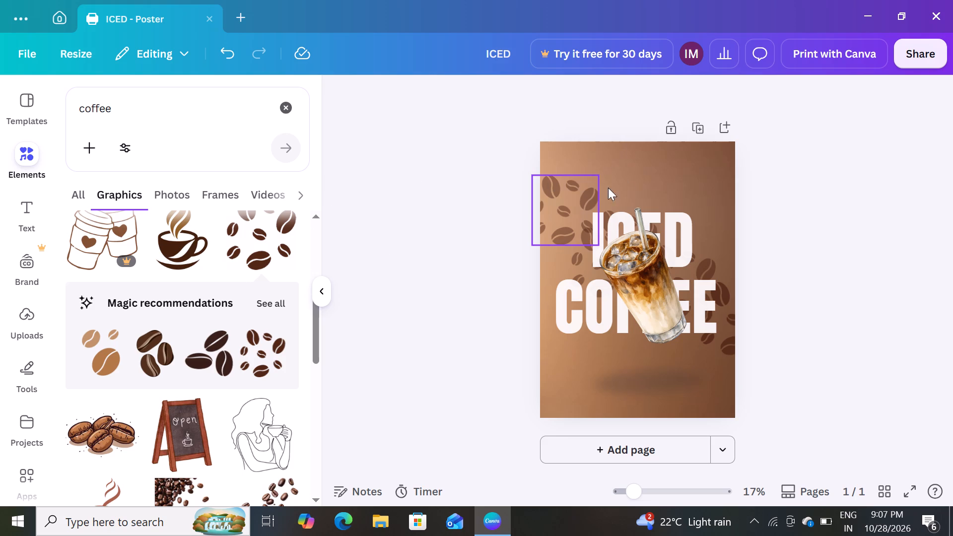
Move the faded coffee beans behind the headline's left part slightly down, then deselect them.
left_click_drag(584, 238, 586, 247)
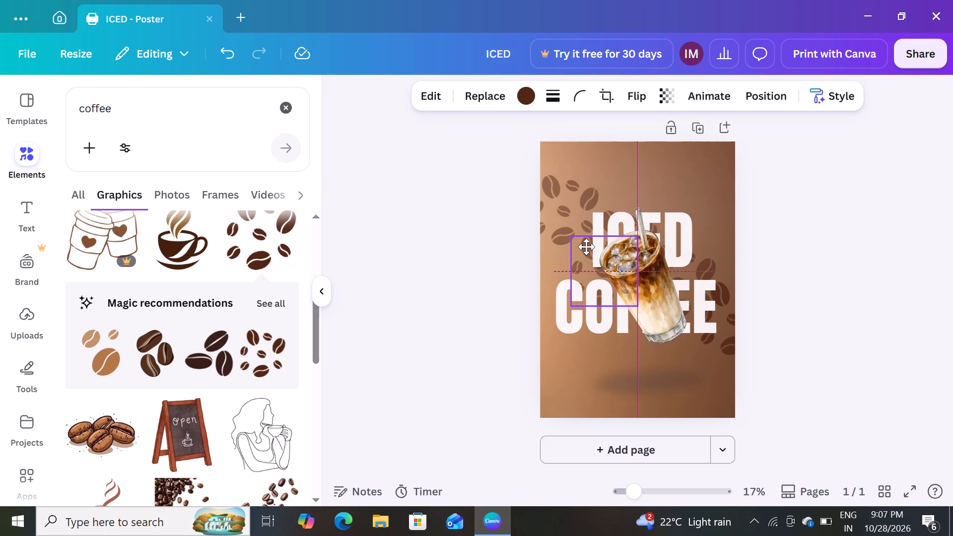
left_click_drag(586, 247, 586, 249)
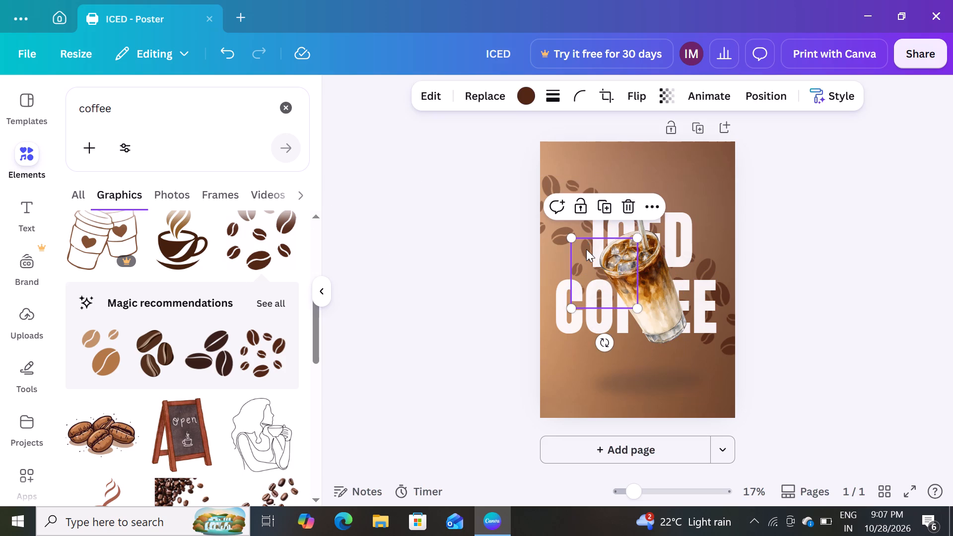
left_click(410, 282)
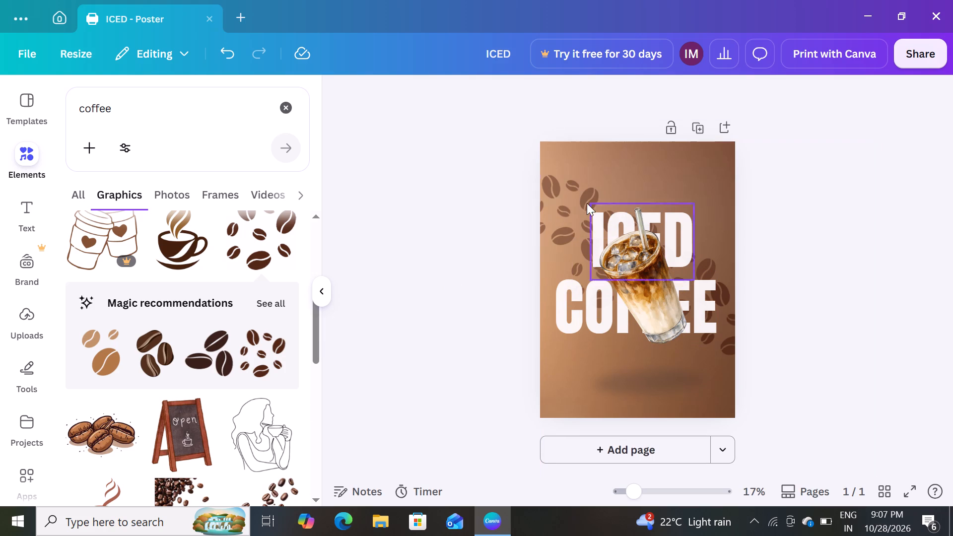
Duplicate the faded coffee beans near the poster's upper left.
left_click(556, 221)
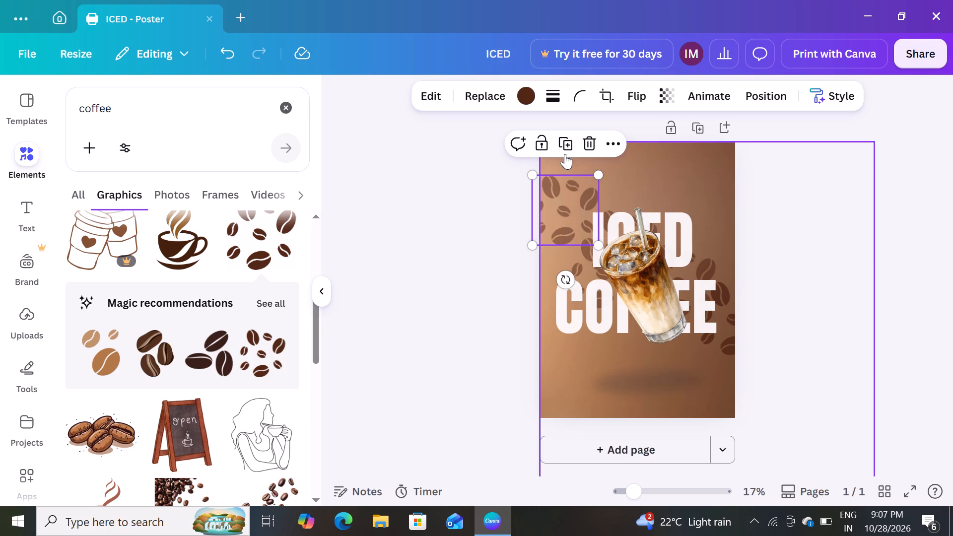
left_click(565, 148)
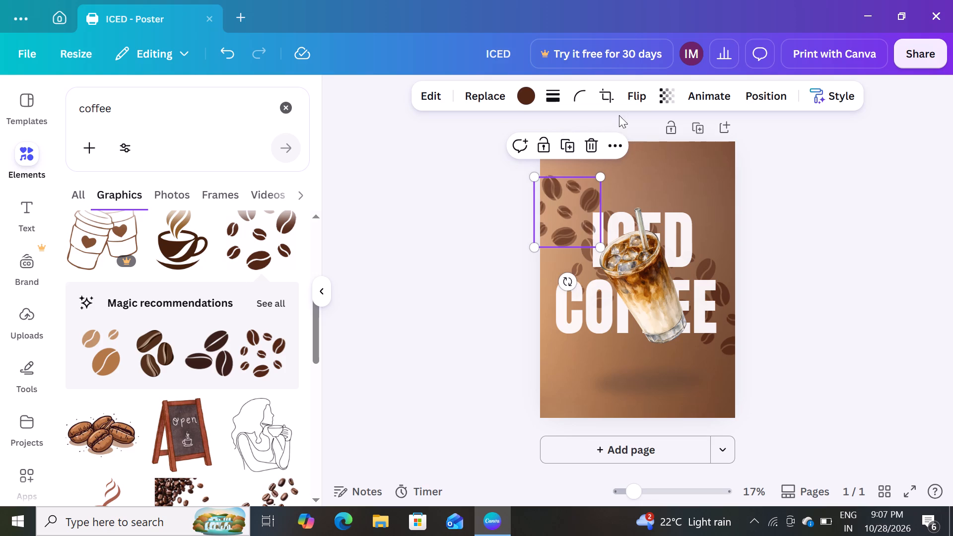
left_click(580, 195)
left_click(580, 195)
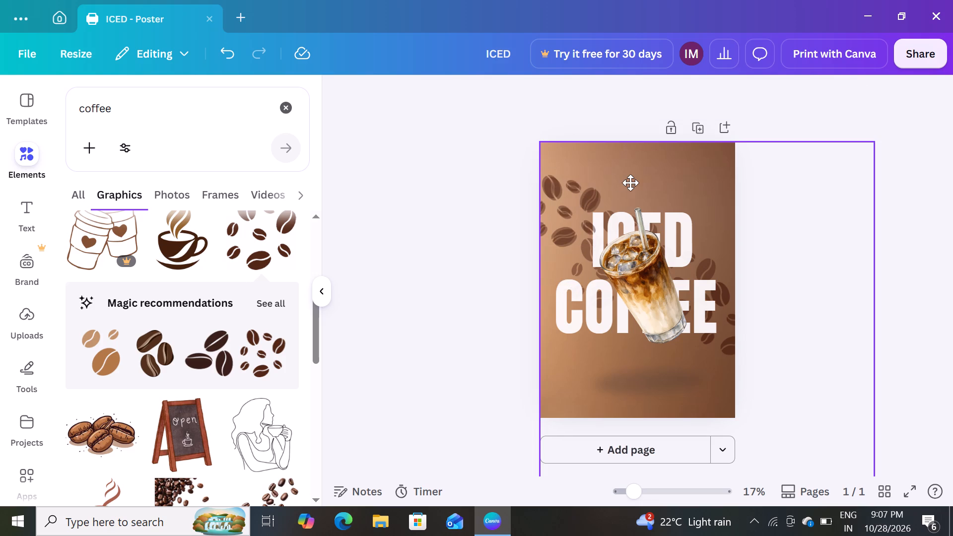
Move the duplicated coffee beans over the lower part of the glass, at about X 18.1 cm, Y 30.86 cm.
left_click_drag(578, 193, 670, 186)
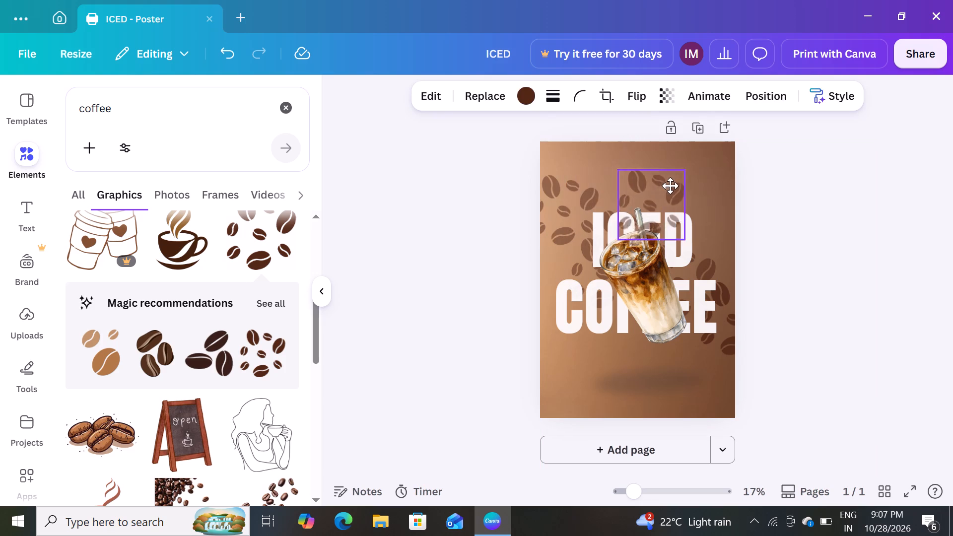
left_click_drag(670, 186, 661, 205)
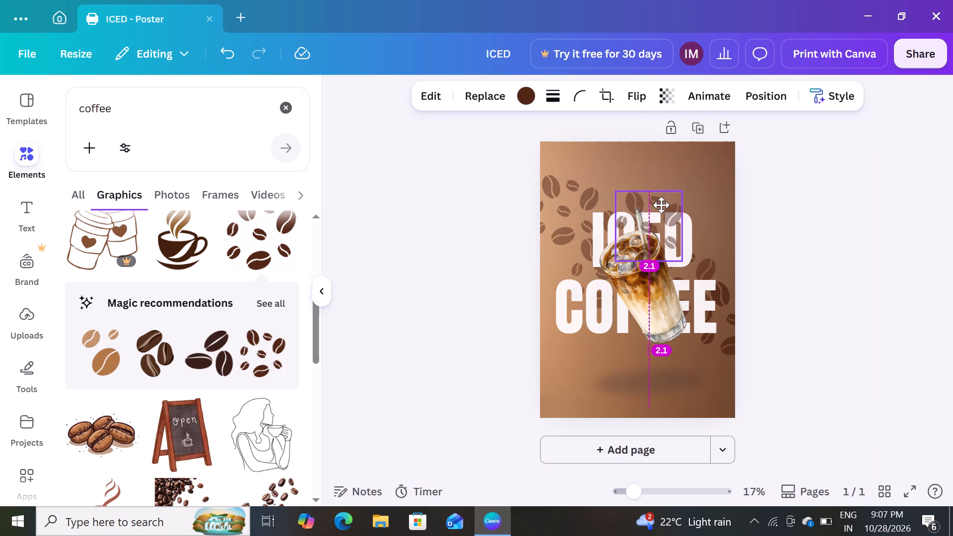
left_click_drag(661, 205, 649, 195)
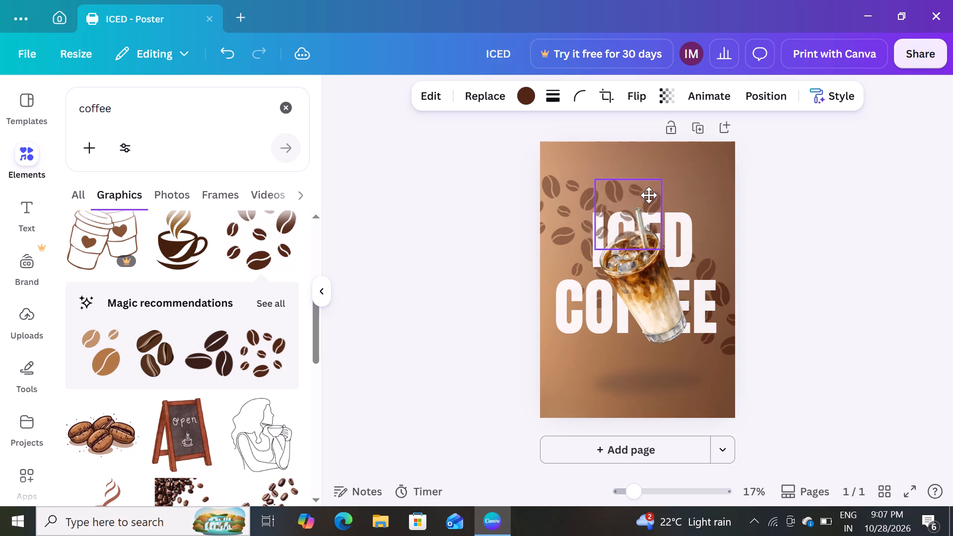
left_click_drag(649, 195, 657, 329)
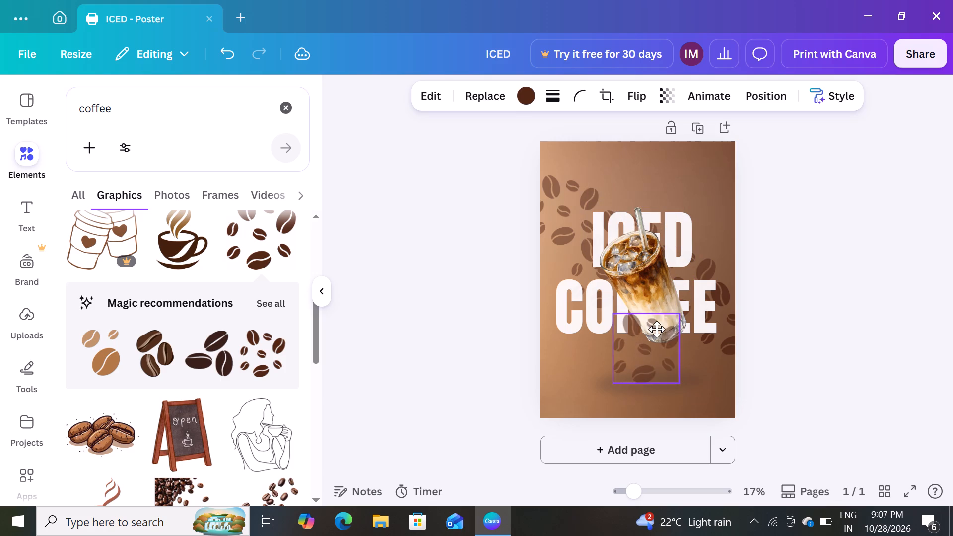
left_click_drag(657, 329, 674, 301)
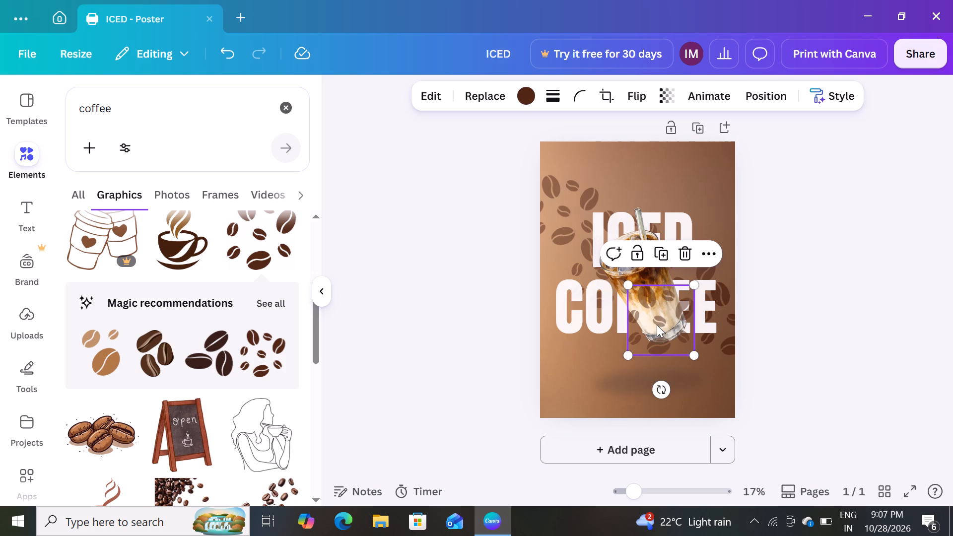
left_click_drag(655, 325, 640, 330)
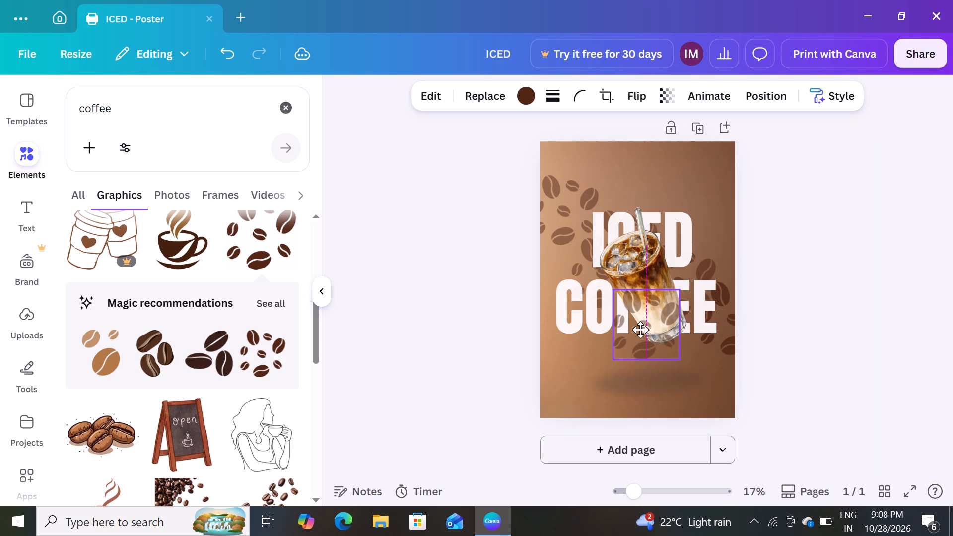
left_click_drag(640, 330, 640, 329)
left_click_drag(640, 329, 661, 304)
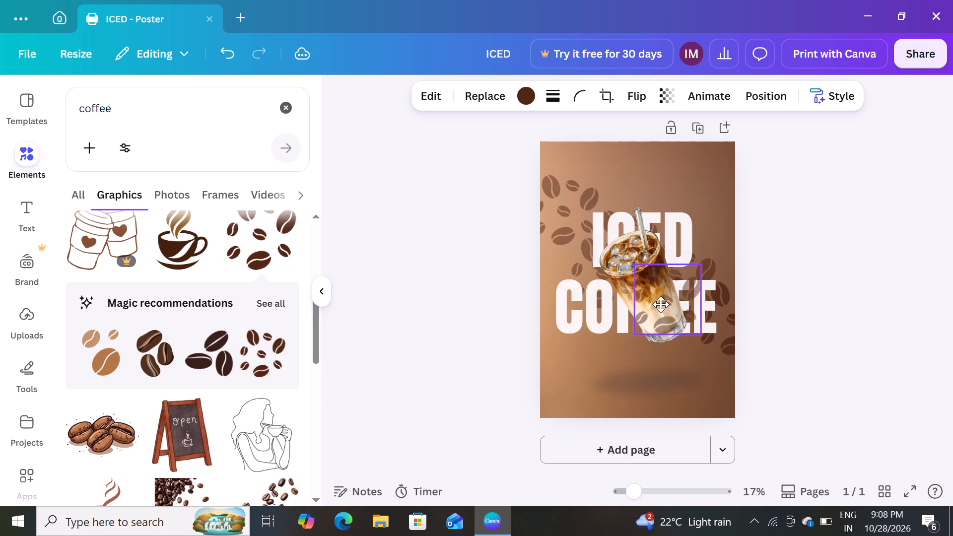
left_click_drag(661, 304, 638, 238)
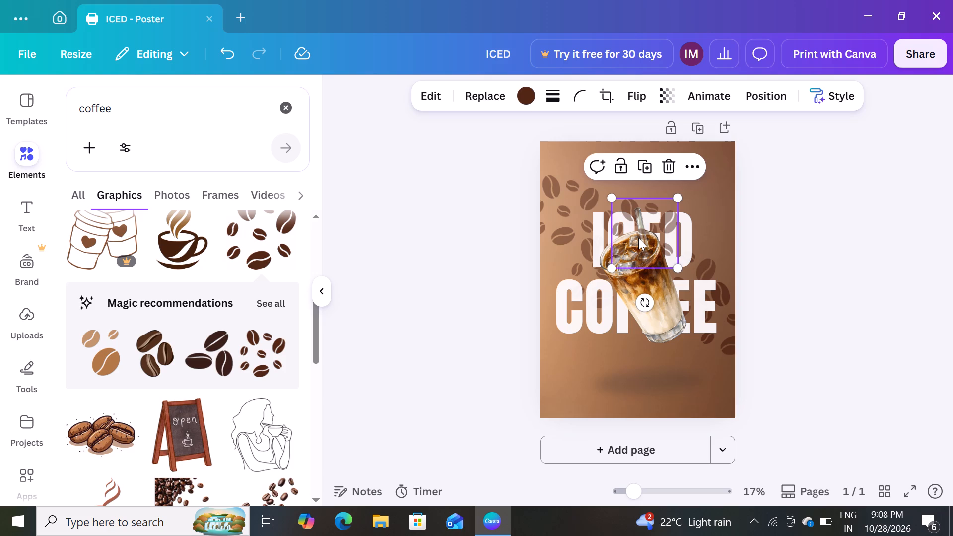
left_click_drag(641, 230, 637, 244)
left_click_drag(637, 244, 652, 319)
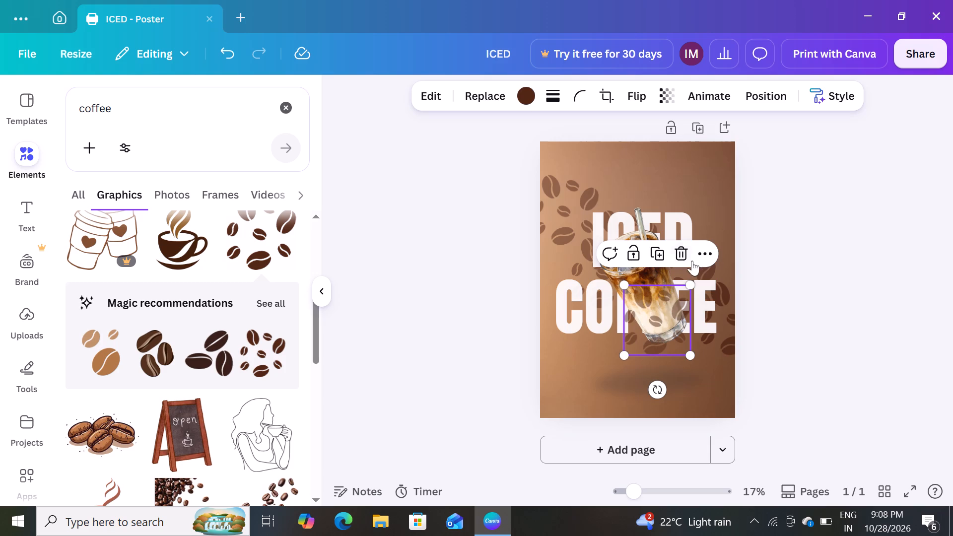
Send the duplicated coffee beans backward three levels, behind the glass and both headline words, then deselect them.
left_click(769, 99)
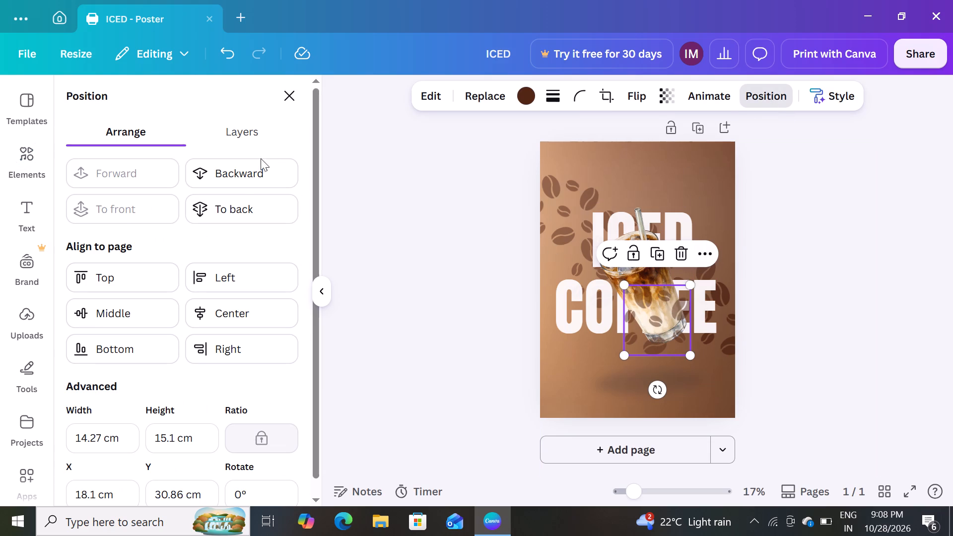
left_click(243, 176)
left_click(243, 176)
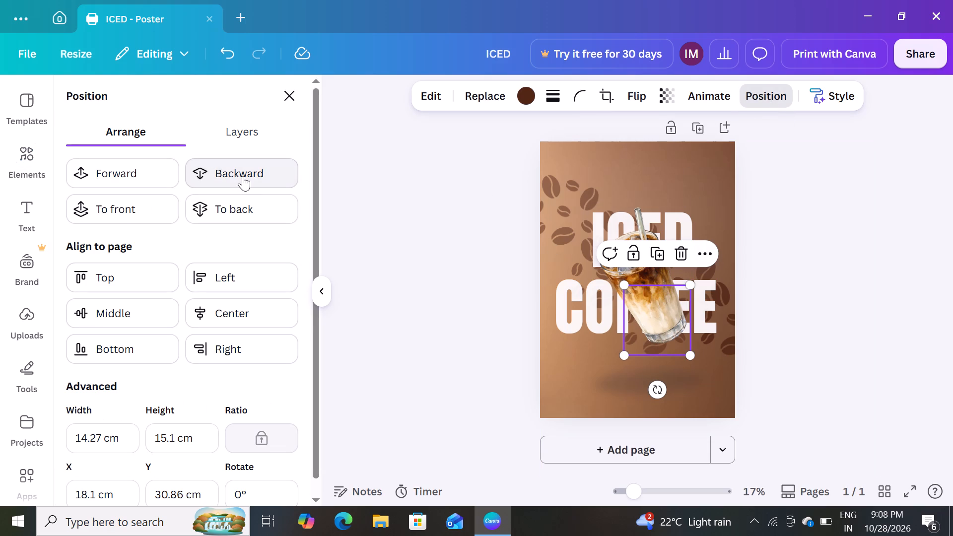
left_click(243, 176)
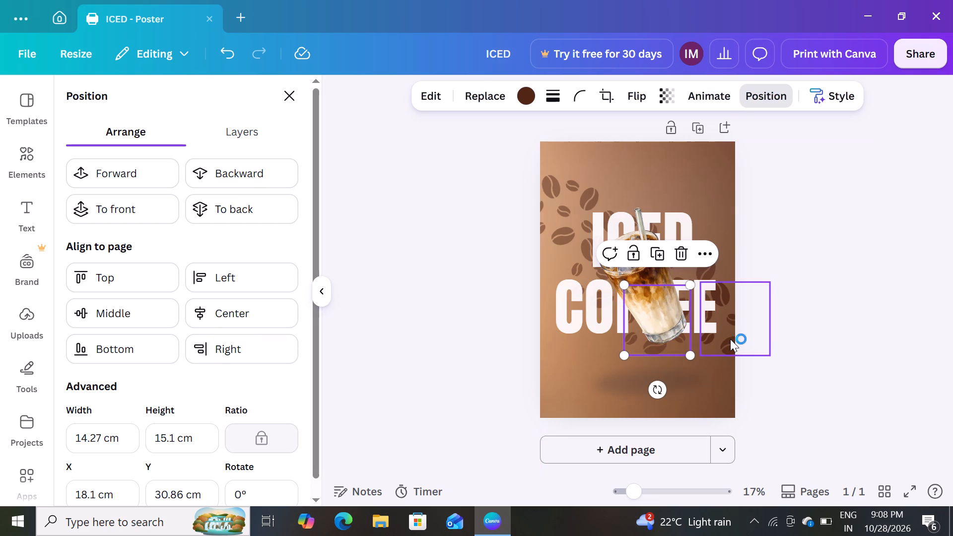
left_click_drag(865, 326, 868, 312)
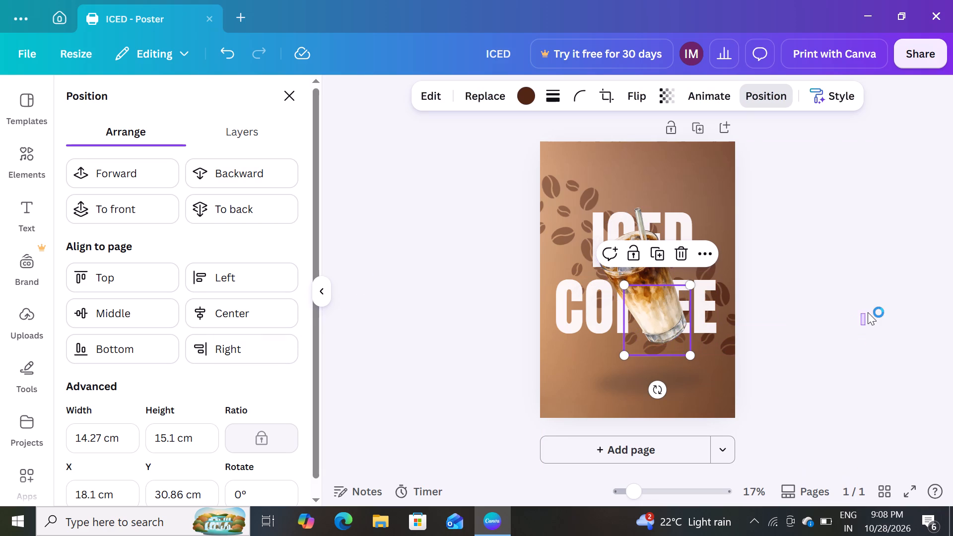
left_click_drag(868, 312, 868, 305)
left_click(868, 305)
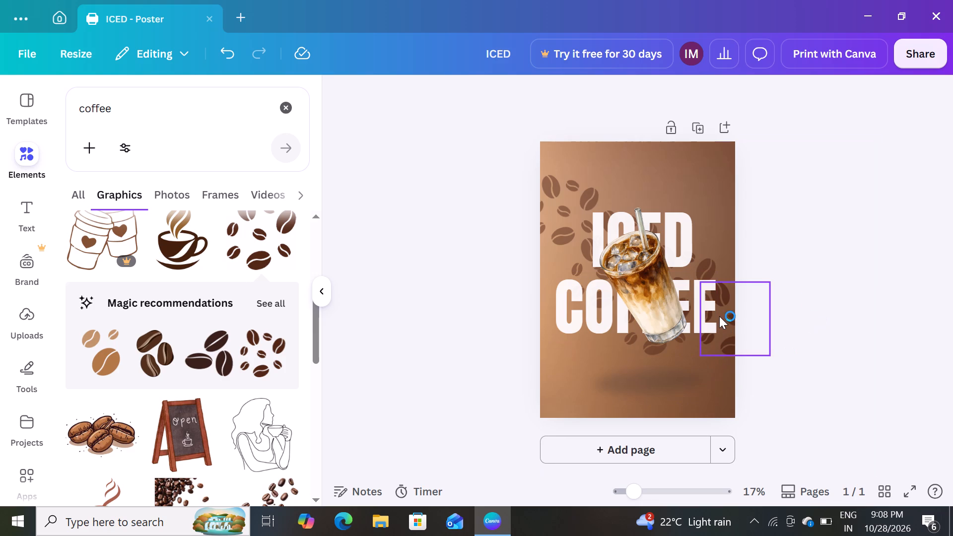
Move the coffee beans at the poster's right edge slightly down and left, then deselect them.
left_click_drag(721, 319, 716, 335)
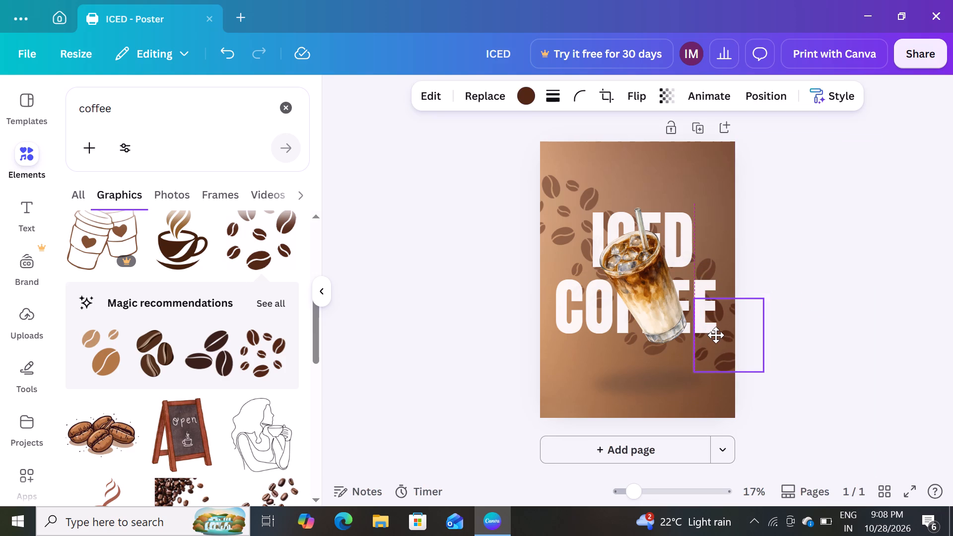
left_click_drag(716, 335, 717, 335)
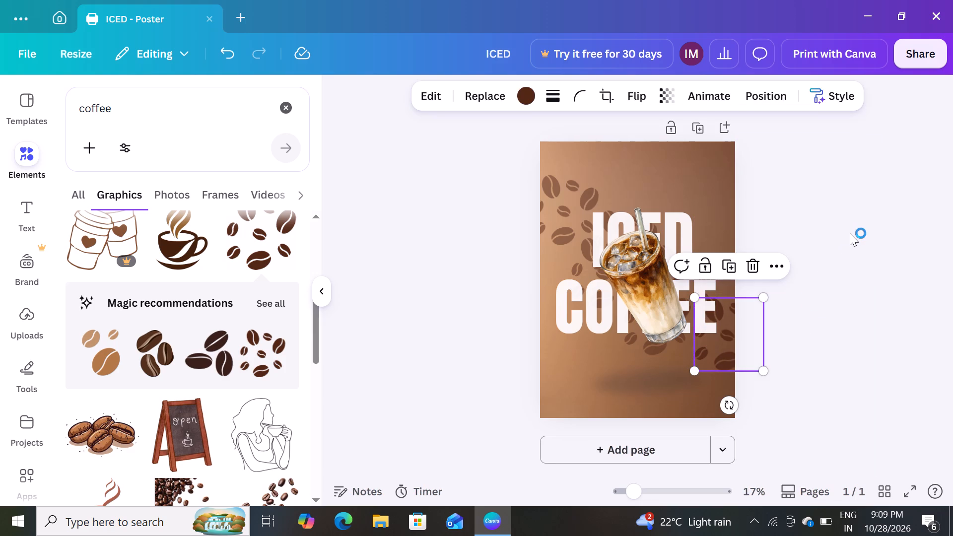
left_click(850, 233)
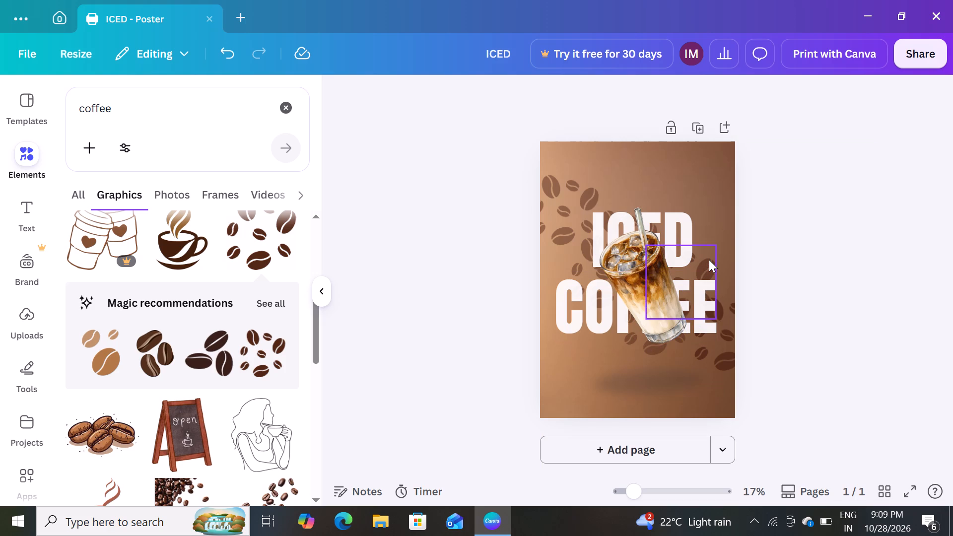
Nudge the coffee beans behind the headline's right part slightly down, then deselect them.
left_click(709, 260)
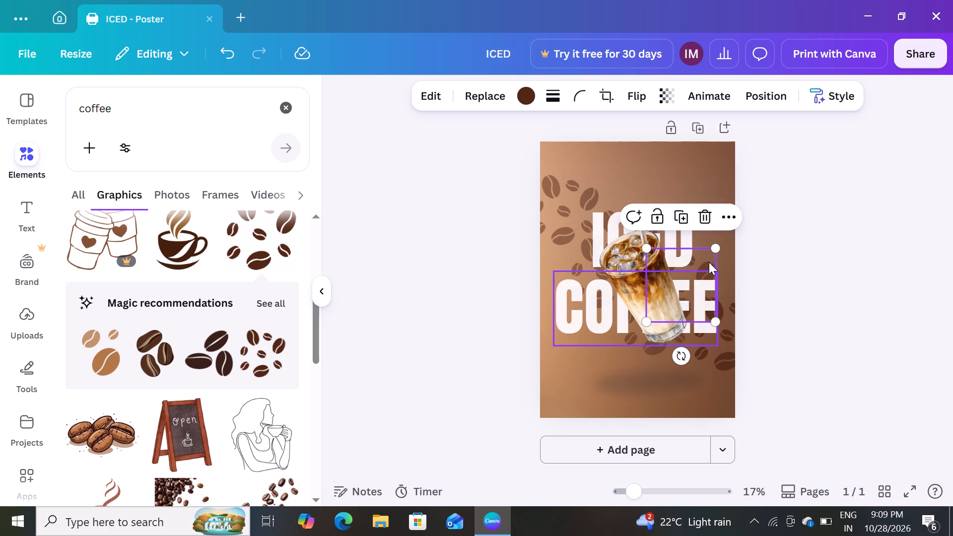
left_click(840, 216)
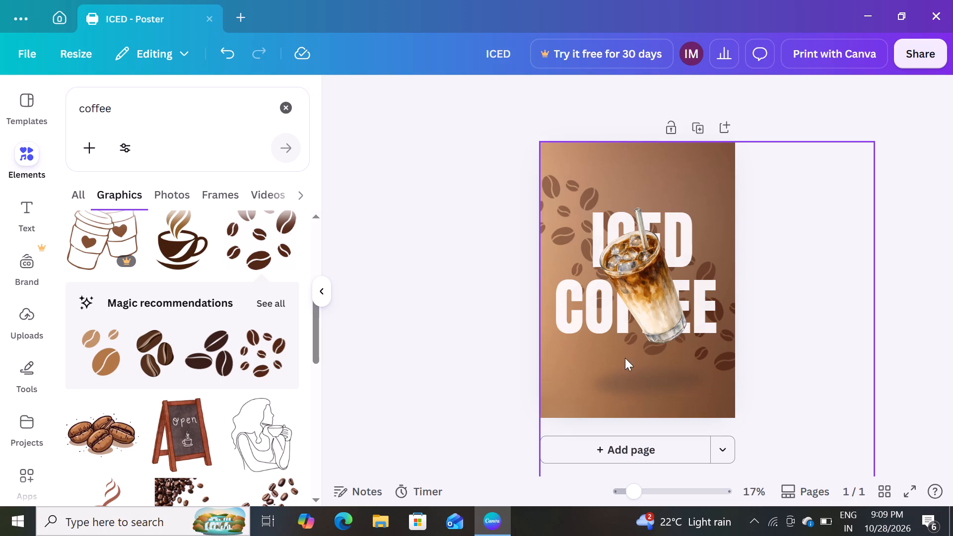
left_click(952, 224)
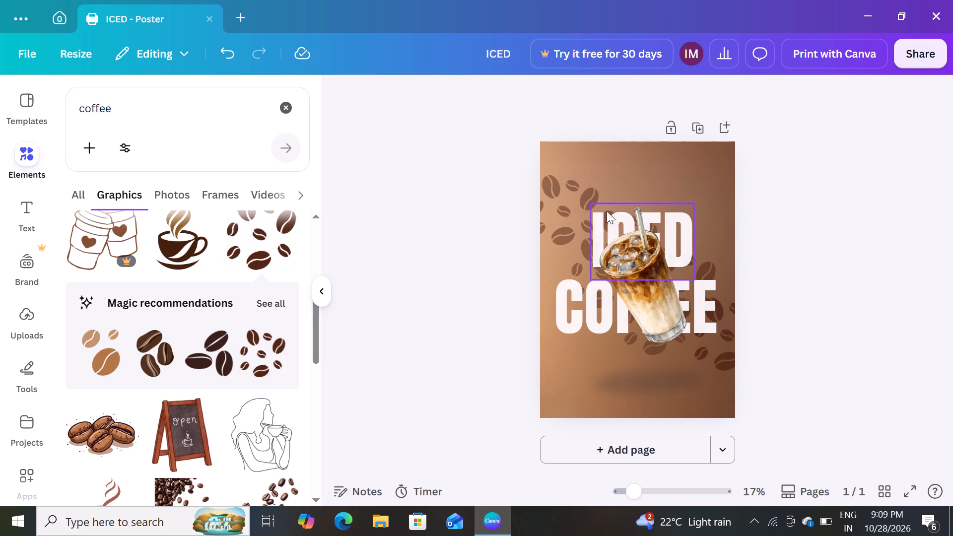
Shift the coffee beans near the poster's upper left slightly right and down, and lock them.
left_click(567, 188)
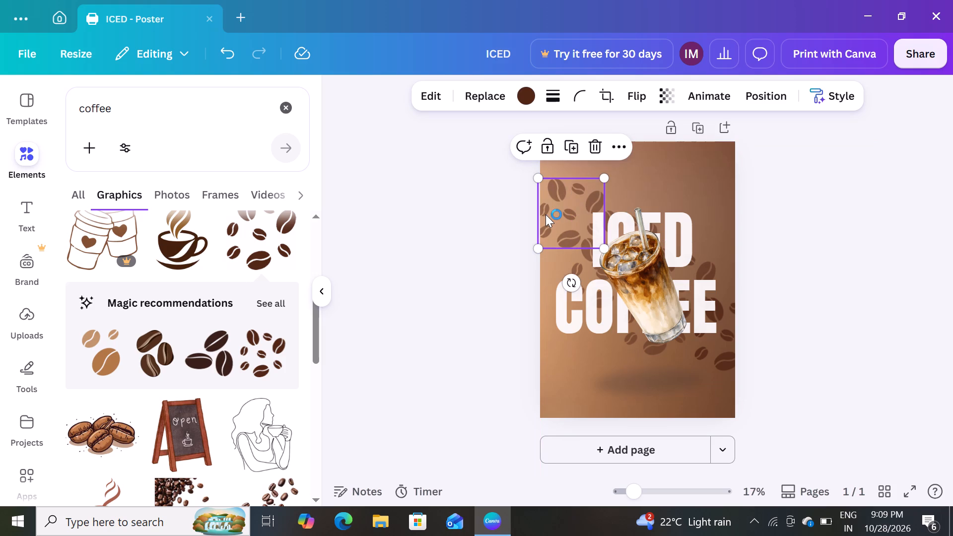
left_click(549, 139)
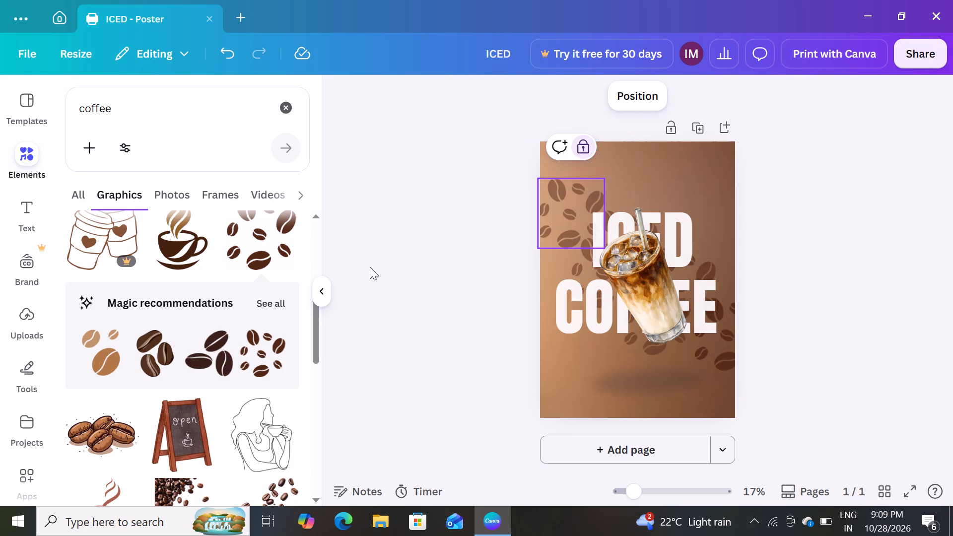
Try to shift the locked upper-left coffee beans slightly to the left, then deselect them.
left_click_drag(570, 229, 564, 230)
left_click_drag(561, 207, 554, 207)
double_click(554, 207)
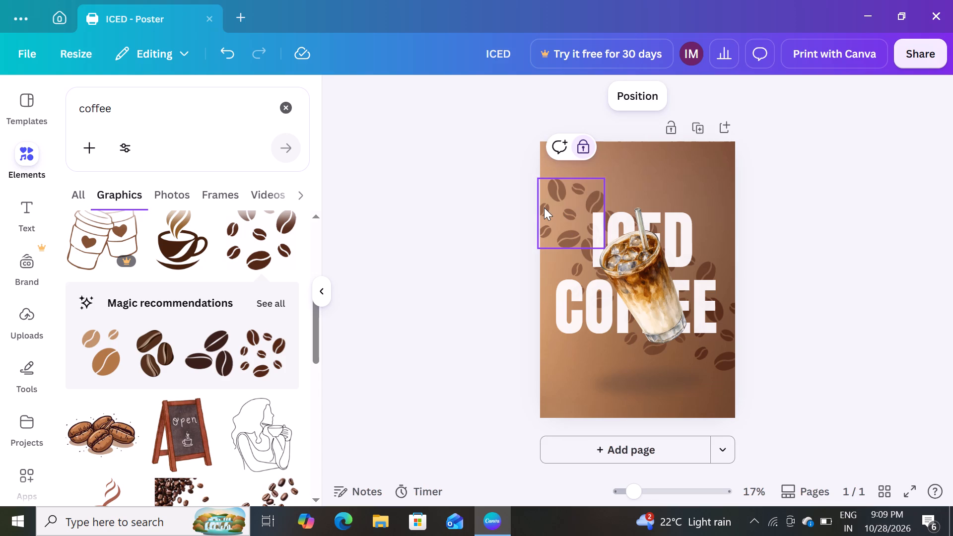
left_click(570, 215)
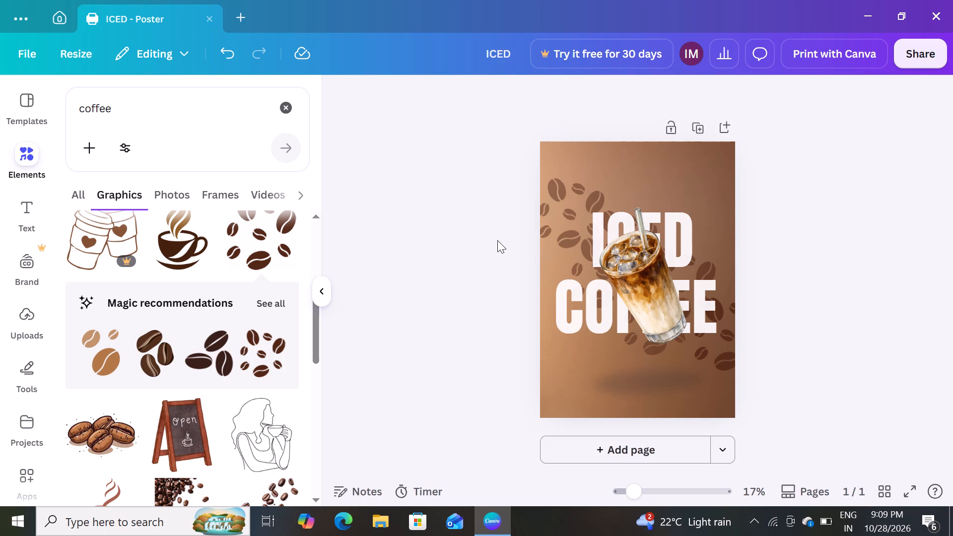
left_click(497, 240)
Unlock the coffee beans near the poster's upper left, shift them slightly left past the poster's edge, and deselect them.
left_click(572, 187)
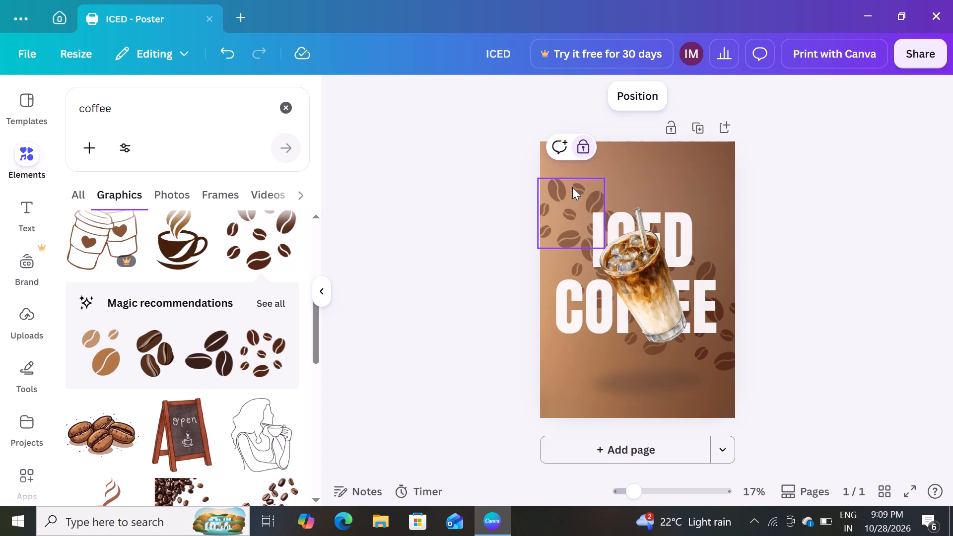
left_click(580, 142)
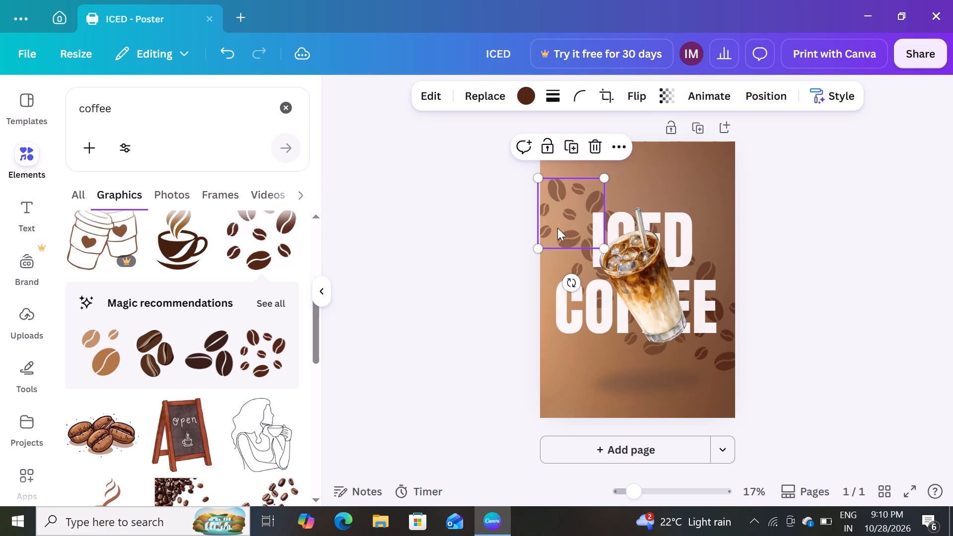
left_click_drag(557, 225, 549, 225)
left_click(457, 237)
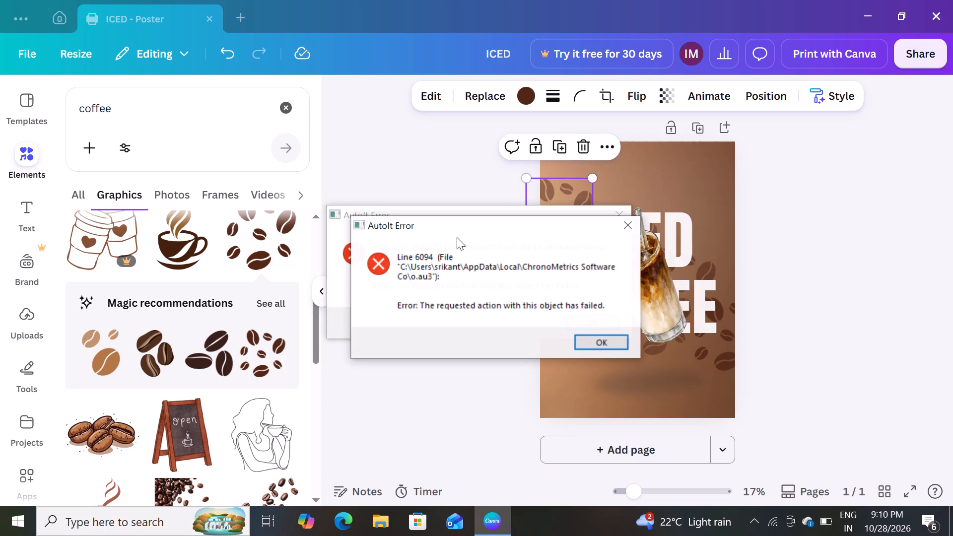
left_click(361, 462)
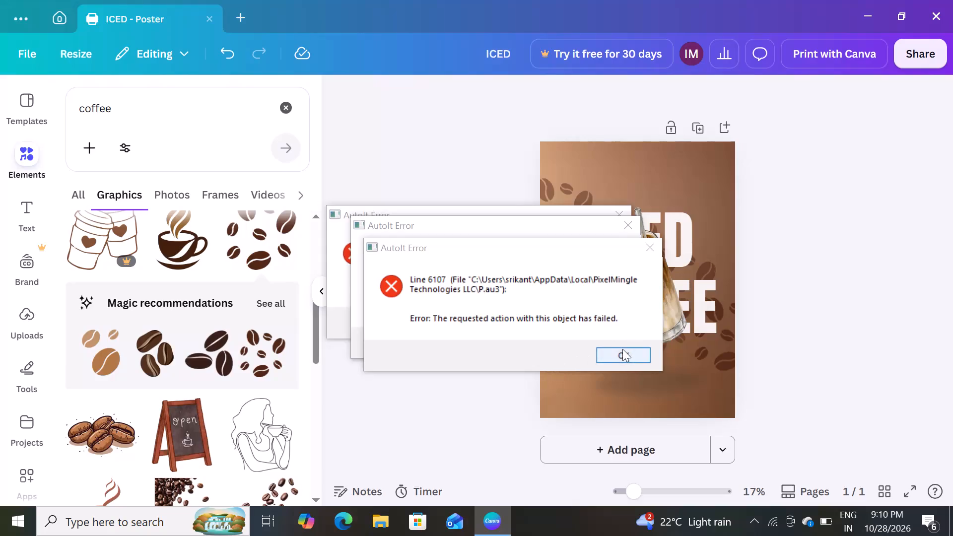
Dismiss the three AutoIt error messages covering the poster.
left_click(622, 349)
left_click(611, 336)
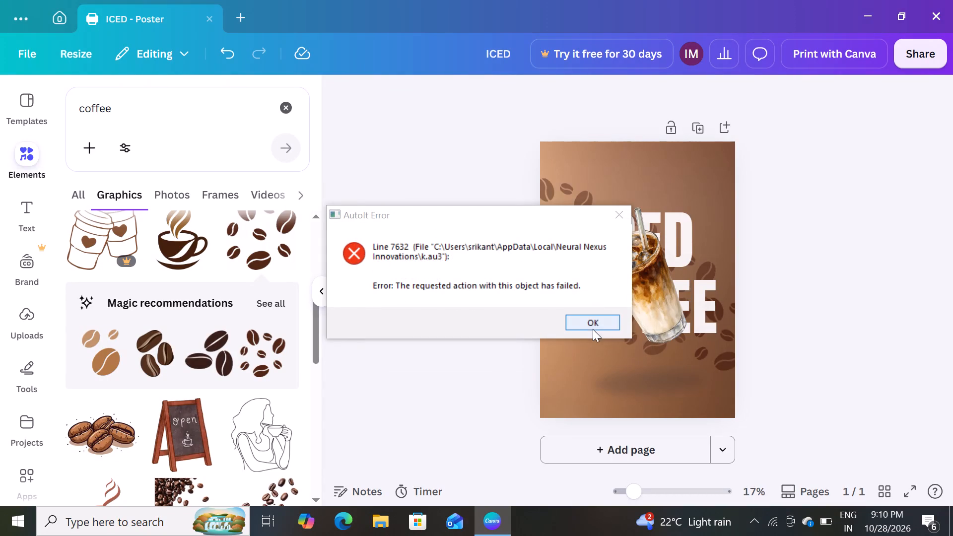
left_click(592, 321)
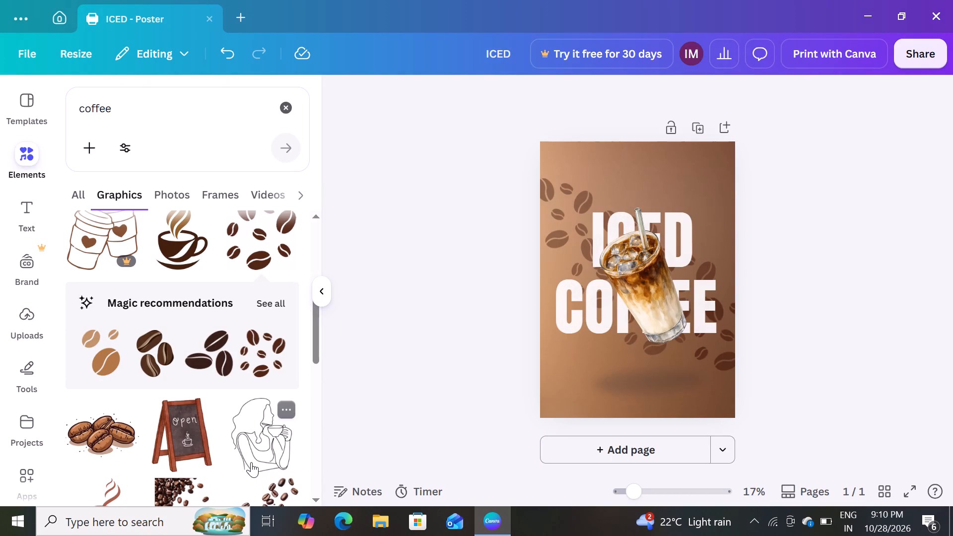
Browse the coffee graphics search results for another element suited to the poster.
scroll(421, 345, "left", 1)
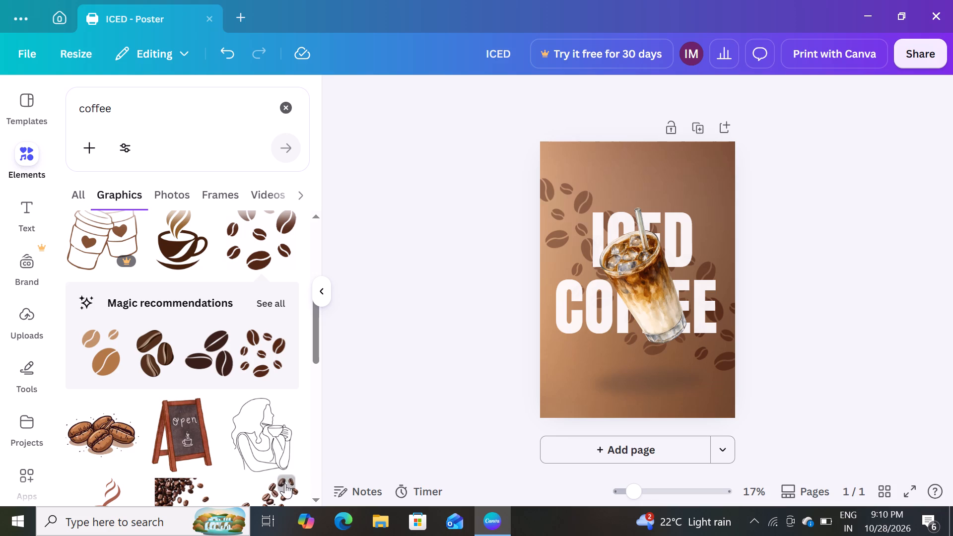
scroll(210, 381, "down", 3)
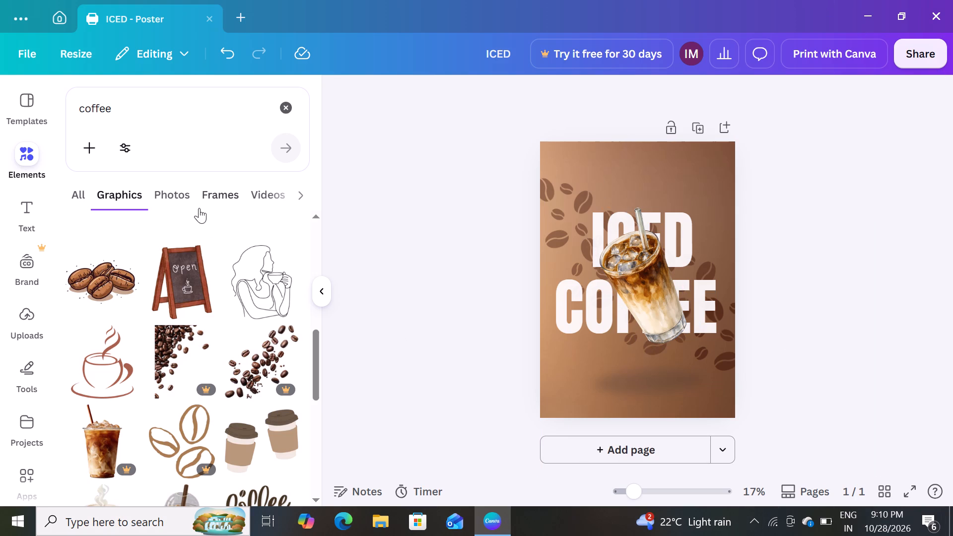
scroll(199, 208, "up", 2)
scroll(122, 300, "up", 2)
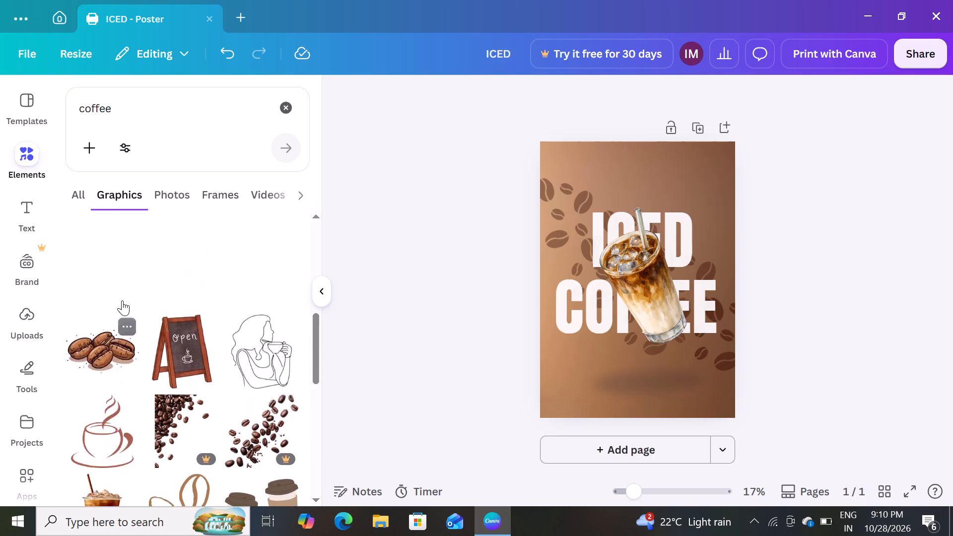
scroll(122, 300, "up", 7)
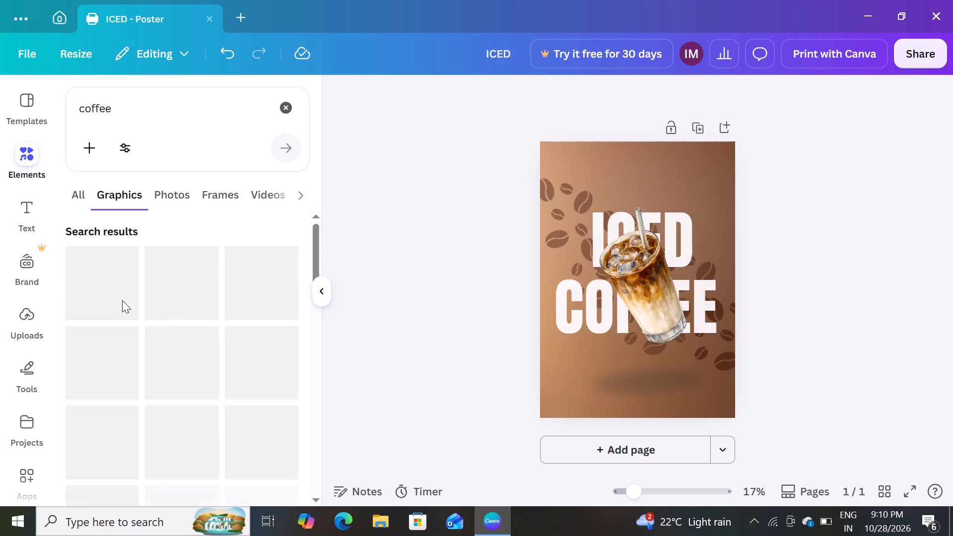
scroll(122, 300, "down", 2)
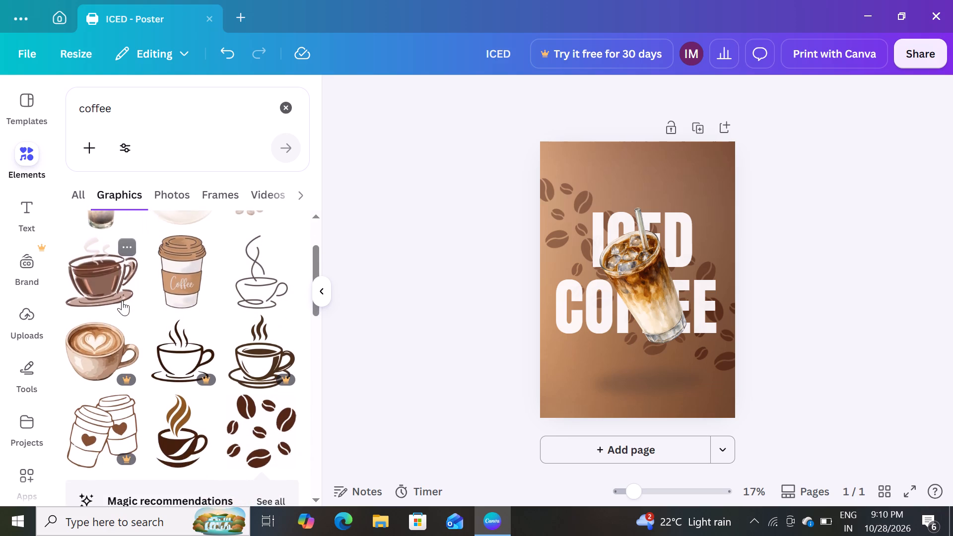
scroll(122, 300, "up", 1)
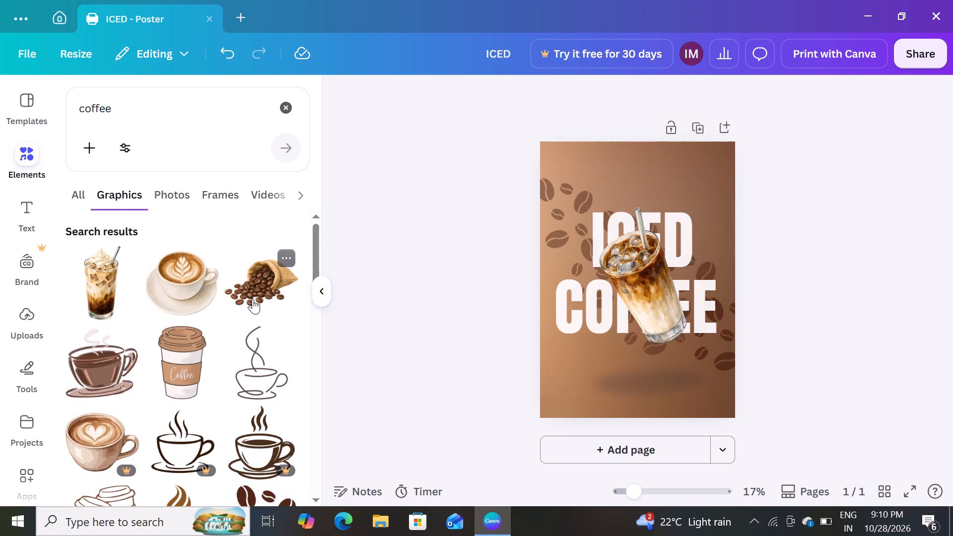
scroll(253, 299, "down", 7)
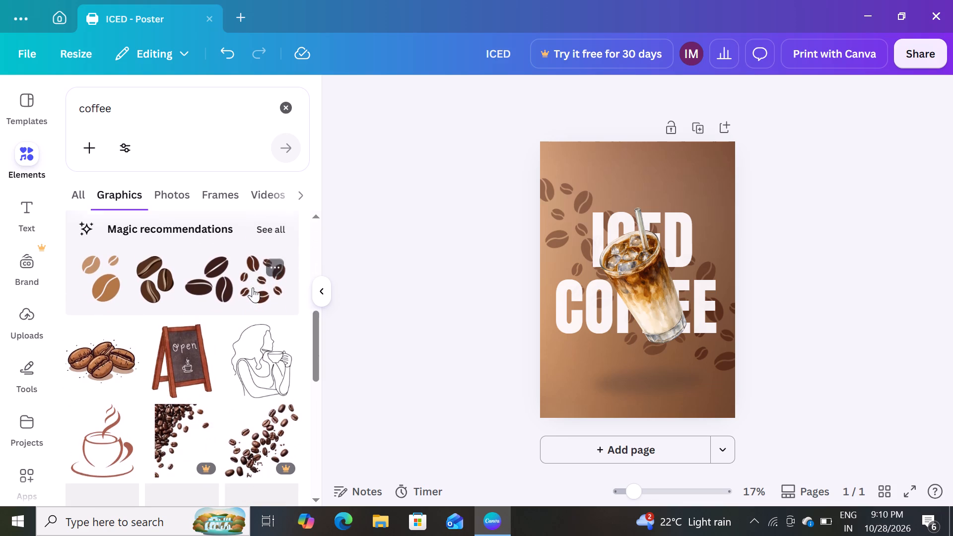
scroll(253, 287, "down", 1)
scroll(253, 287, "up", 2)
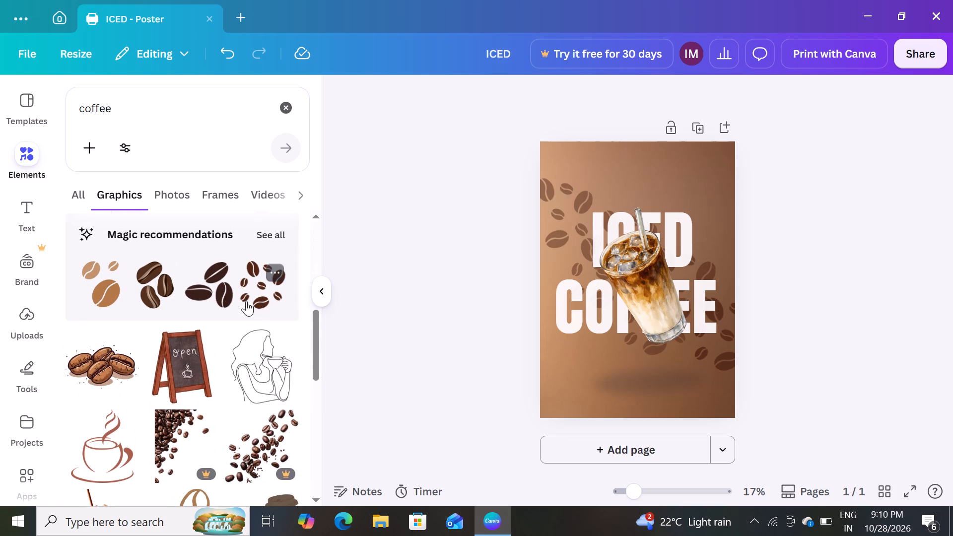
scroll(205, 315, "down", 1)
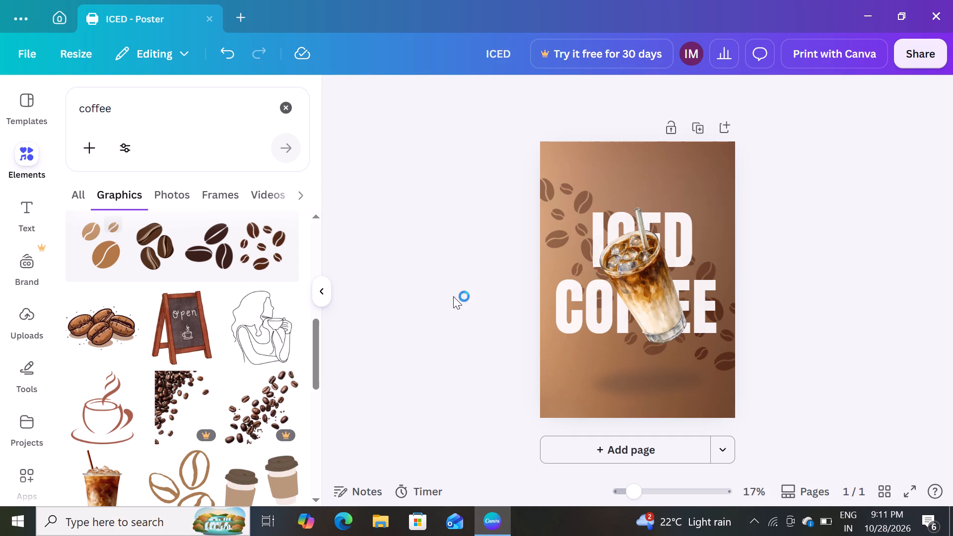
scroll(131, 346, "down", 5)
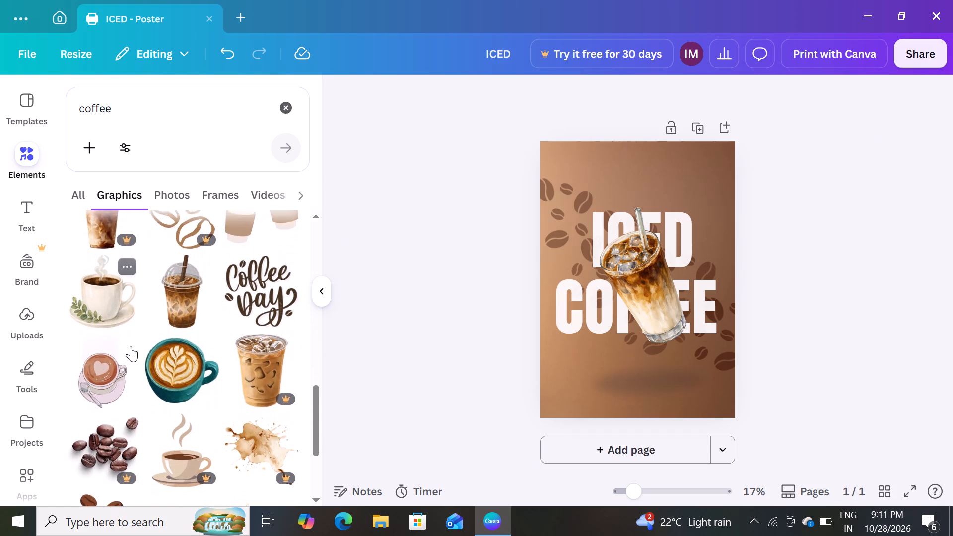
scroll(131, 346, "down", 3)
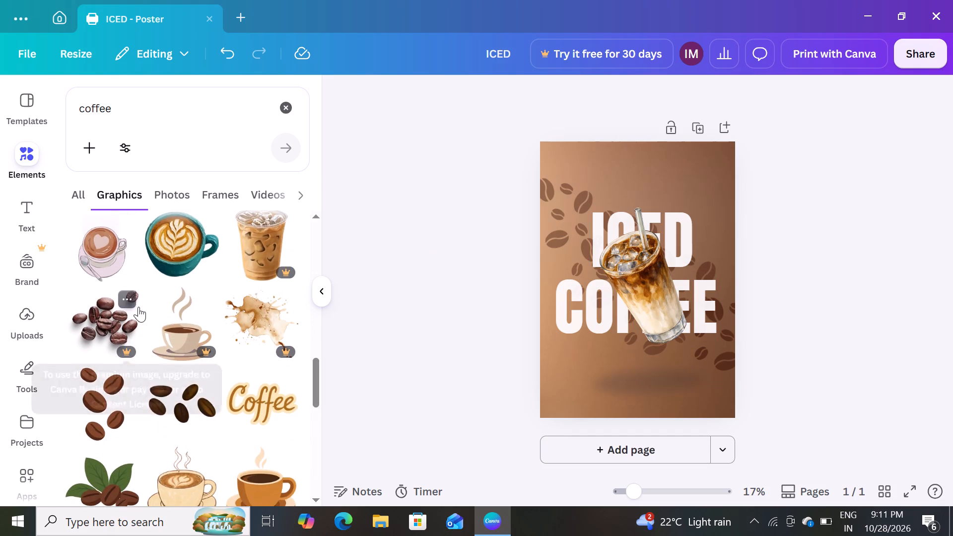
scroll(138, 307, "down", 1)
scroll(87, 360, "down", 2)
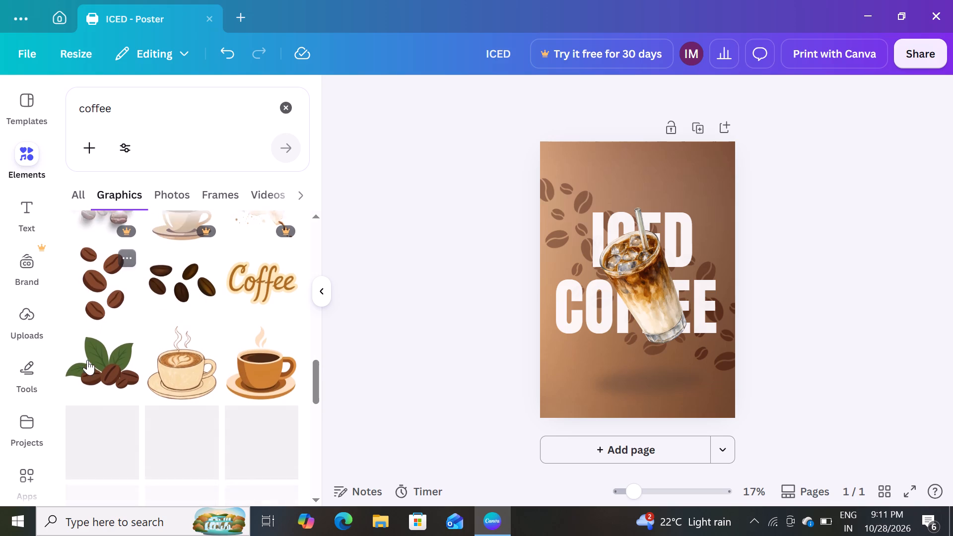
scroll(87, 360, "down", 3)
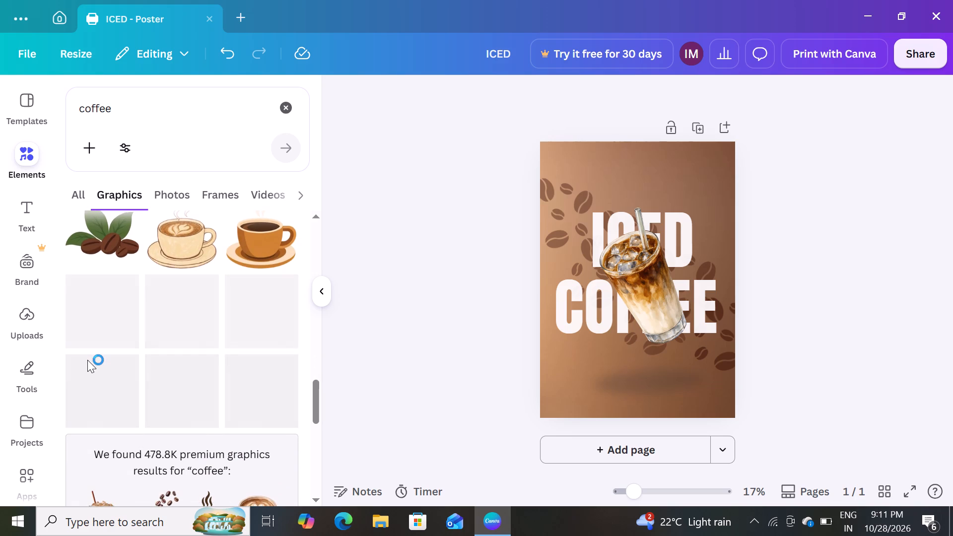
scroll(87, 360, "down", 1)
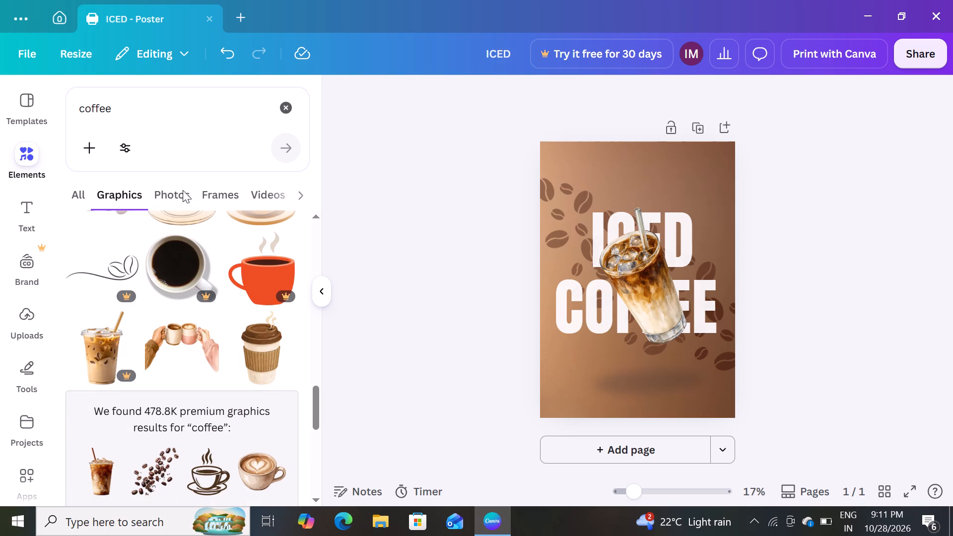
scroll(164, 454, "down", 1)
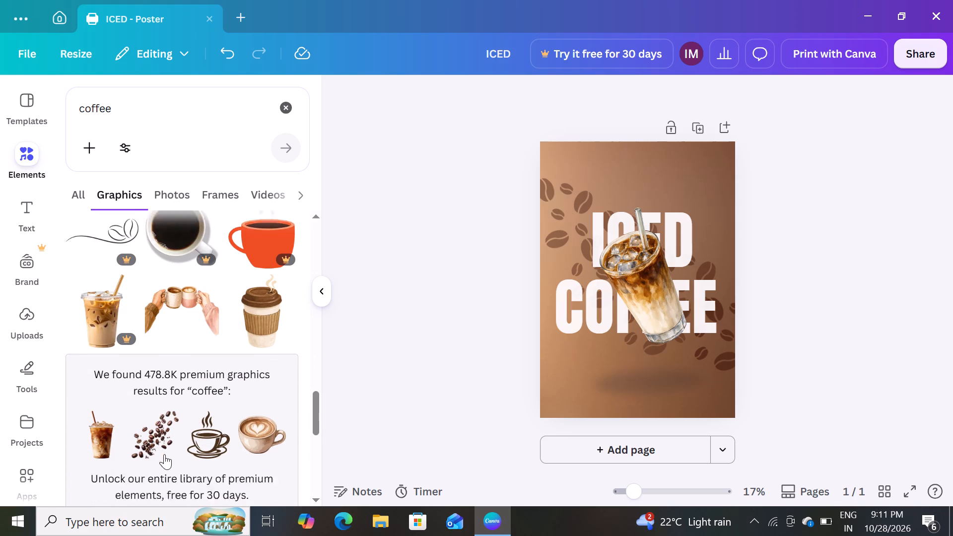
scroll(164, 454, "down", 1)
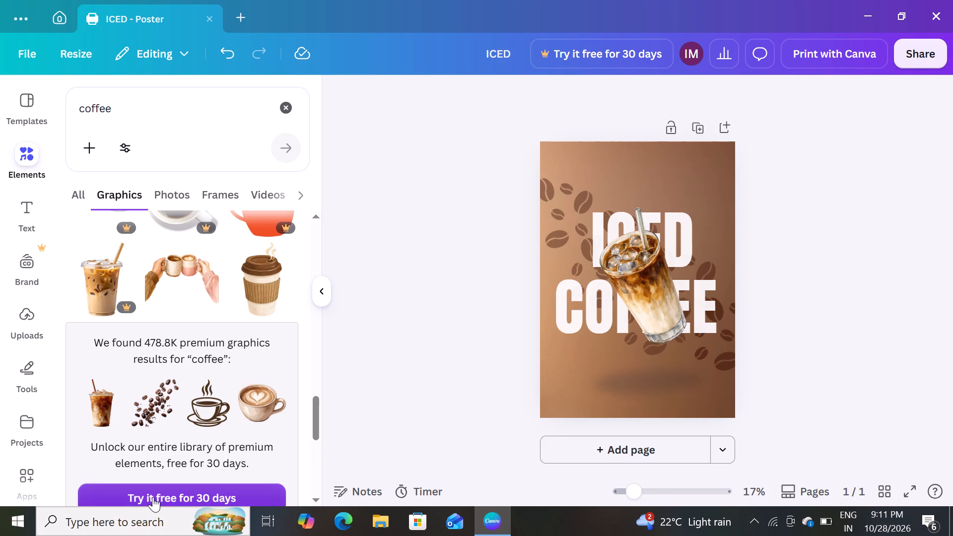
scroll(186, 452, "down", 1)
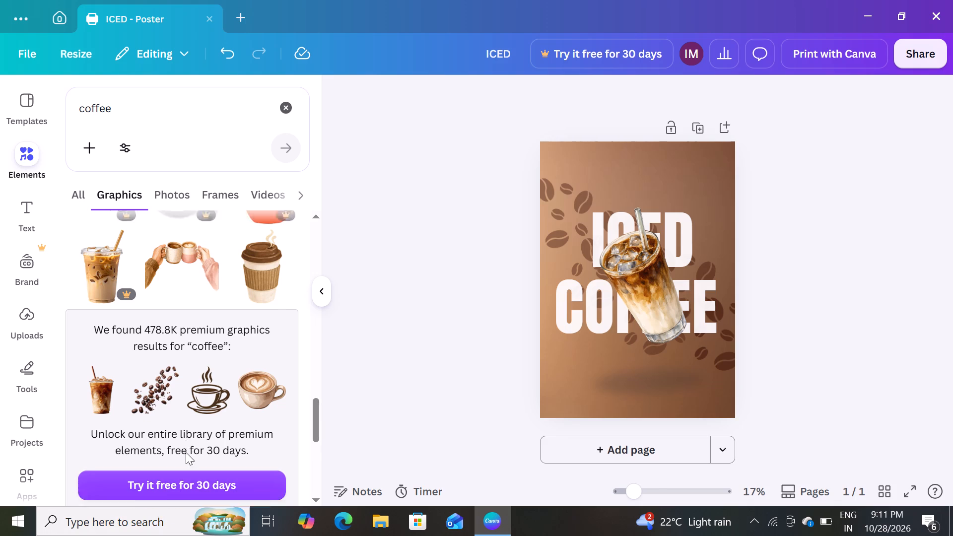
scroll(186, 452, "down", 7)
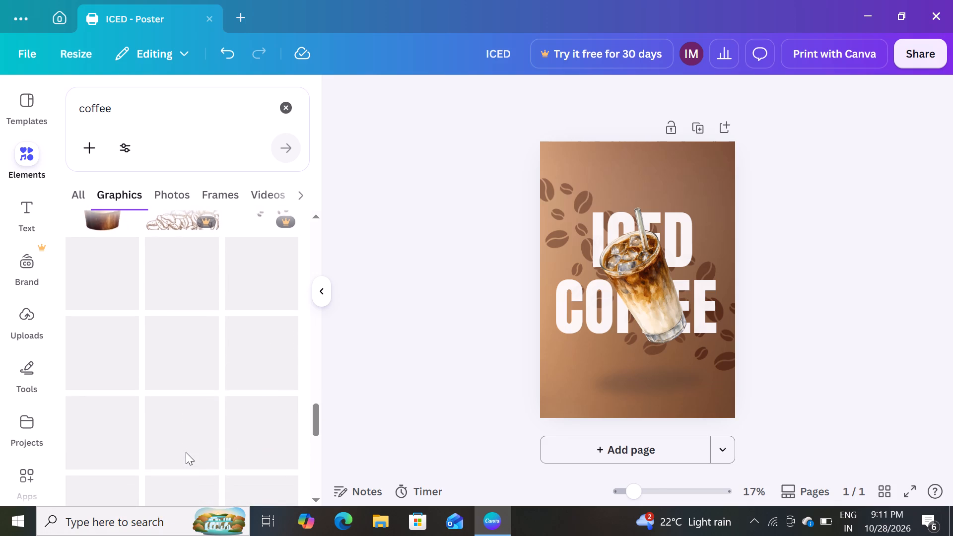
scroll(186, 452, "down", 1)
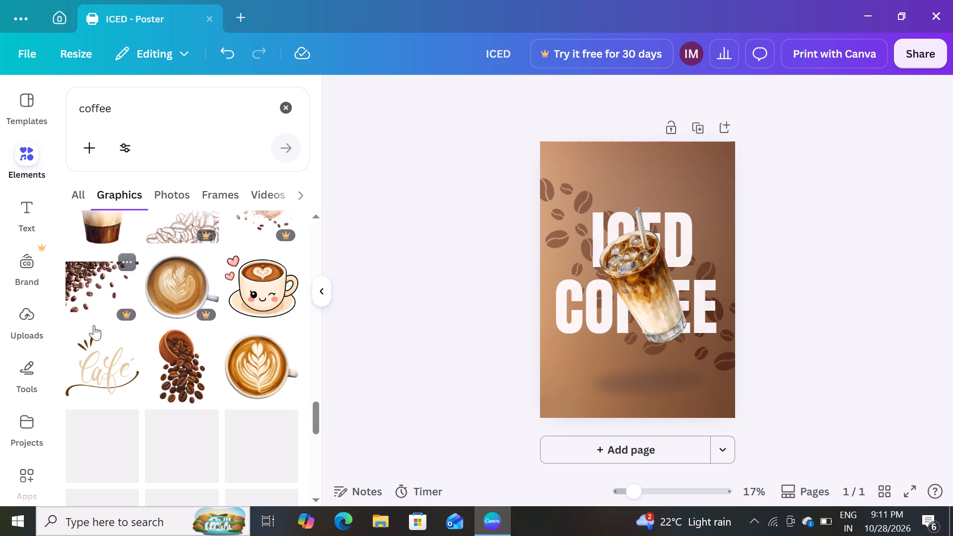
scroll(207, 376, "down", 3)
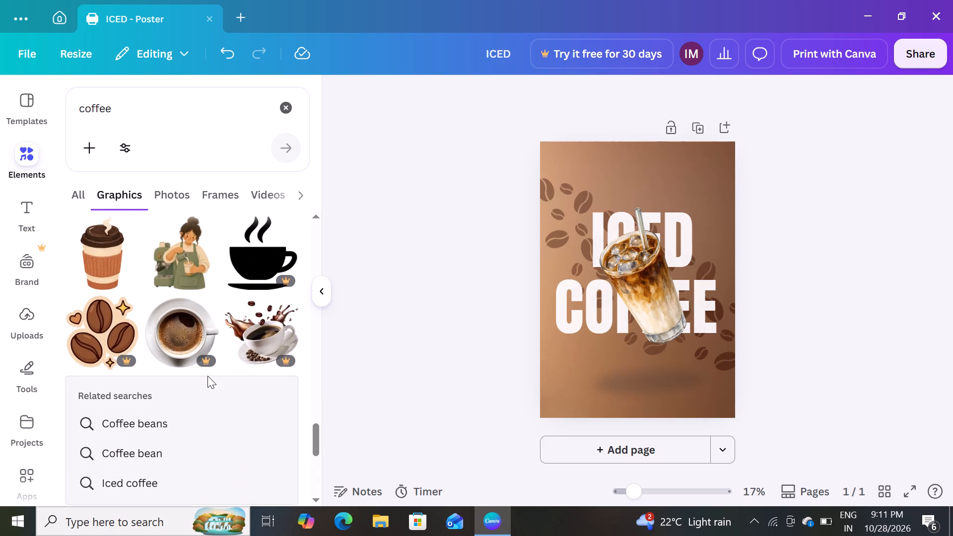
scroll(207, 349, "down", 2)
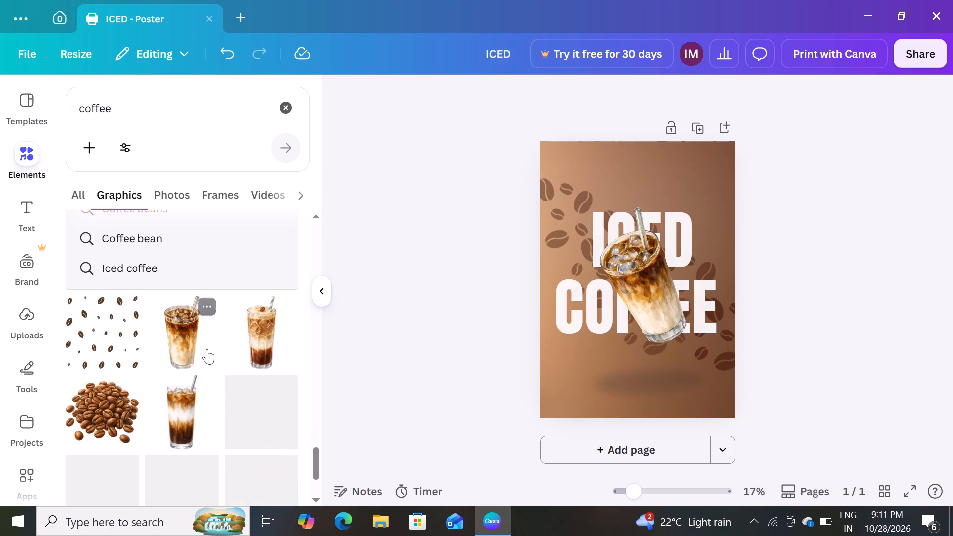
scroll(207, 349, "down", 1)
scroll(207, 349, "left", 1)
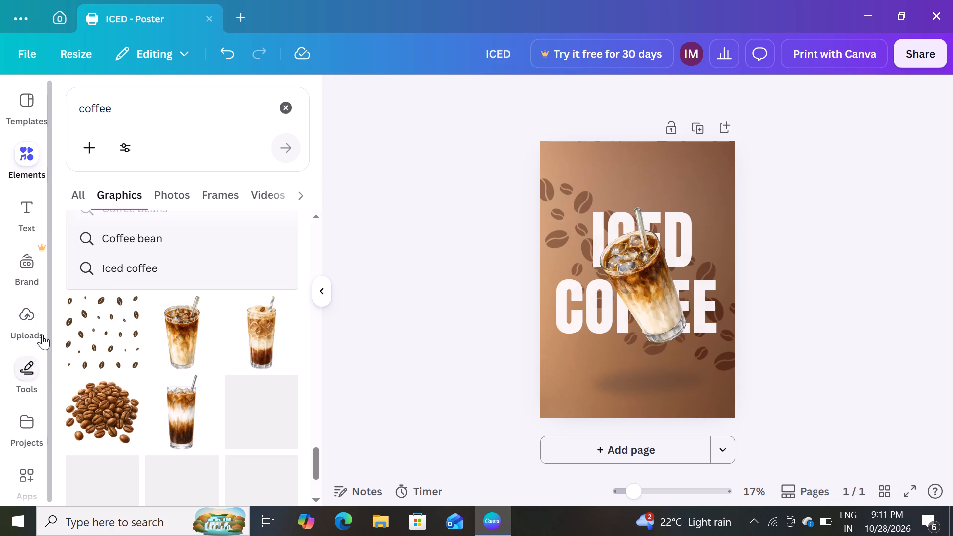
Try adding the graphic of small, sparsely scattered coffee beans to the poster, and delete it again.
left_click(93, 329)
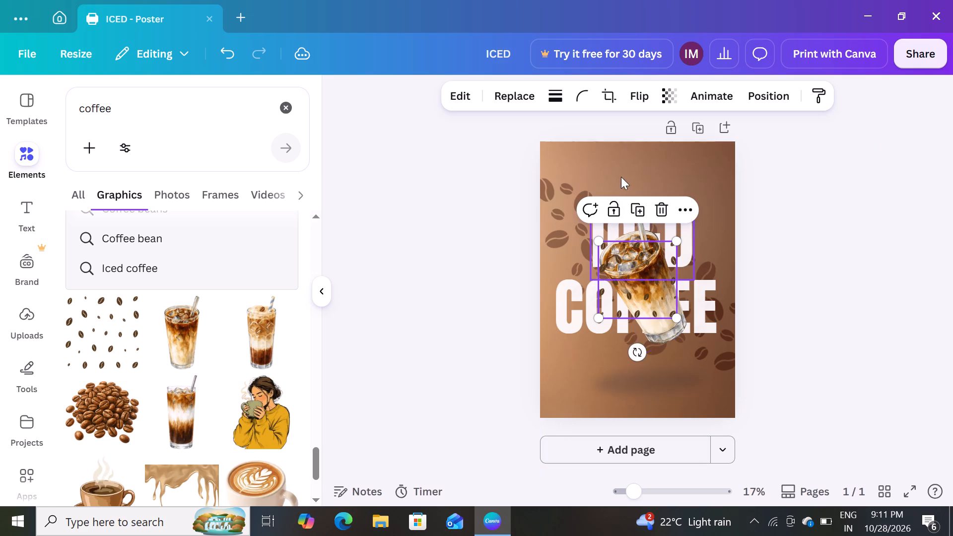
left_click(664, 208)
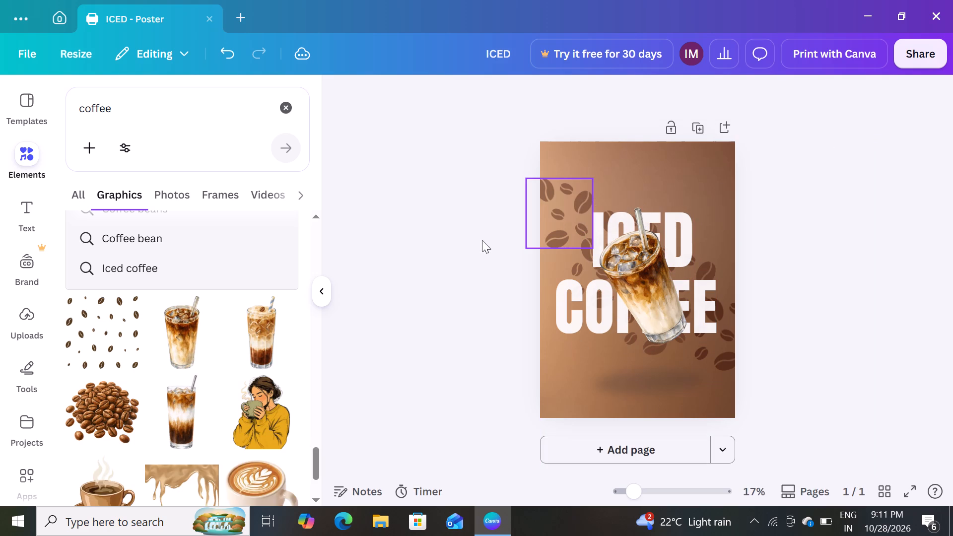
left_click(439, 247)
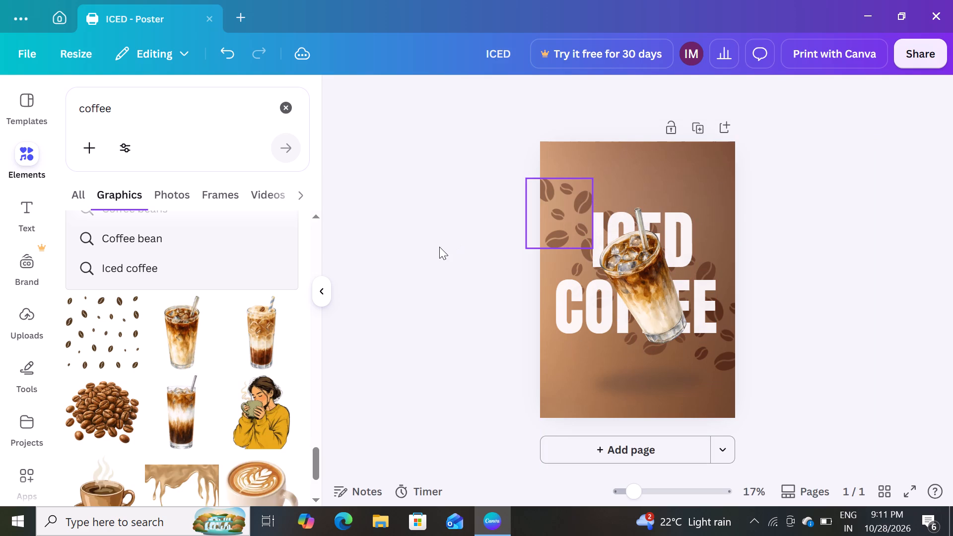
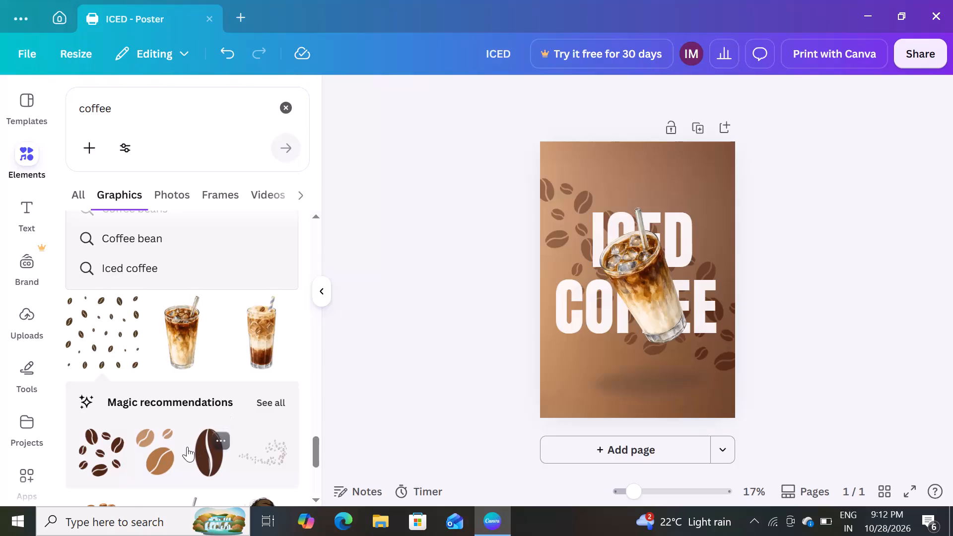
Look further through the coffee graphics results for another bean or coffee element that suits the poster.
scroll(187, 447, "down", 4)
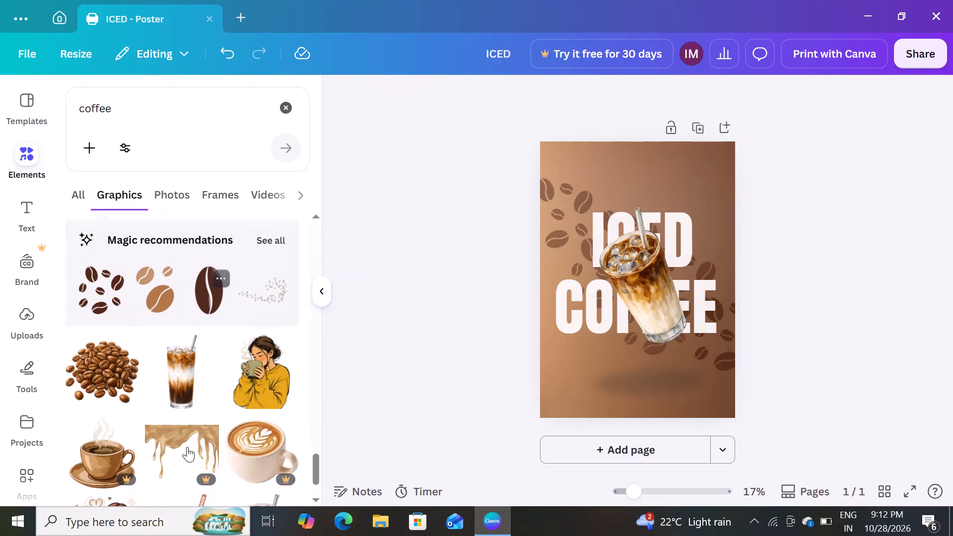
scroll(187, 447, "down", 1)
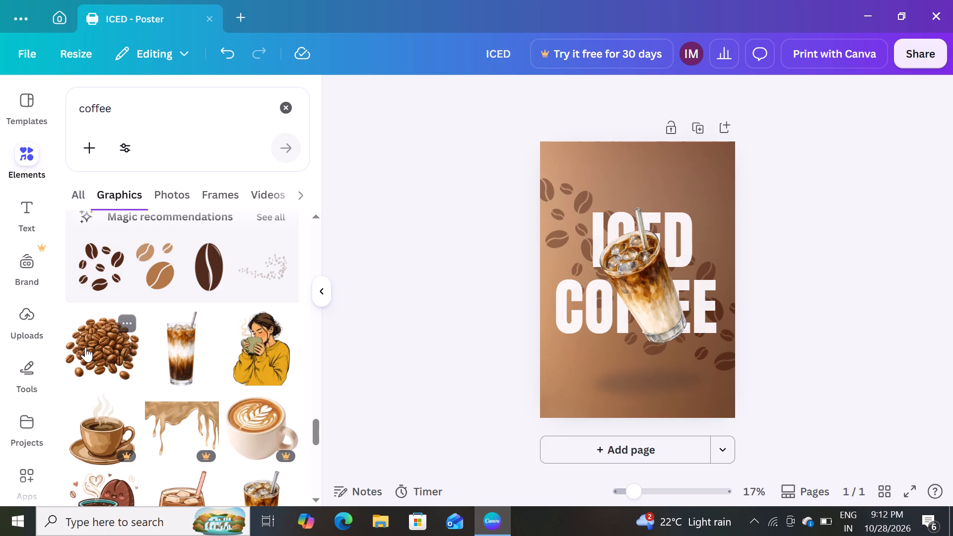
scroll(85, 347, "down", 1)
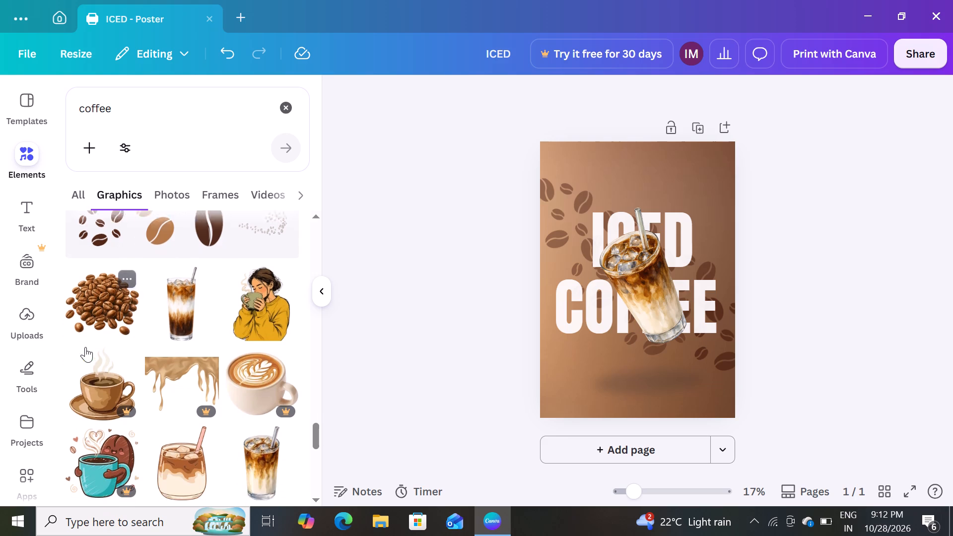
scroll(85, 347, "down", 2)
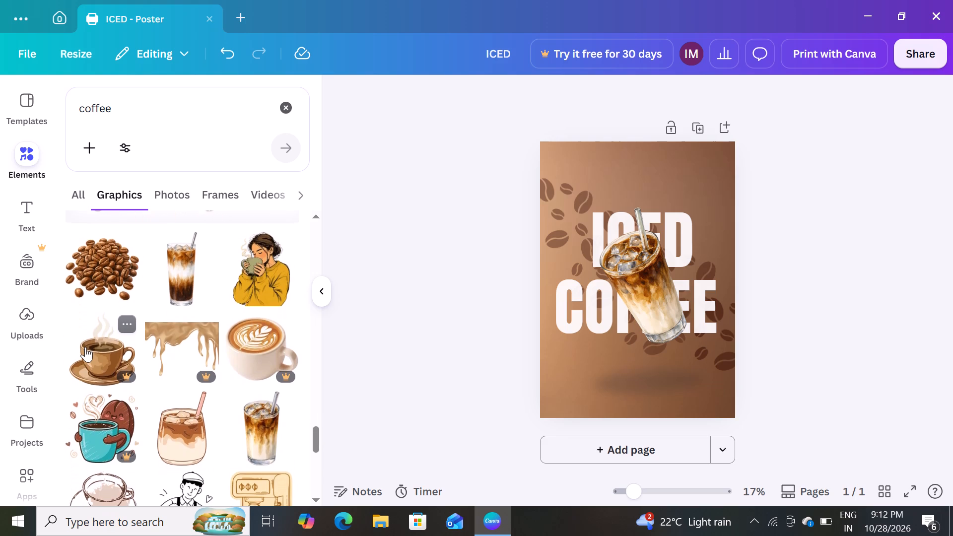
scroll(85, 347, "down", 4)
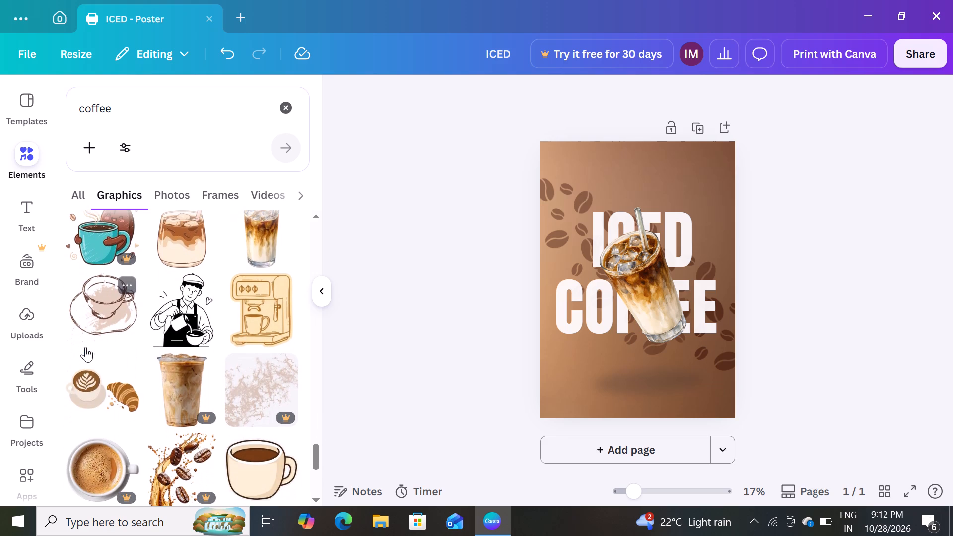
scroll(85, 347, "down", 4)
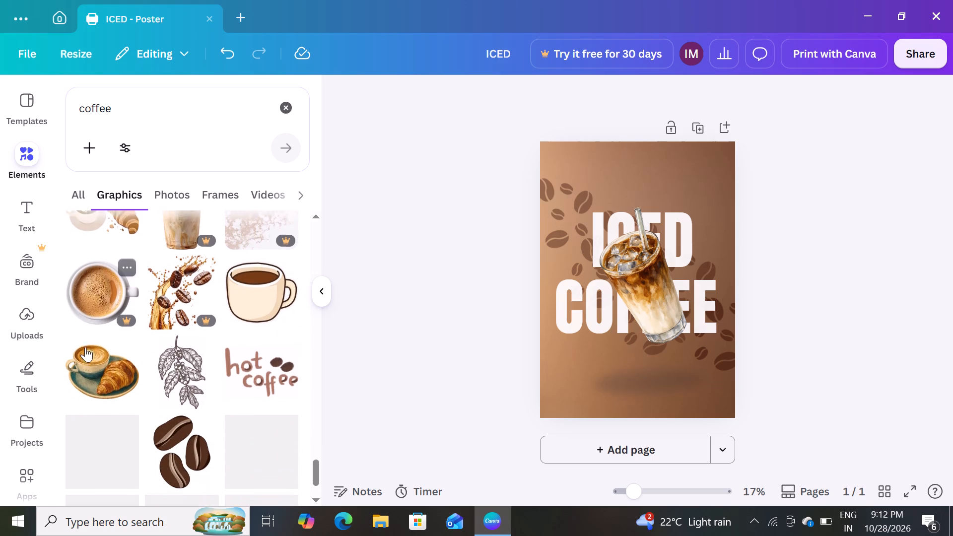
scroll(85, 347, "down", 1)
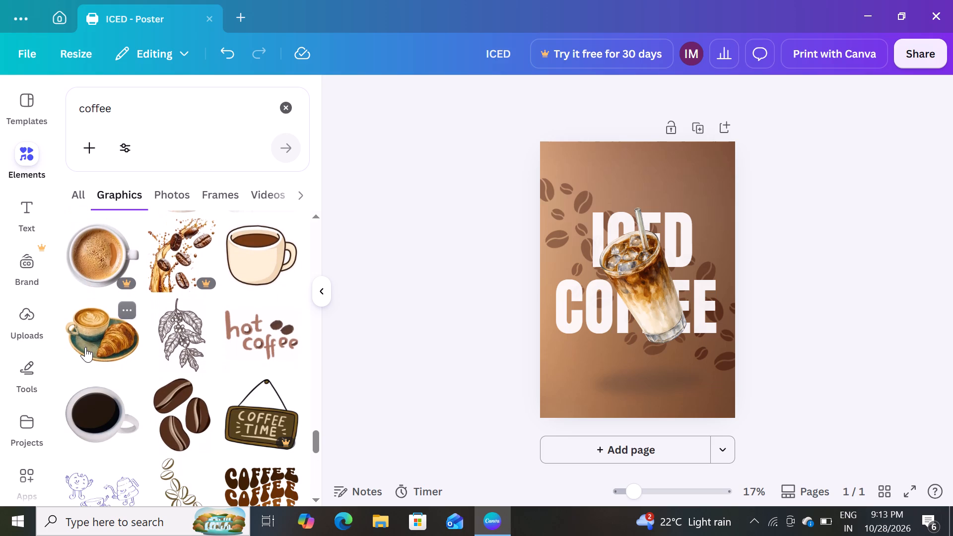
scroll(88, 318, "down", 6)
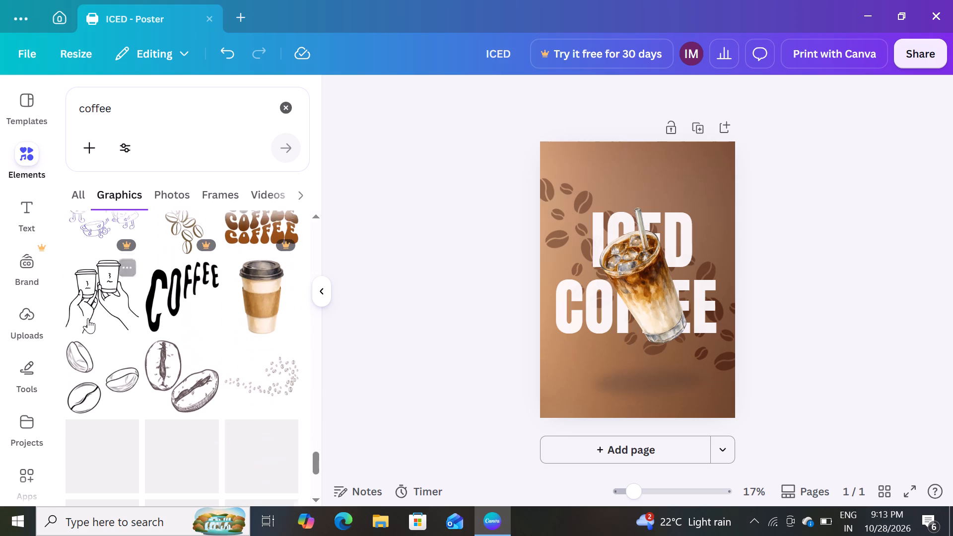
scroll(88, 318, "down", 1)
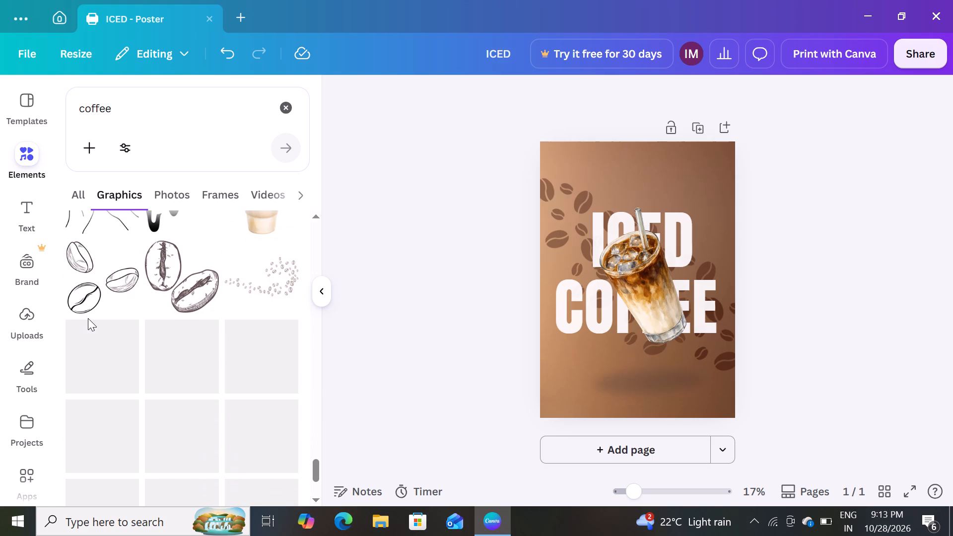
scroll(88, 318, "down", 3)
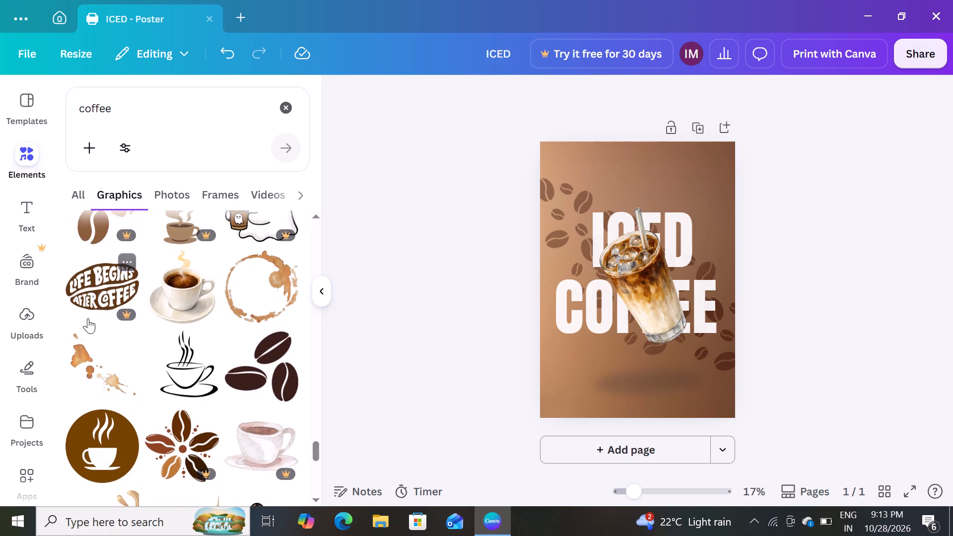
scroll(88, 318, "down", 3)
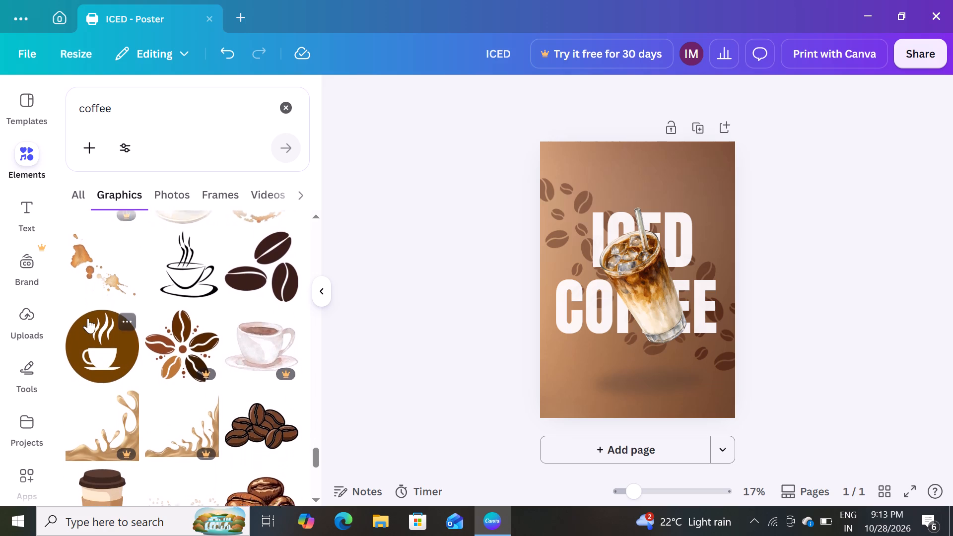
scroll(88, 318, "down", 3)
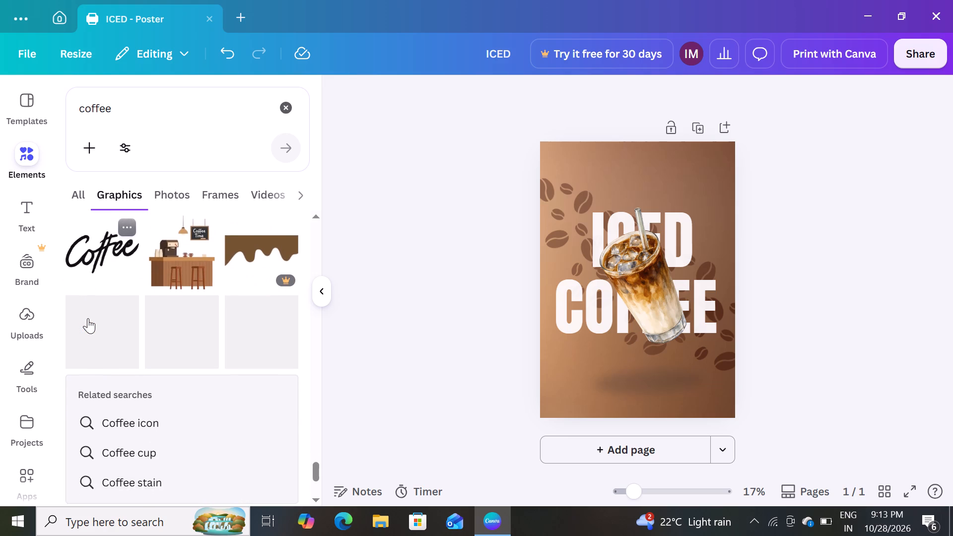
scroll(88, 318, "down", 2)
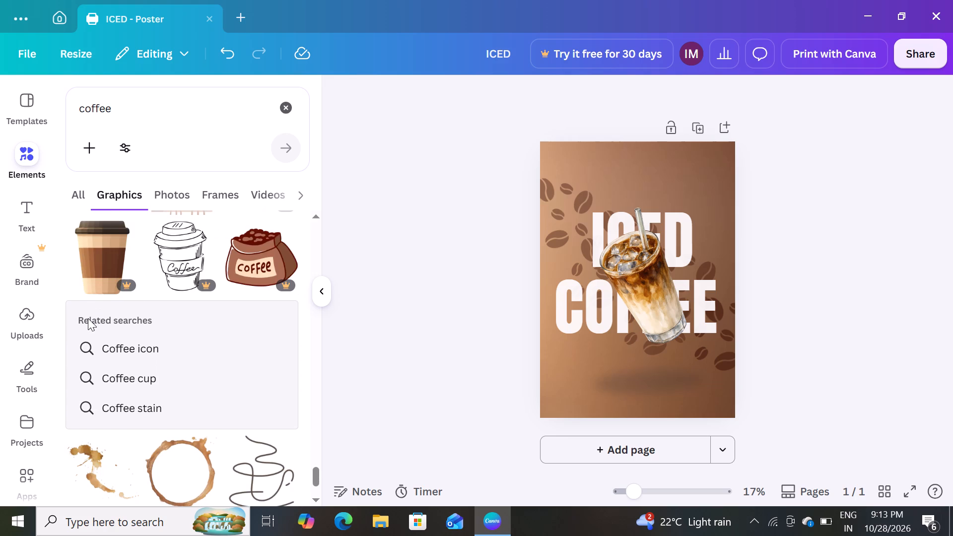
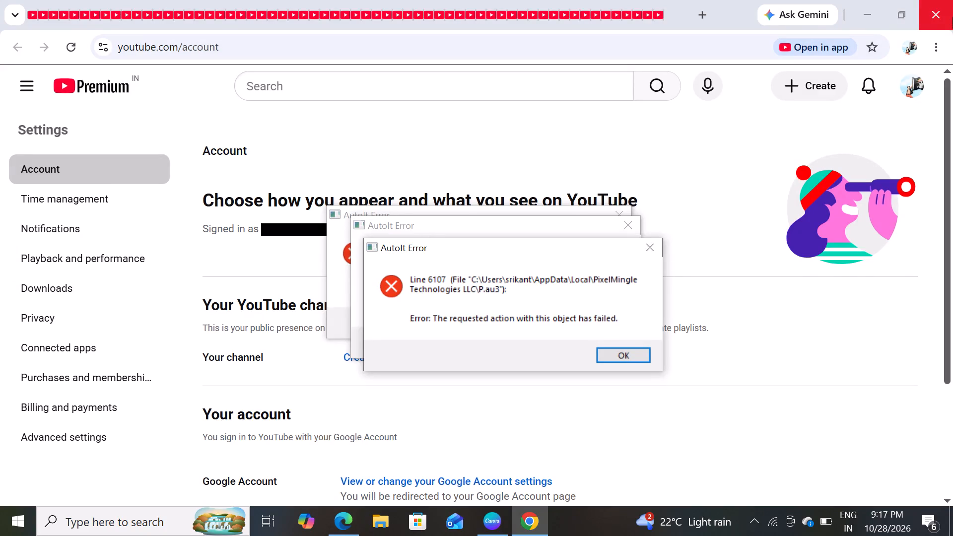
Close the YouTube and Google sign-in browser windows and dismiss the AutoIt error messages to return to the Canva poster.
left_click(936, 12)
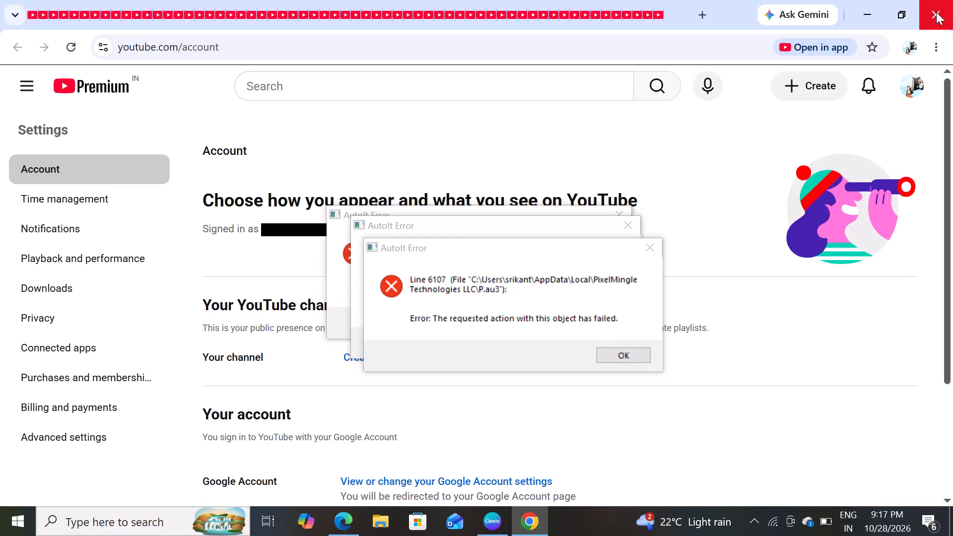
left_click(936, 12)
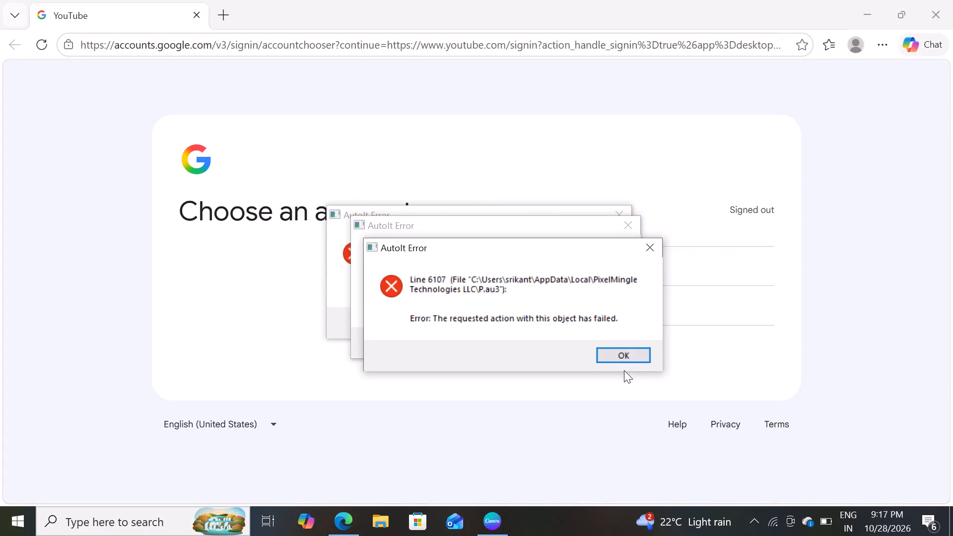
left_click(623, 360)
left_click(599, 336)
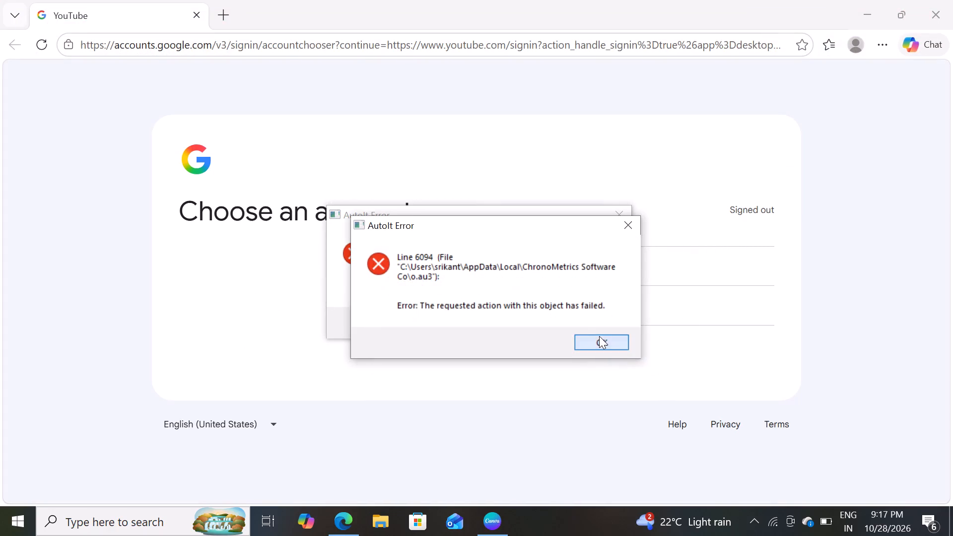
left_click(582, 315)
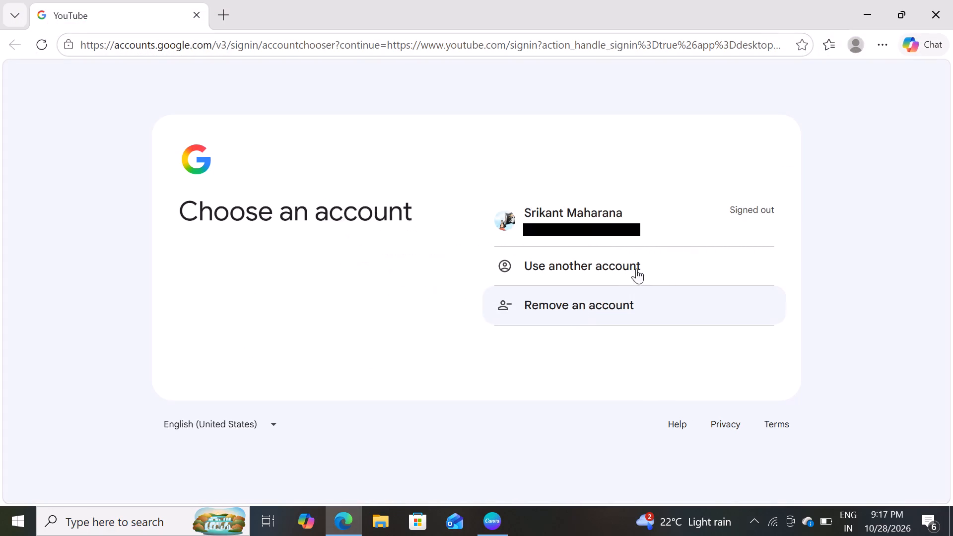
left_click(935, 15)
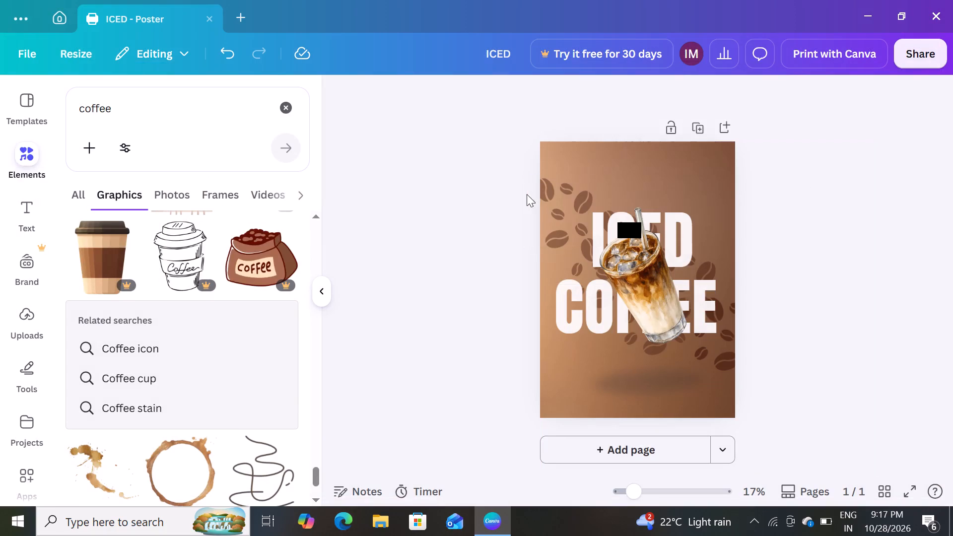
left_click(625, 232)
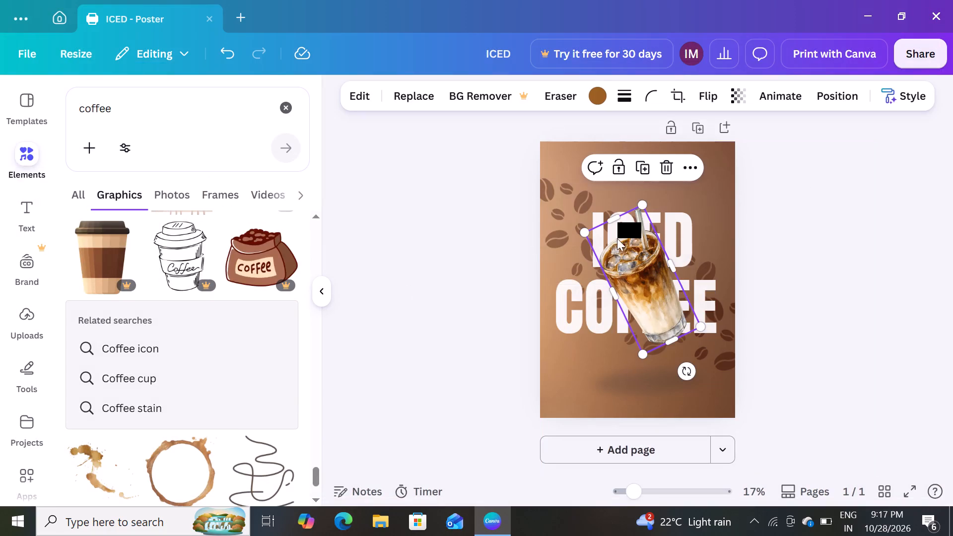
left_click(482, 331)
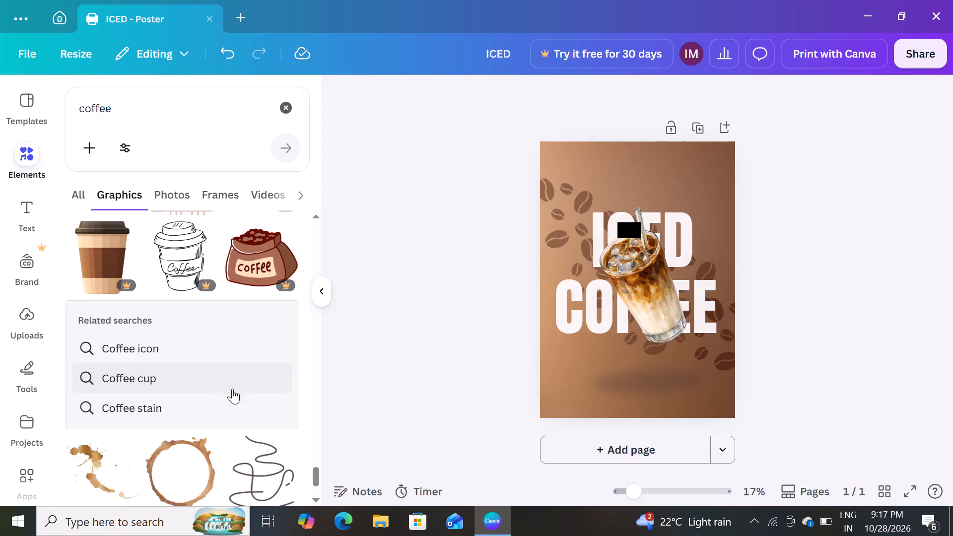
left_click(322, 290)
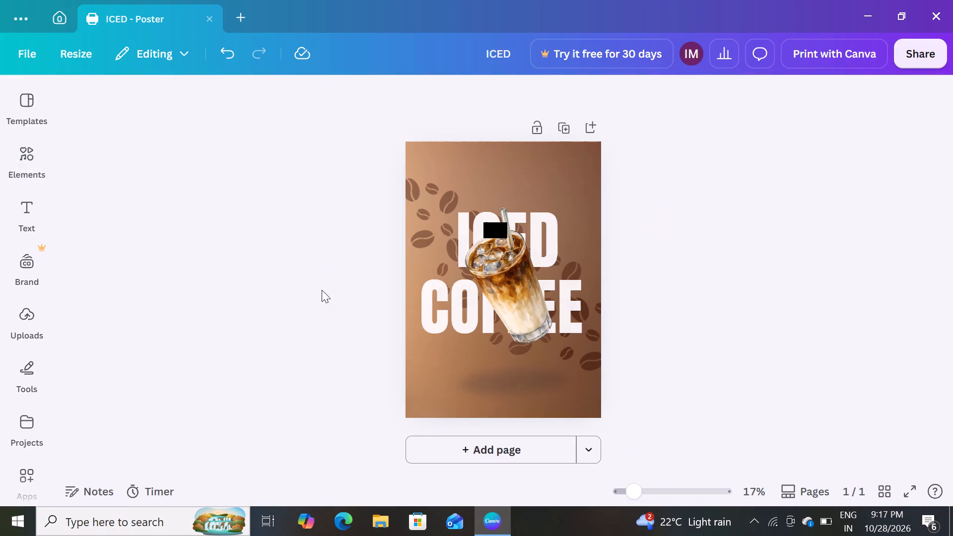
Open the text options for the iced coffee poster.
left_click(38, 213)
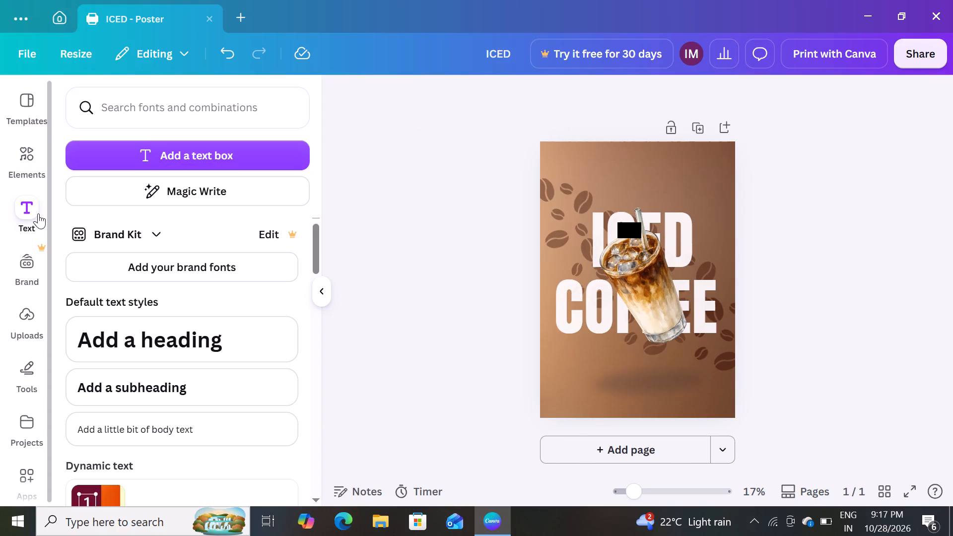
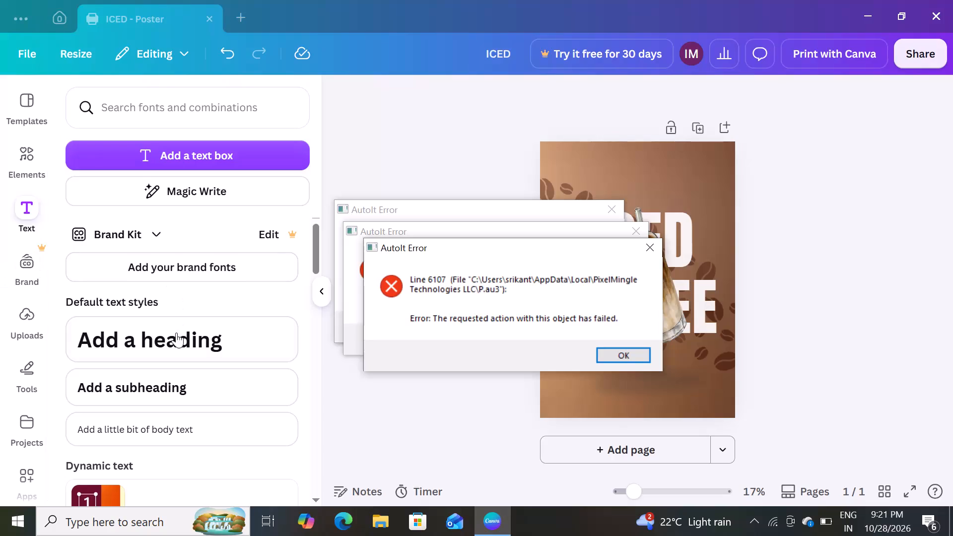
Dismiss the three AutoIt error messages covering the poster.
left_click(621, 353)
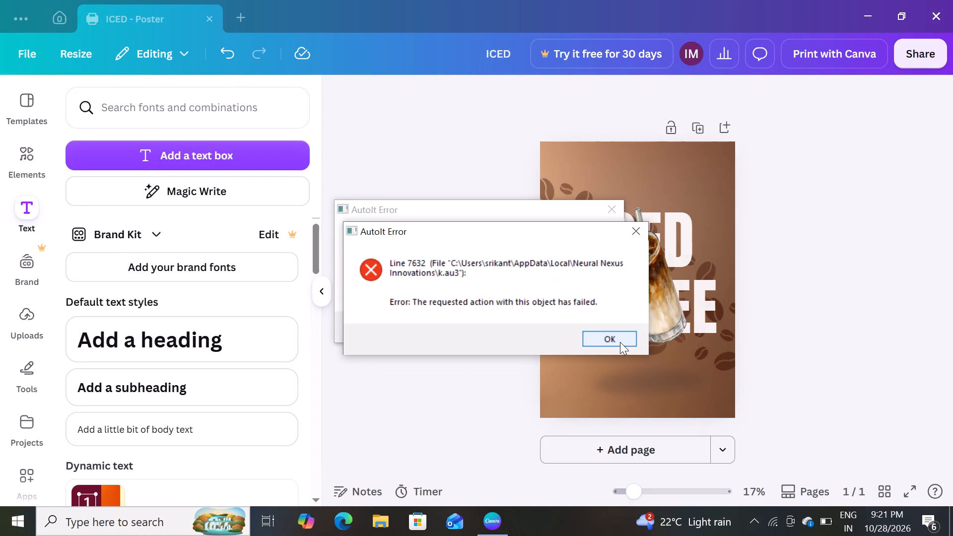
left_click(620, 335)
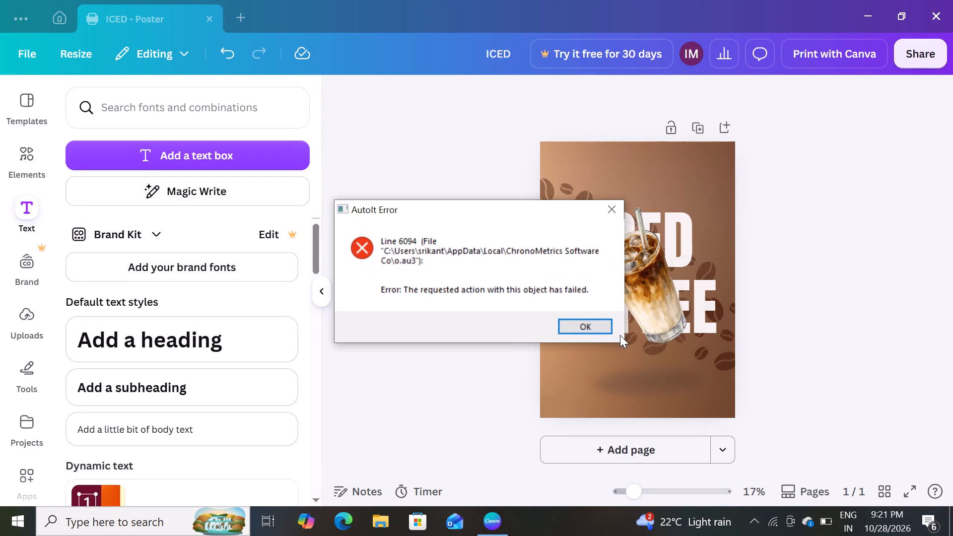
left_click(602, 325)
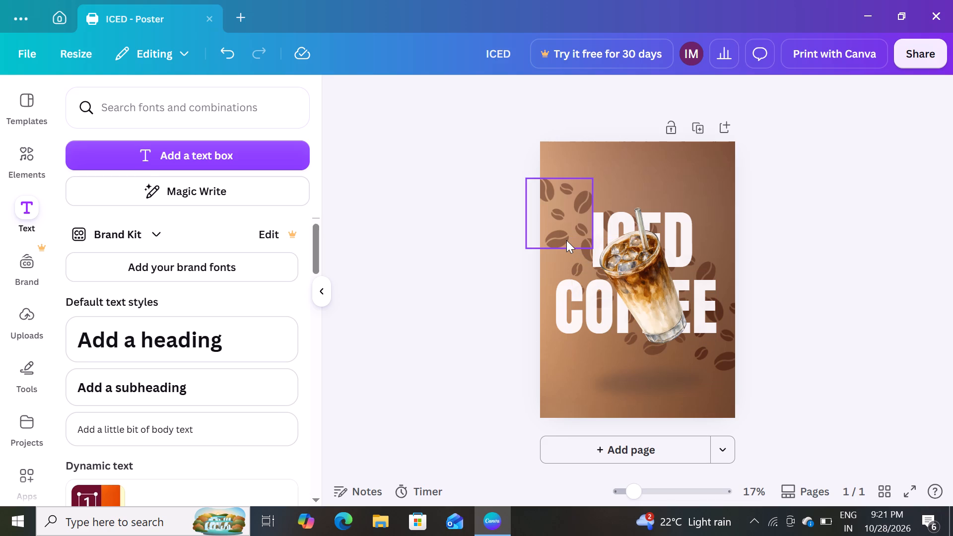
Shift the coffee bean graphic beside ICED slightly down and further out over the poster's left edge.
left_click_drag(566, 240, 558, 253)
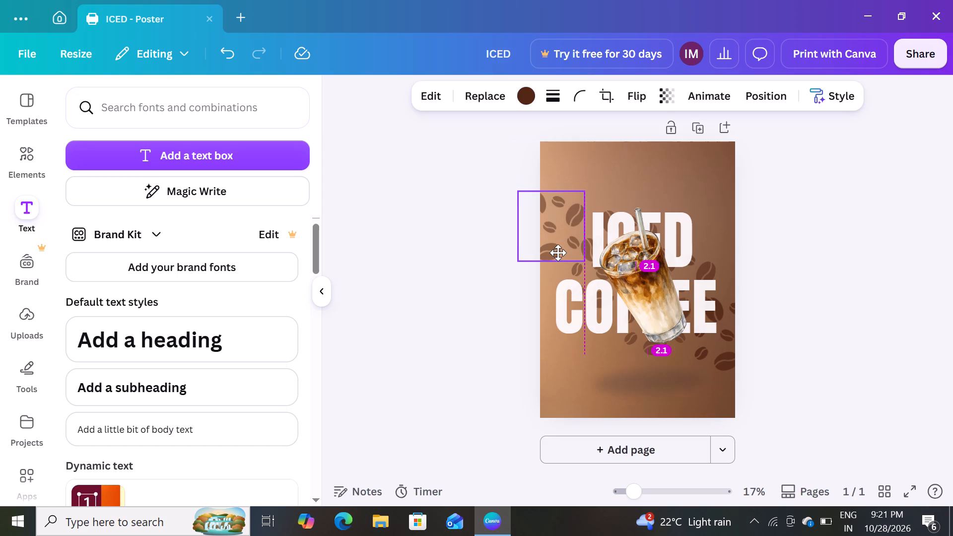
left_click_drag(558, 253, 559, 253)
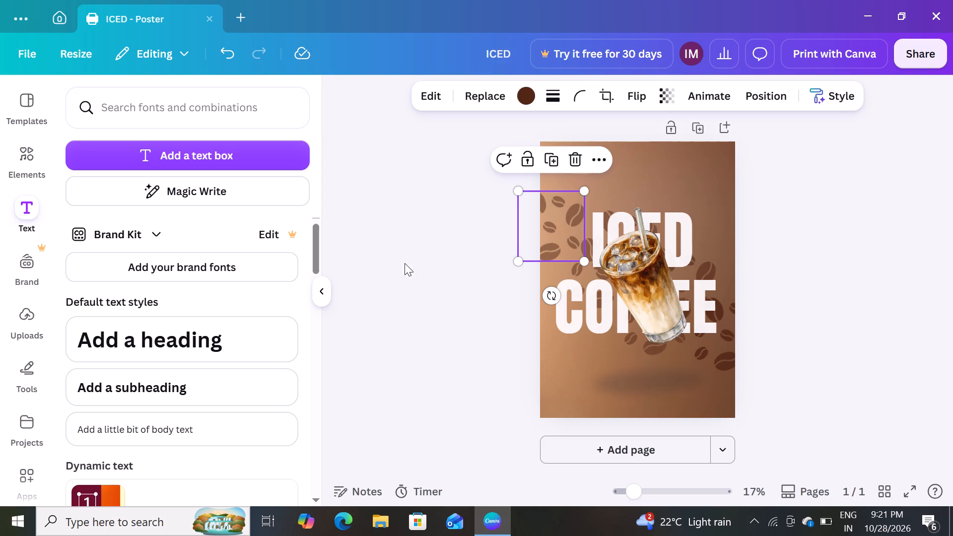
left_click(389, 265)
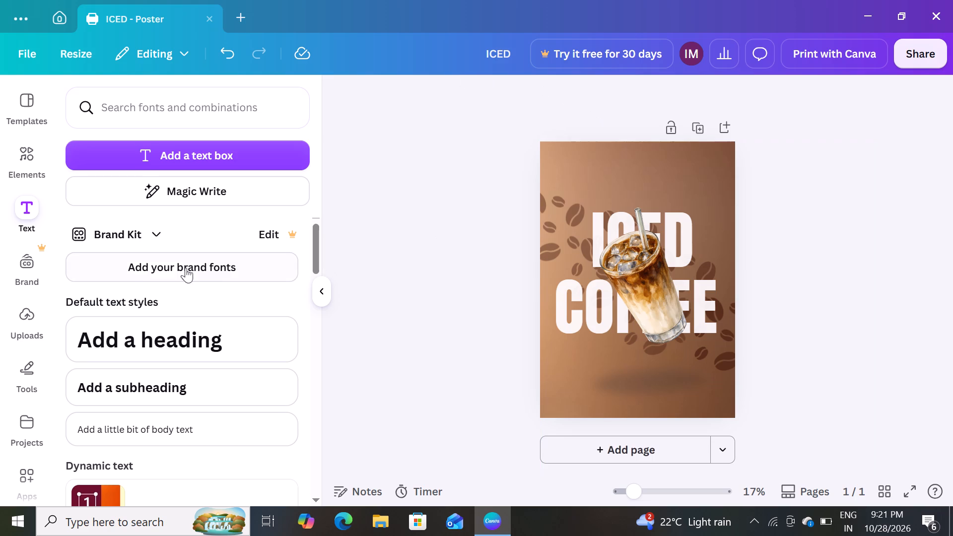
Add a new text box to the poster and enlarge its text to size 75.4.
left_click(174, 149)
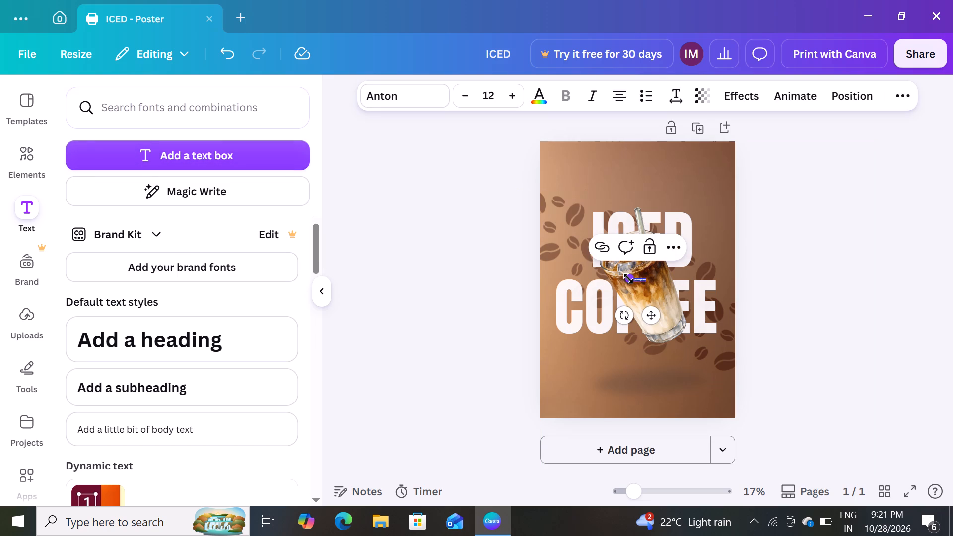
left_click_drag(628, 278, 537, 321)
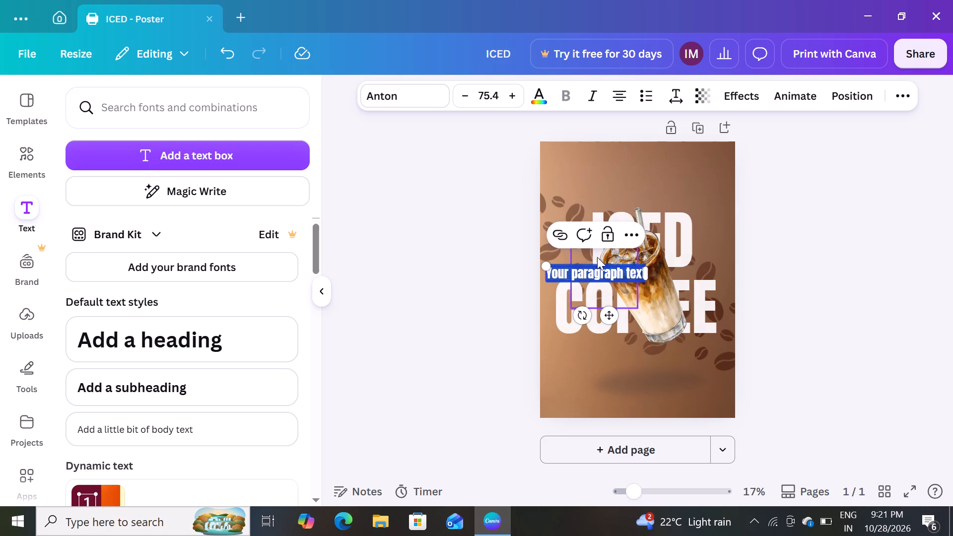
Replace the placeholder text in the new text box with "Morning".
key("BackSpace")
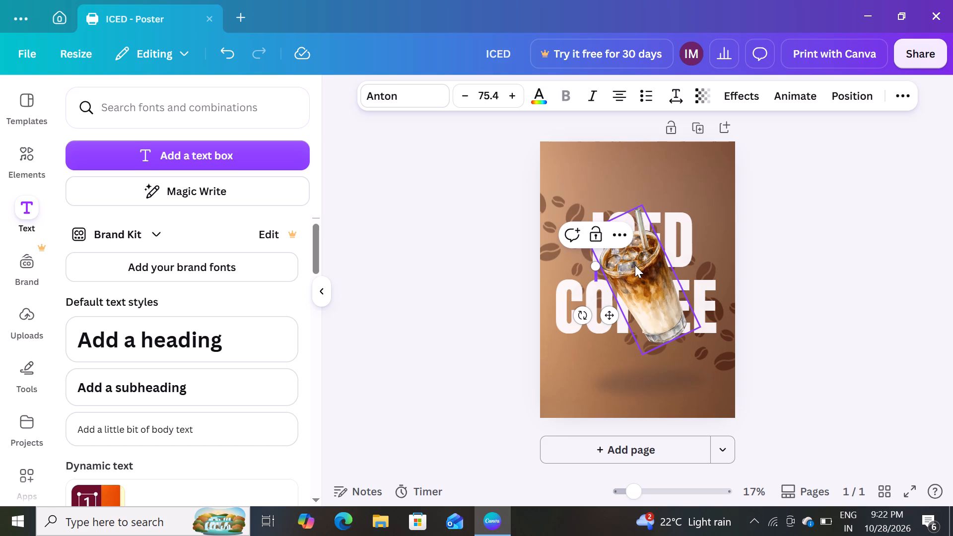
type("mon")
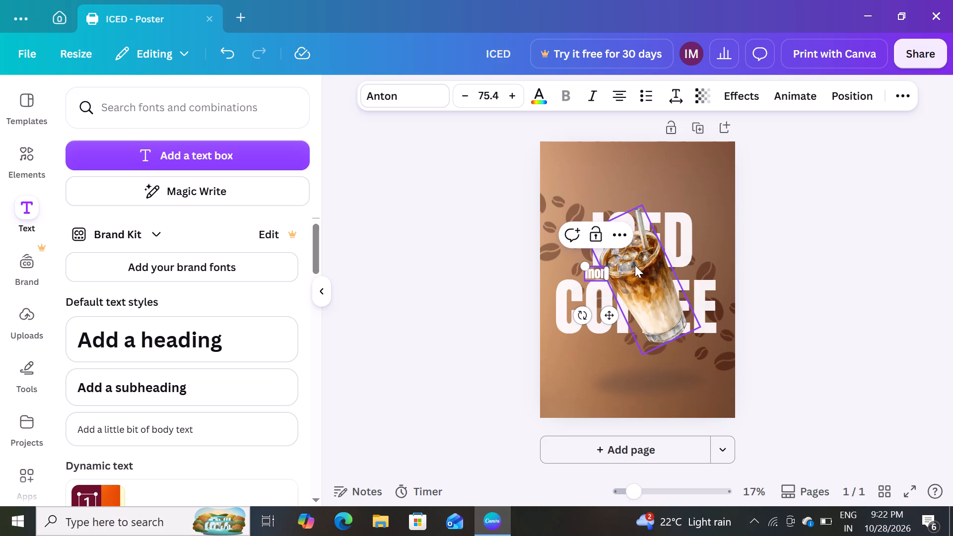
key("BackSpace")
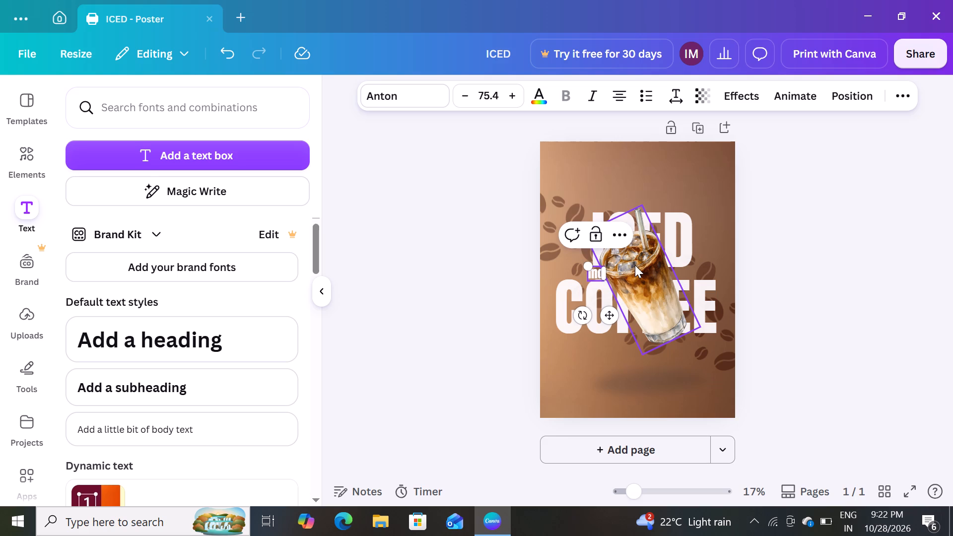
type("rning")
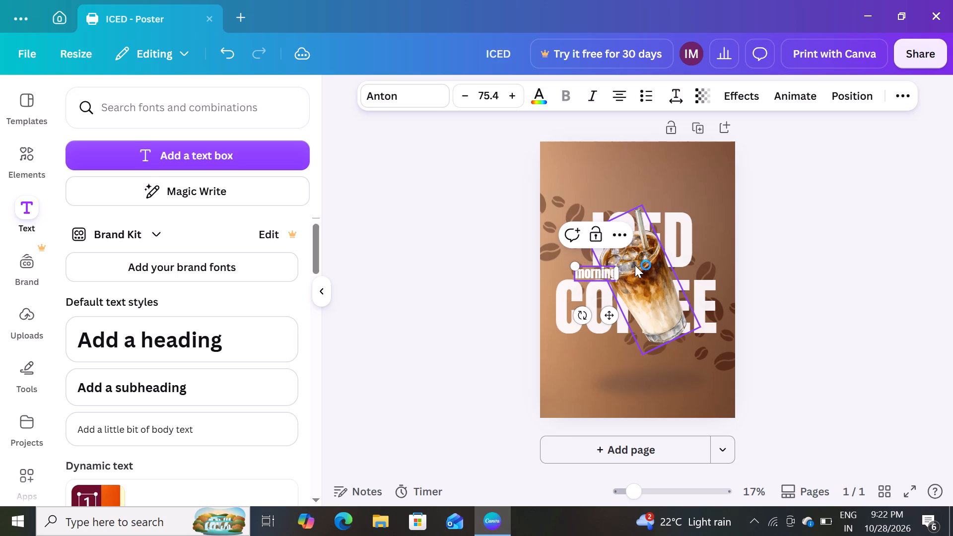
key("space")
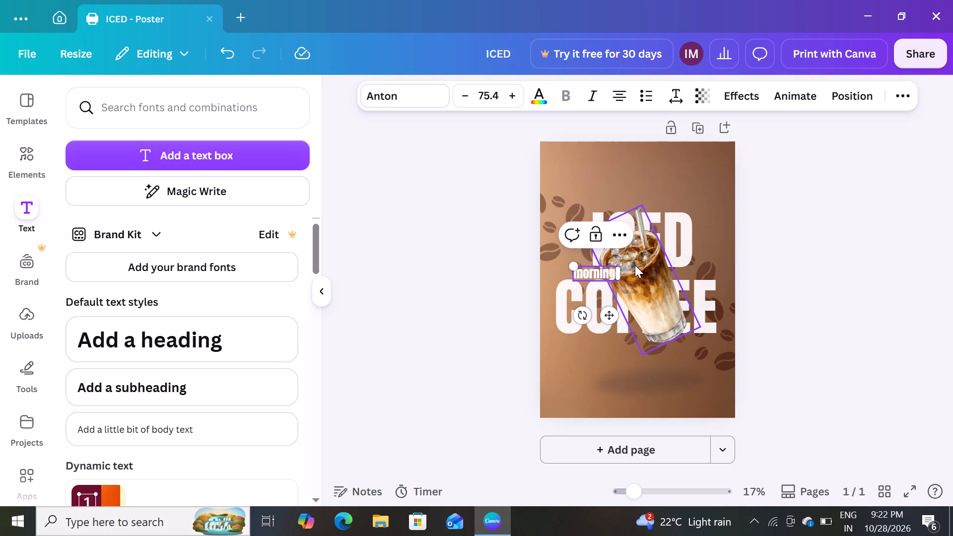
key("BackSpace")
key("BackSpace")
key("BackSpace")
key("BackSpace")
key("BackSpace")
key("BackSpace")
key("BackSpace")
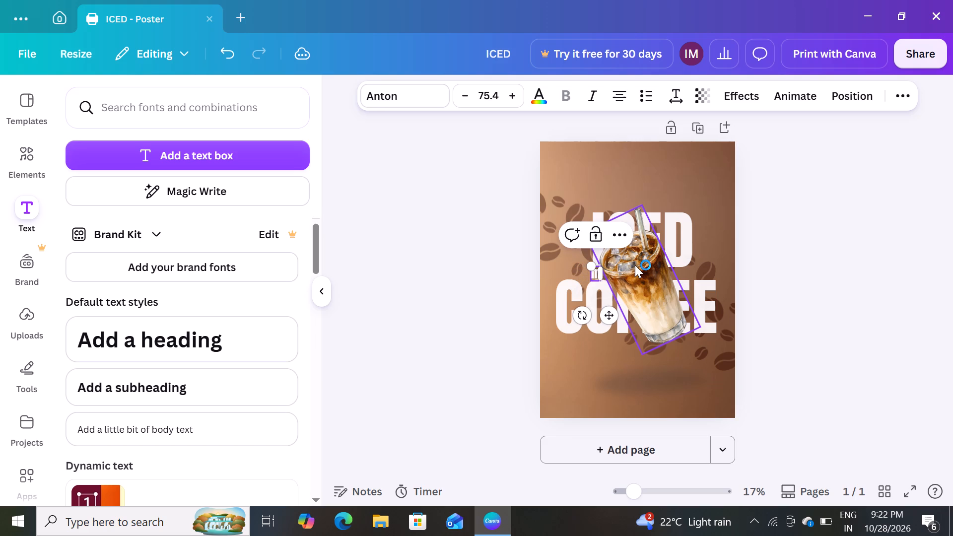
key("BackSpace")
key("n")
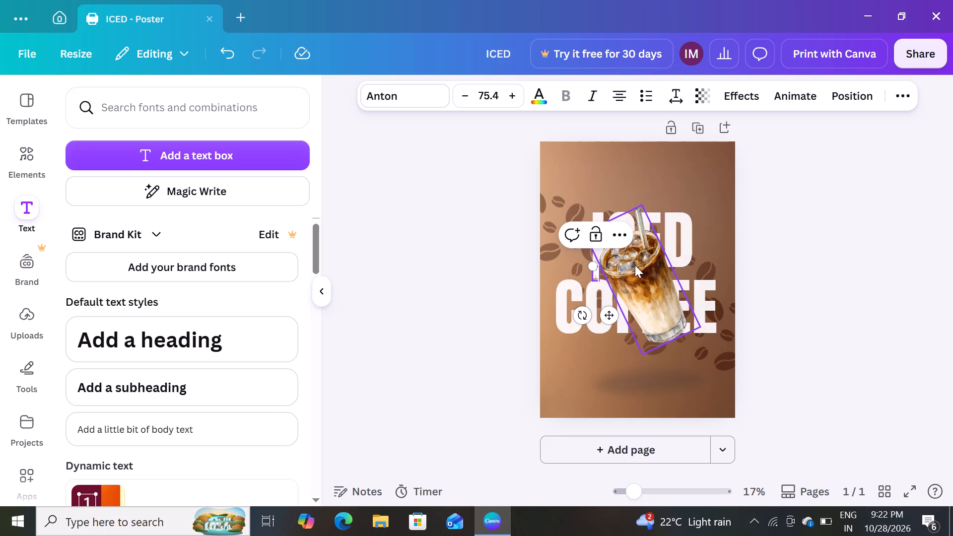
key("BackSpace")
key("m")
type("orn")
type("in")
type("g")
key("space")
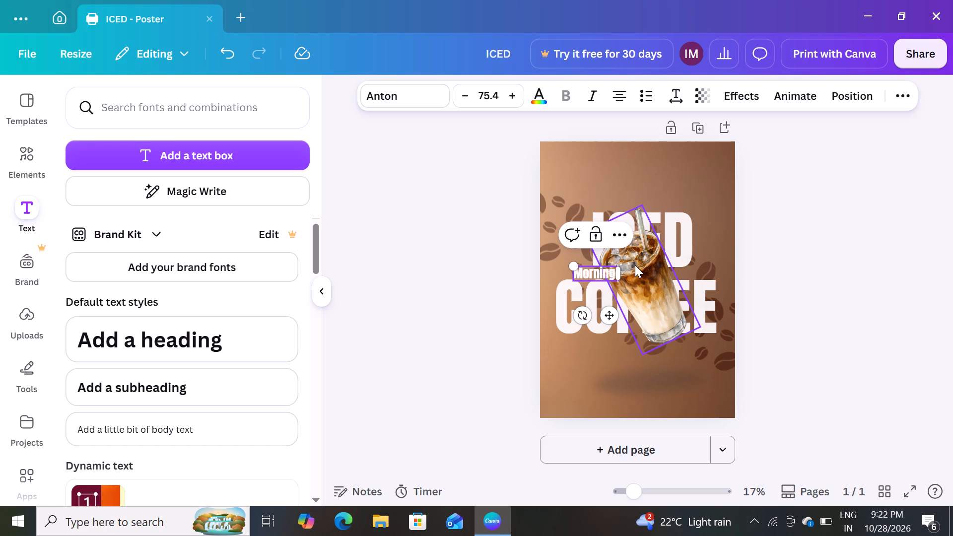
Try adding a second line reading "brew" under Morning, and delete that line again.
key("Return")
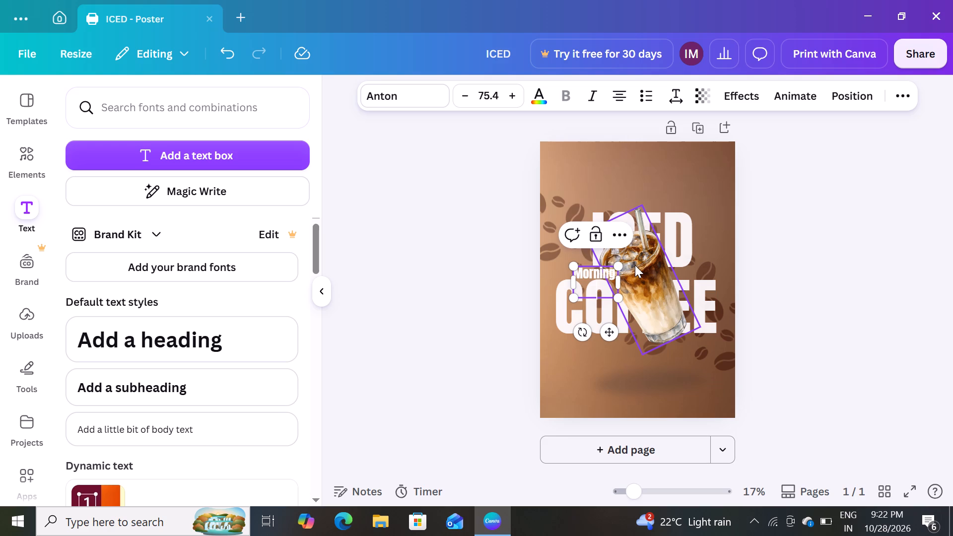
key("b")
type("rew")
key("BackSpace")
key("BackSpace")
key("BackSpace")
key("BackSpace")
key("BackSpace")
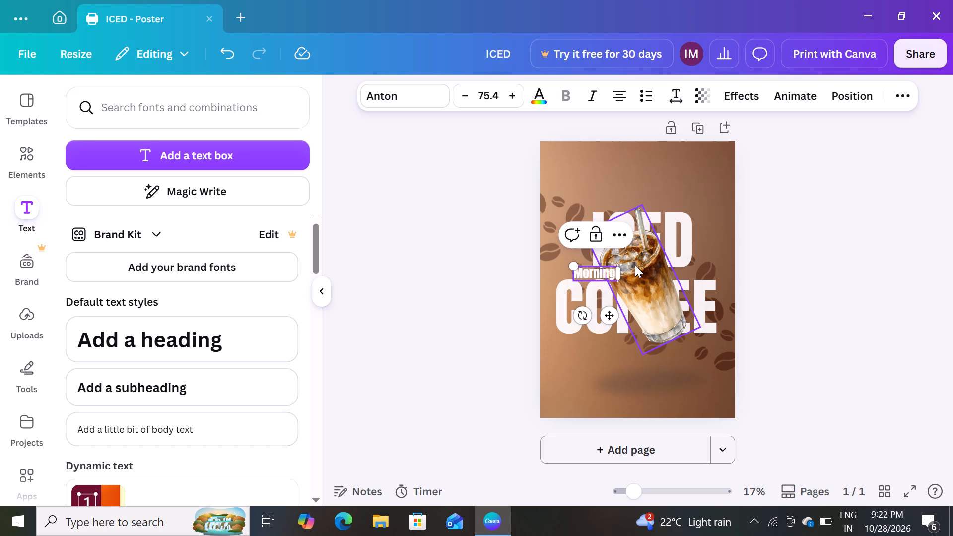
Search the fonts for "cooper black" and apply Cooper BT to the Morning text.
left_click(412, 91)
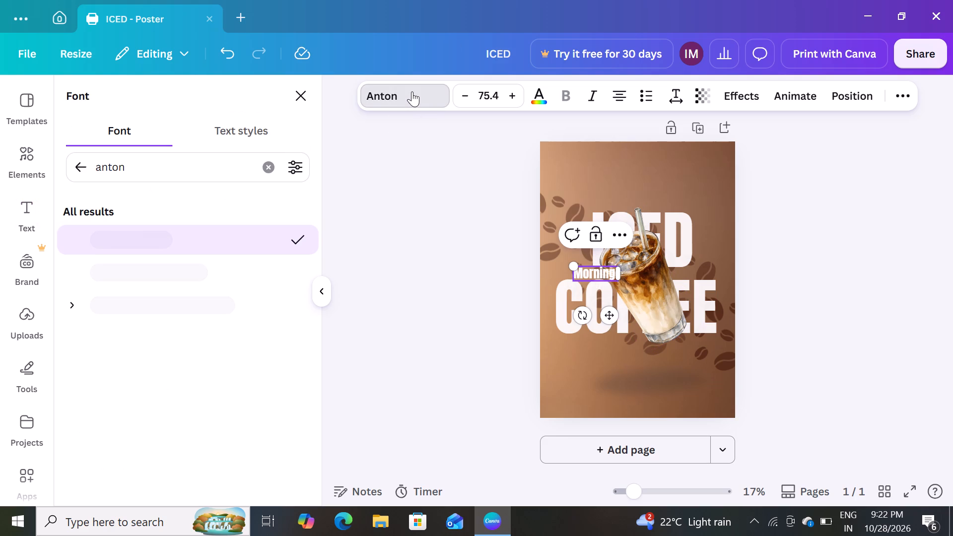
left_click(214, 168)
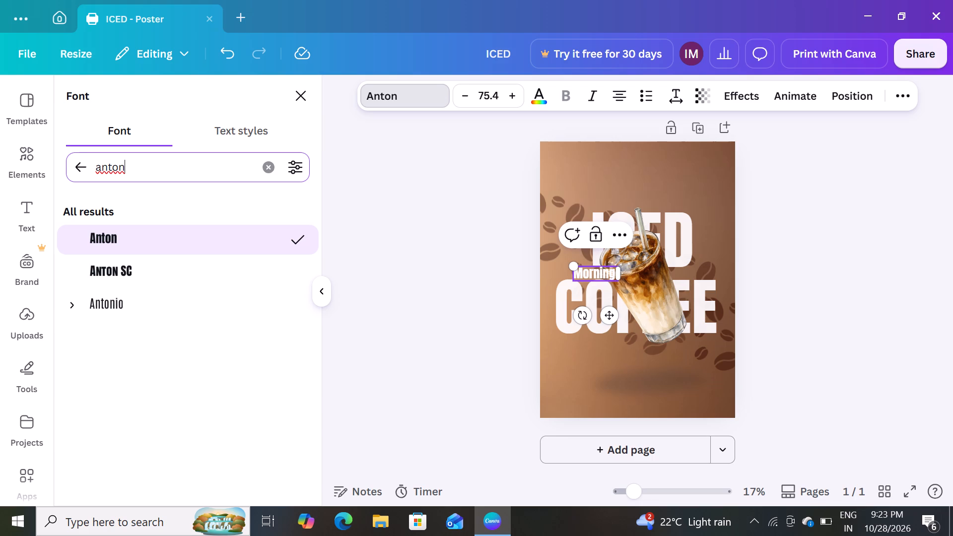
key("BackSpace")
key("BackSpace")
key("BackSpace")
key("BackSpace")
key("BackSpace")
key("BackSpace")
key("BackSpace")
key("BackSpace")
key("BackSpace")
key("BackSpace")
key("BackSpace")
key("BackSpace")
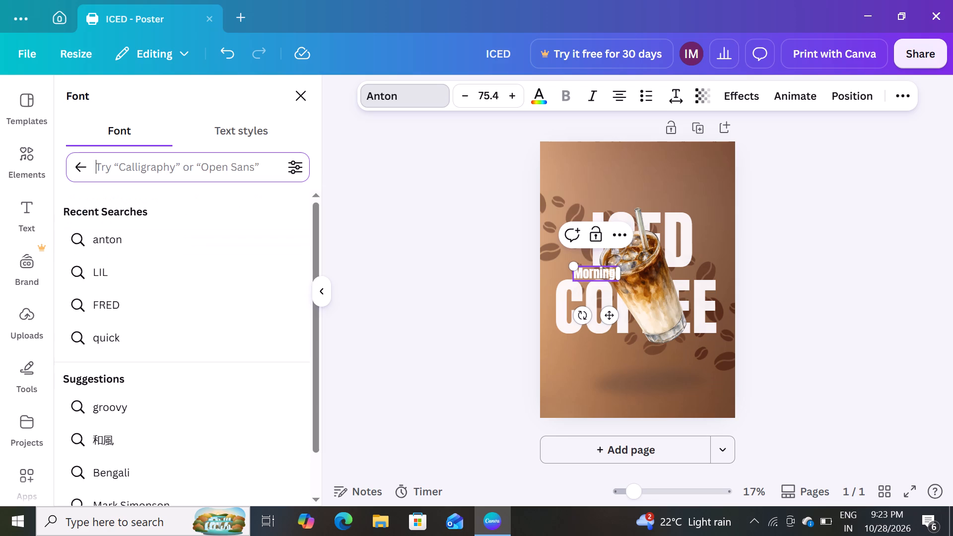
key("c")
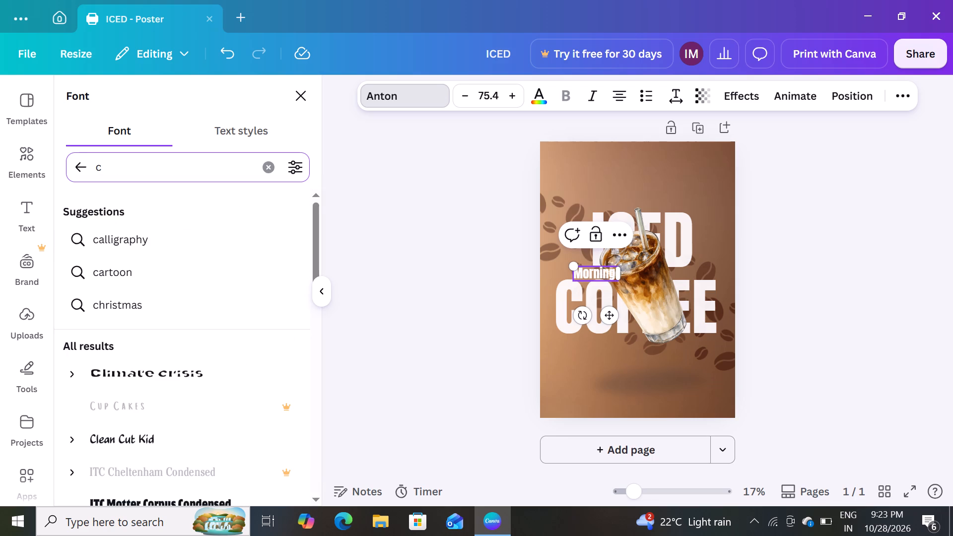
type("oop")
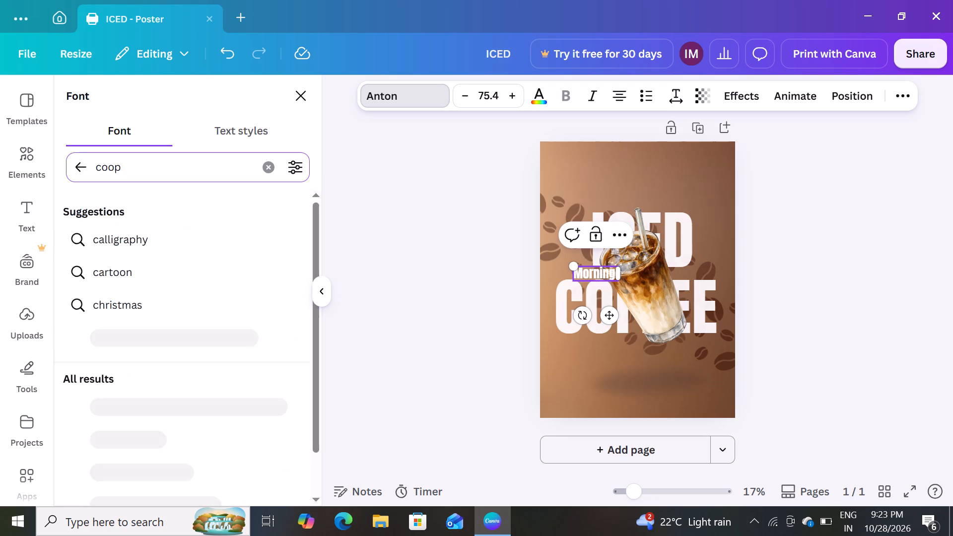
type("er")
key("space")
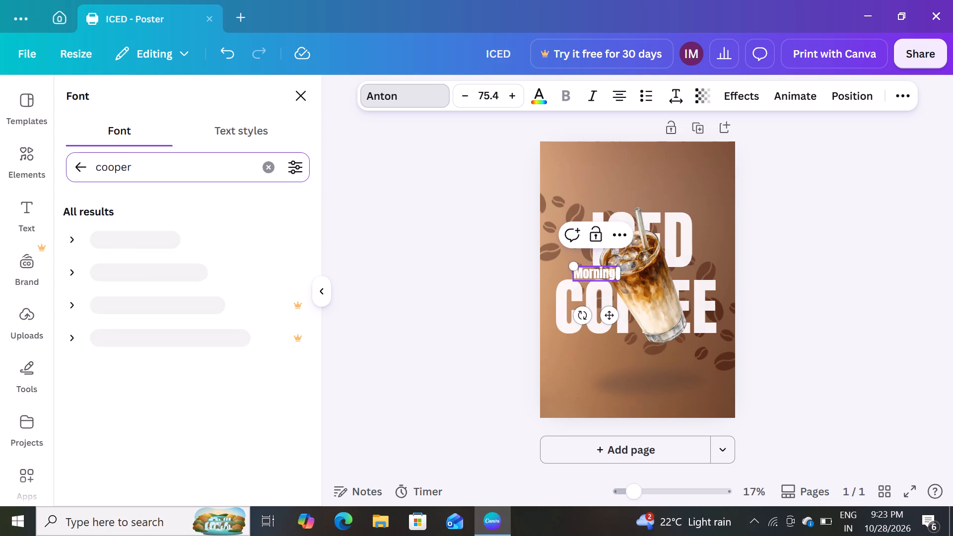
type("black")
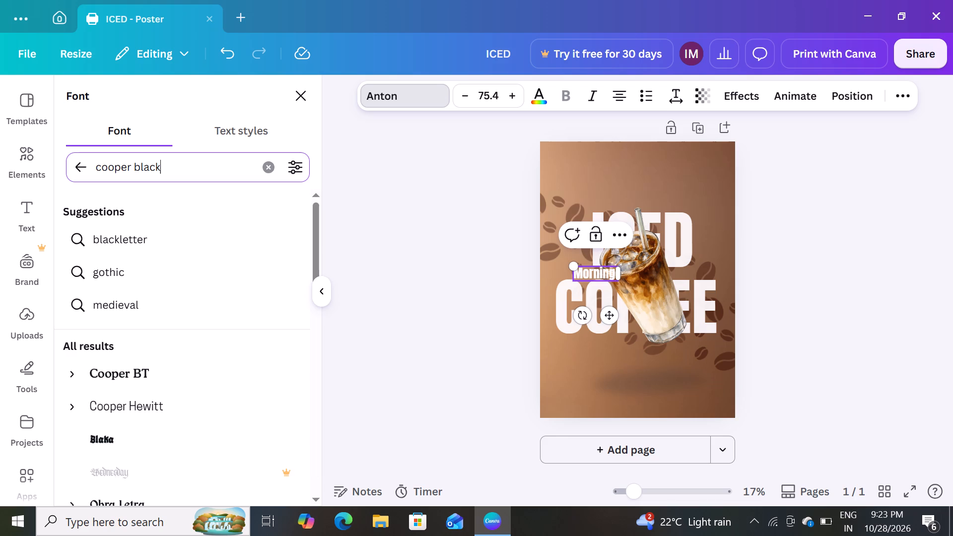
scroll(214, 168, "down", 4)
scroll(184, 272, "down", 4)
scroll(136, 483, "up", 1)
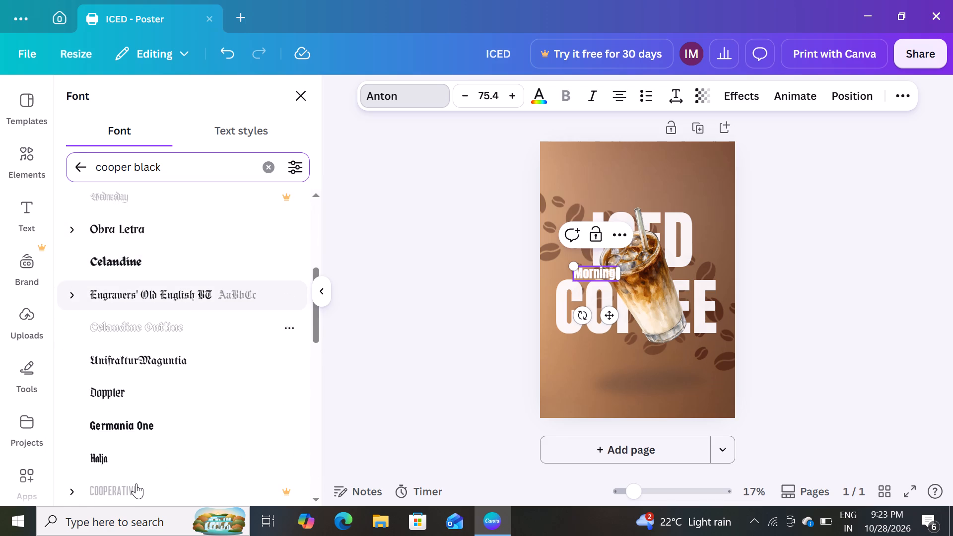
scroll(136, 483, "up", 2)
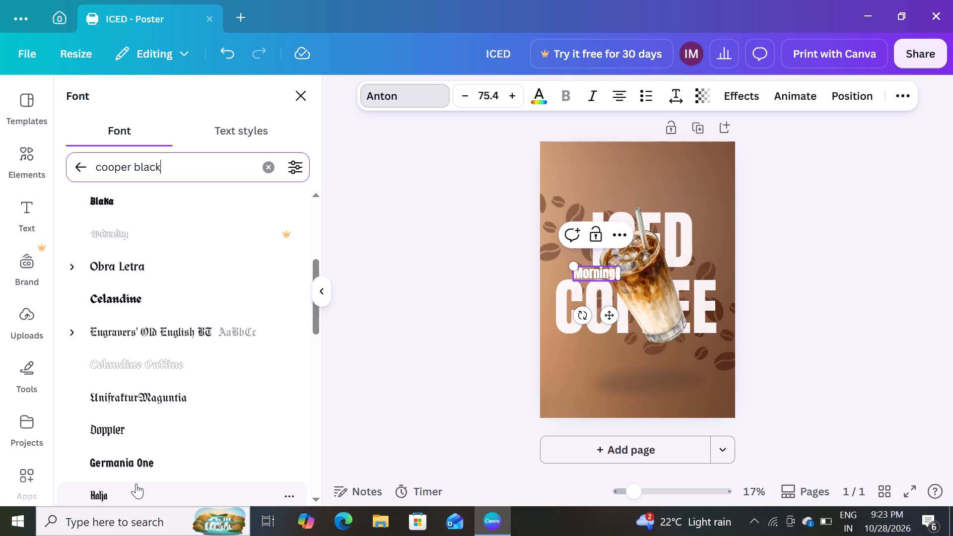
scroll(136, 483, "up", 2)
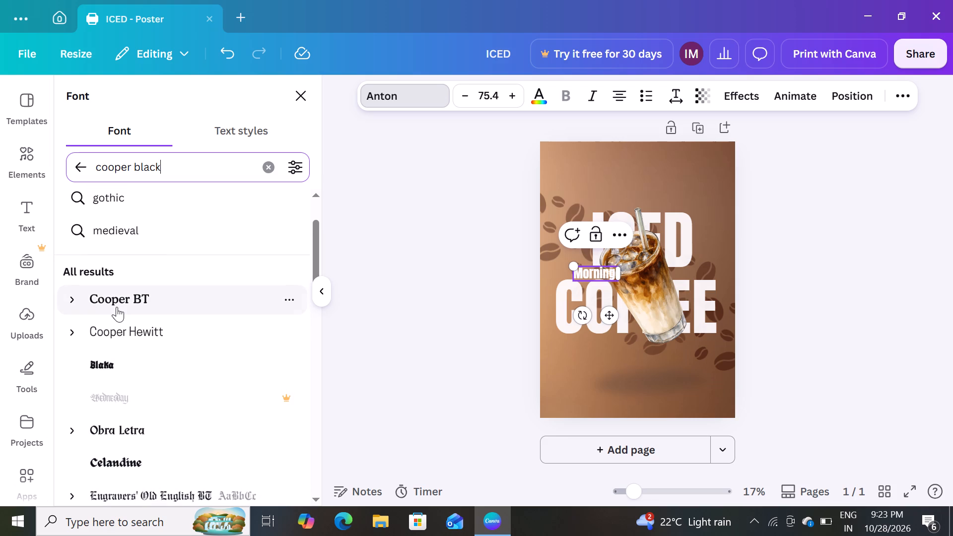
left_click(117, 307)
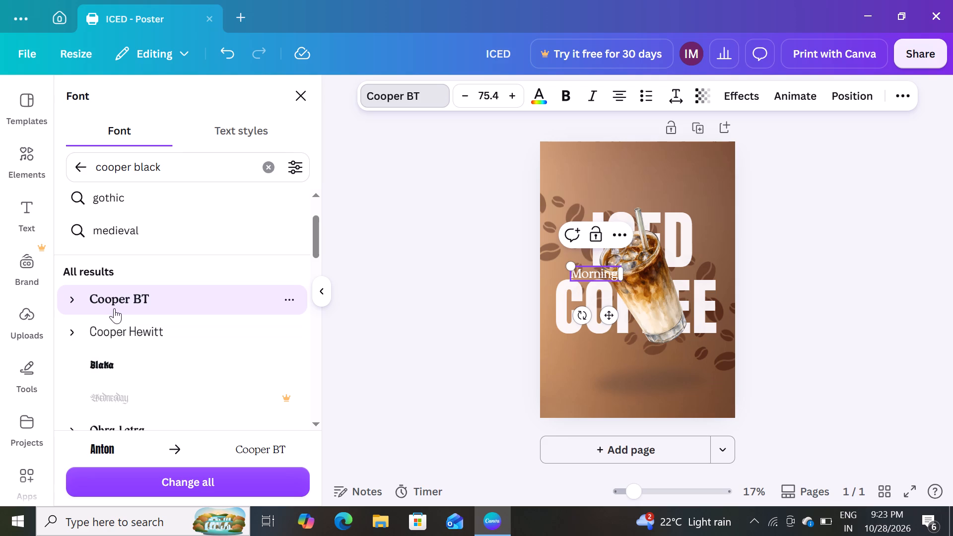
Try the Blaka, Obra Letra and Celandine fonts in turn on the Morning text.
left_click(123, 360)
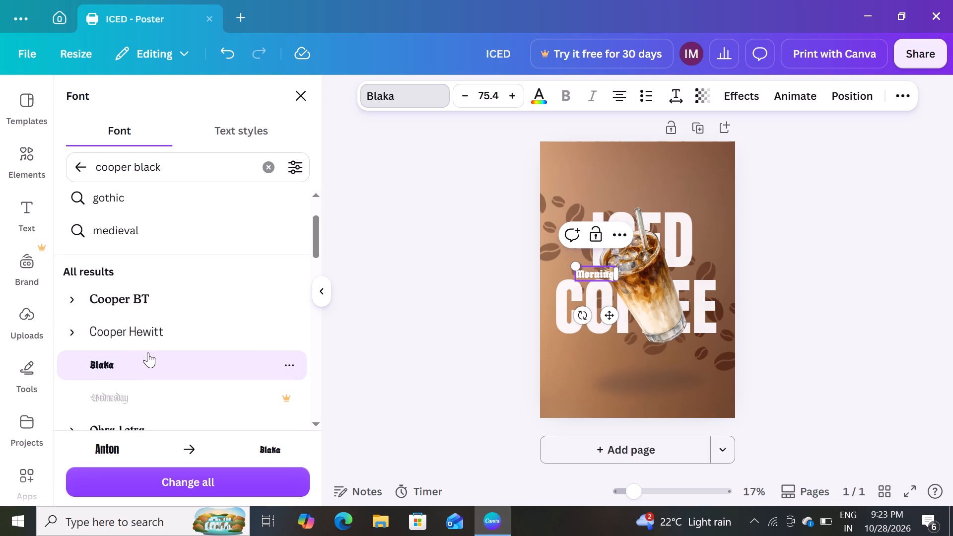
scroll(151, 352, "down", 2)
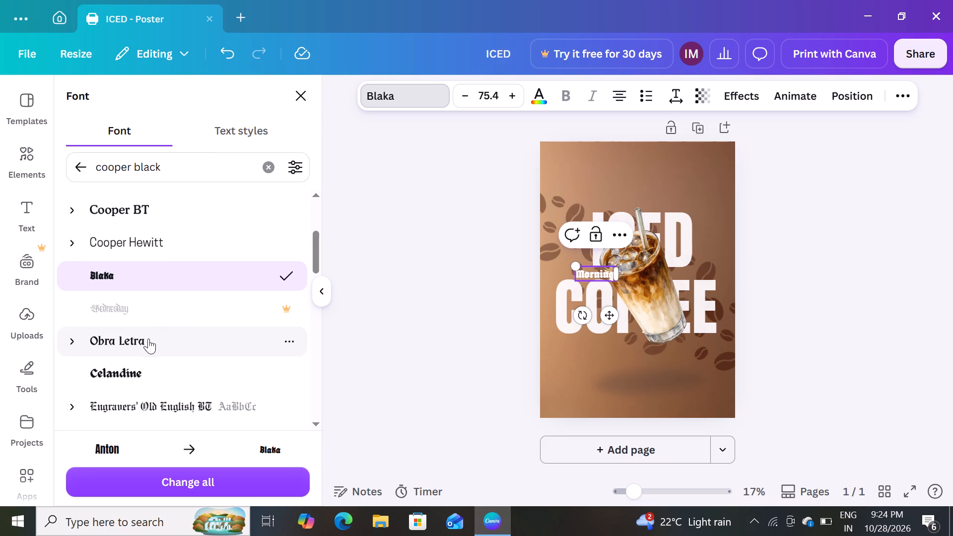
left_click(146, 341)
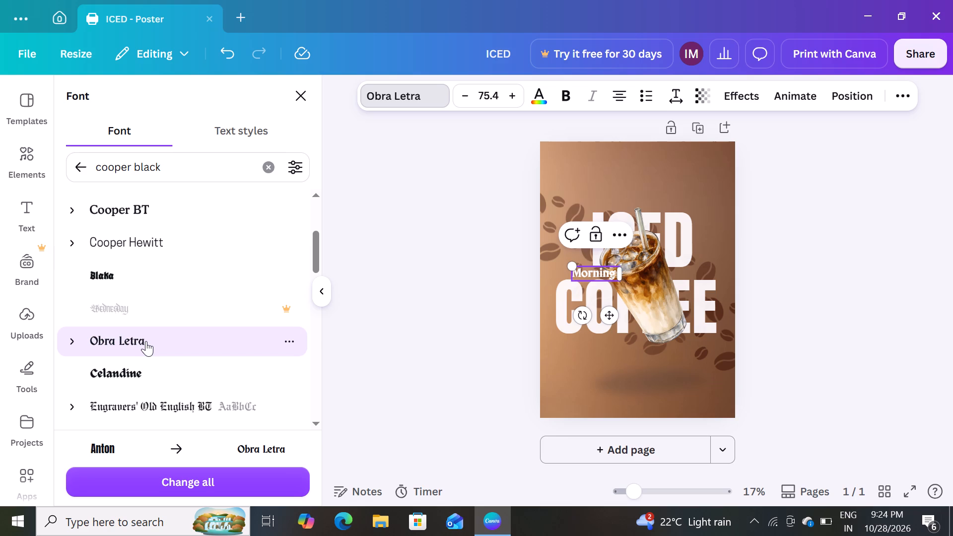
left_click(144, 373)
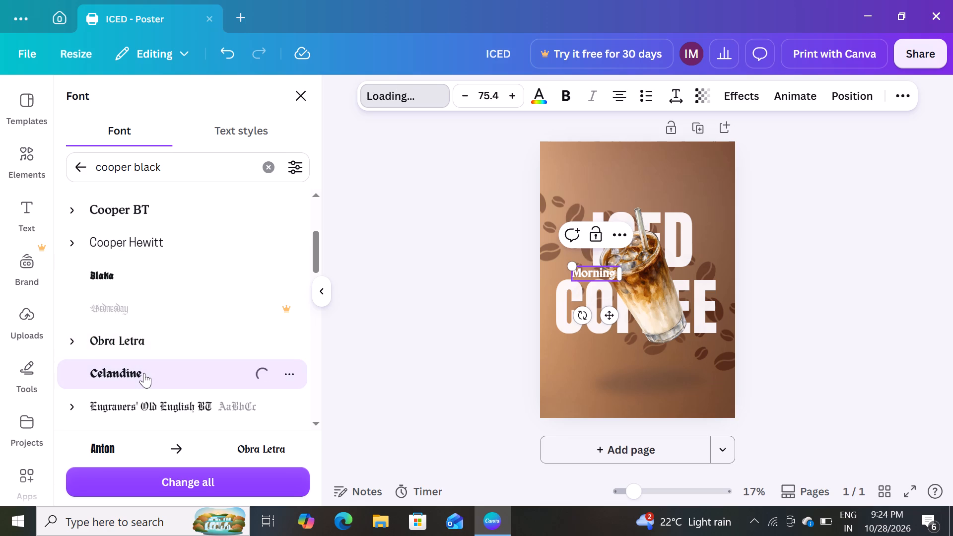
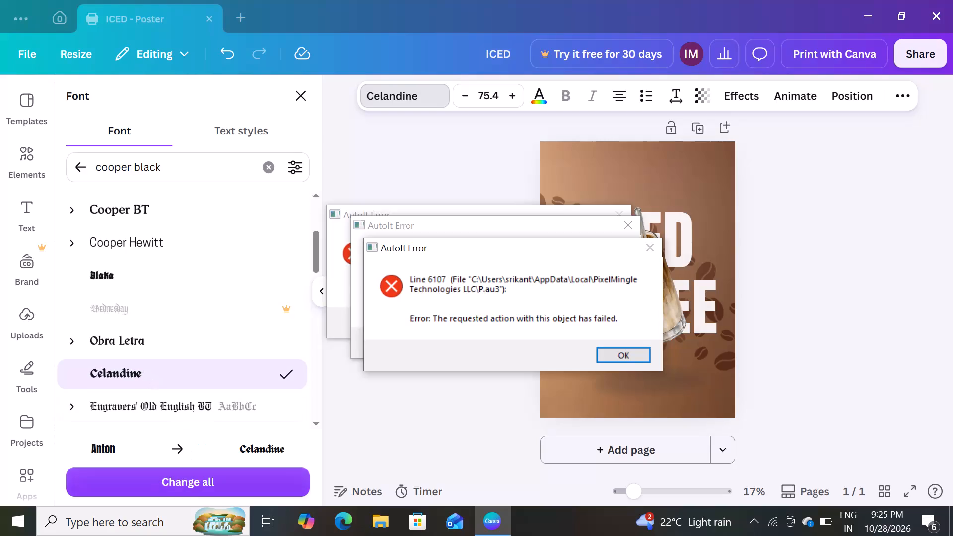
Dismiss the AutoIt error dialogs covering the poster and deselect the Morning text.
left_click(618, 357)
left_click(611, 338)
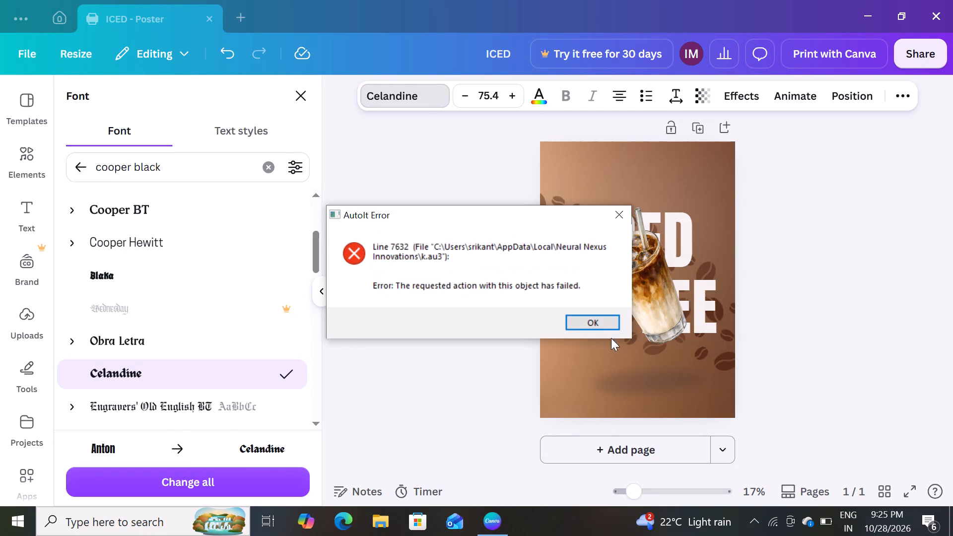
left_click(592, 317)
left_click(591, 274)
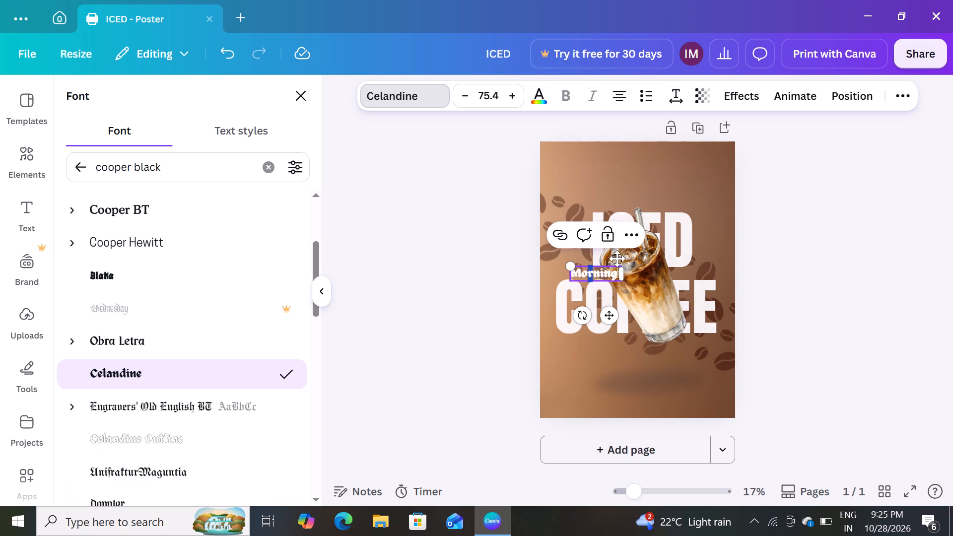
left_click(886, 154)
left_click(353, 296)
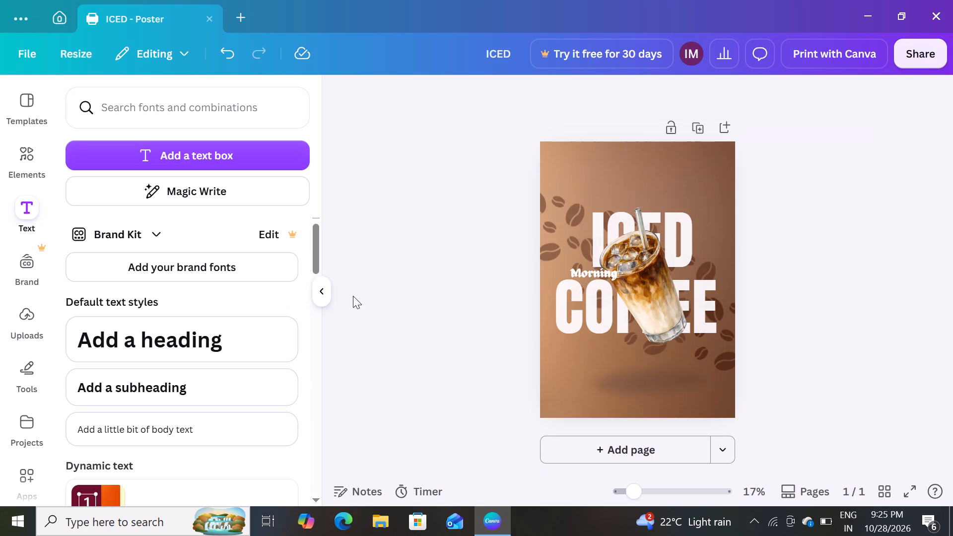
Move the Morning text above the ICED COFFEE headline, near the poster's upper-left corner.
left_click(574, 266)
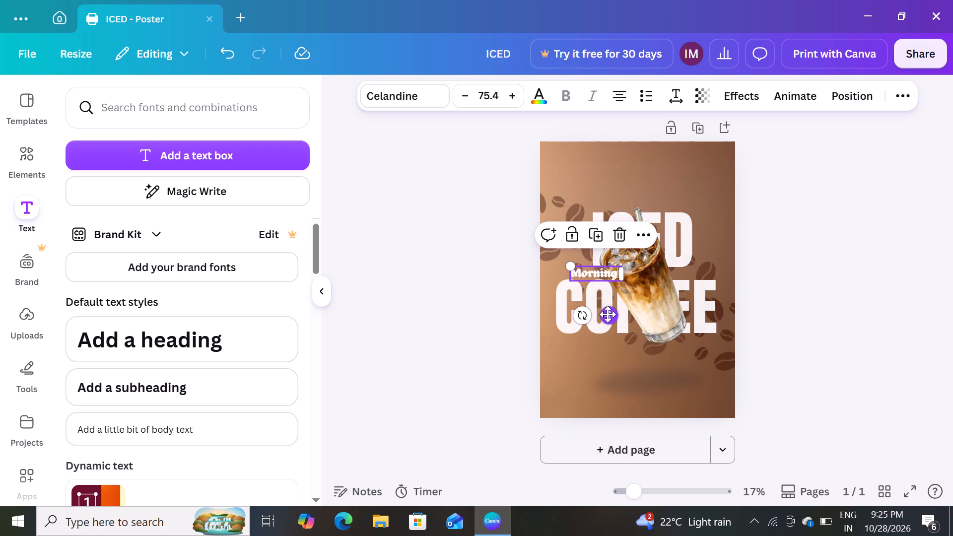
left_click_drag(608, 314, 594, 193)
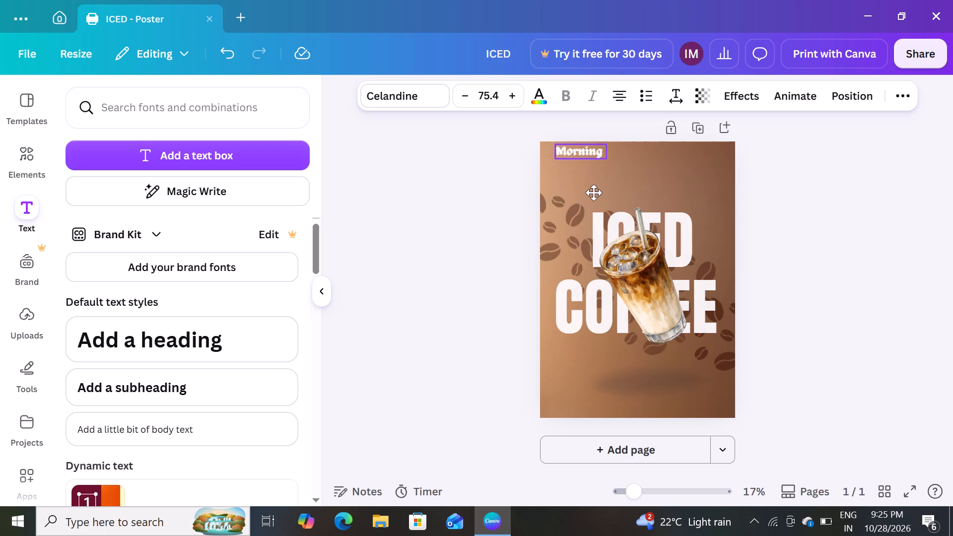
left_click_drag(594, 193, 587, 201)
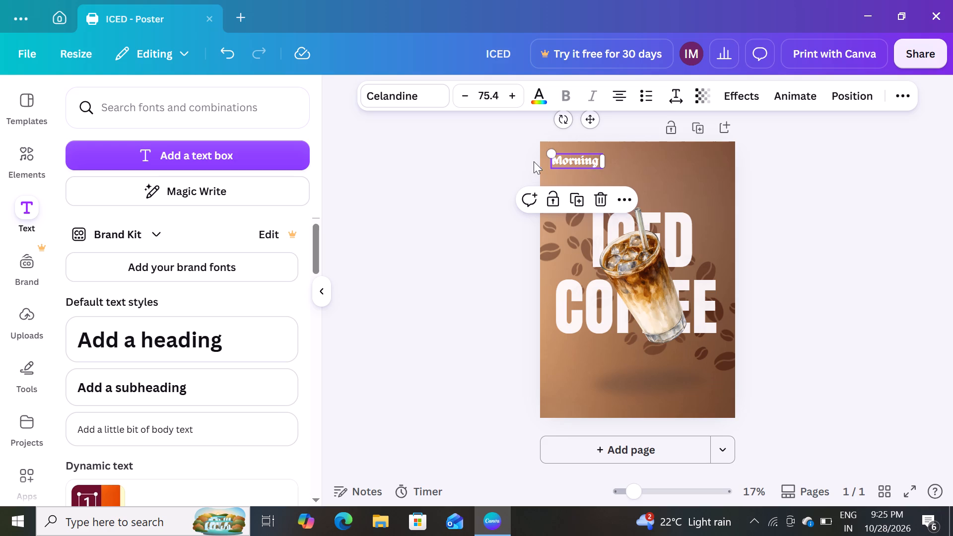
Enlarge the Morning text to font size 108 and reposition it fully inside the poster's upper-left corner.
left_click_drag(553, 150, 529, 146)
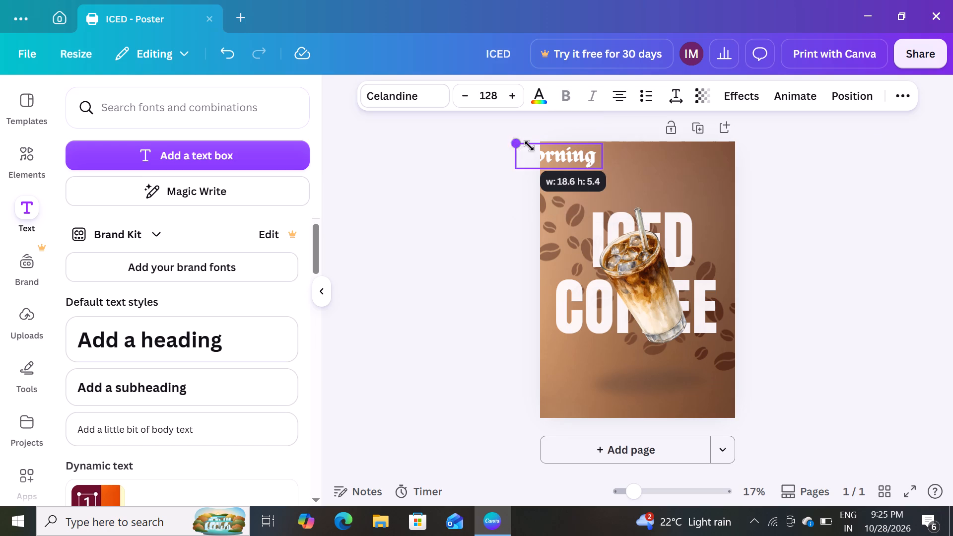
left_click_drag(529, 146, 530, 146)
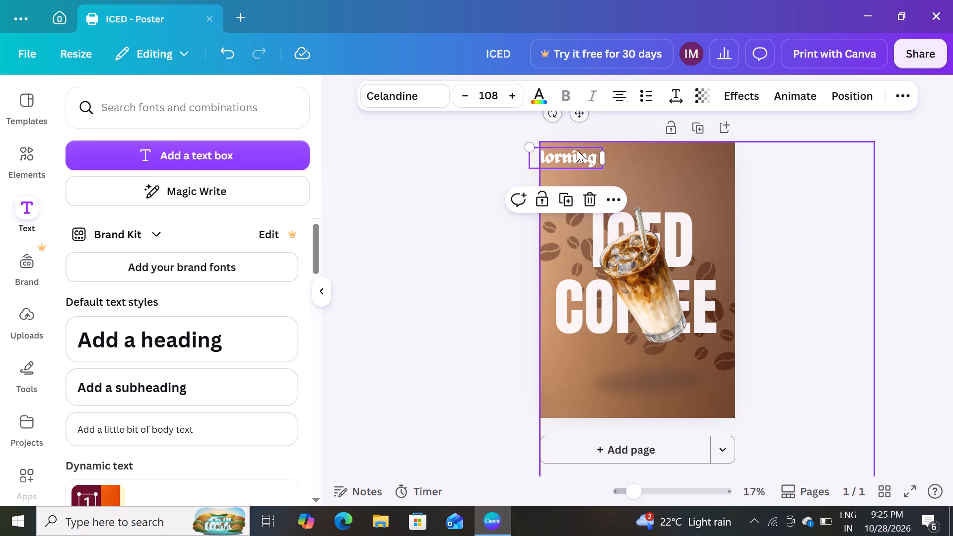
left_click_drag(577, 150, 591, 154)
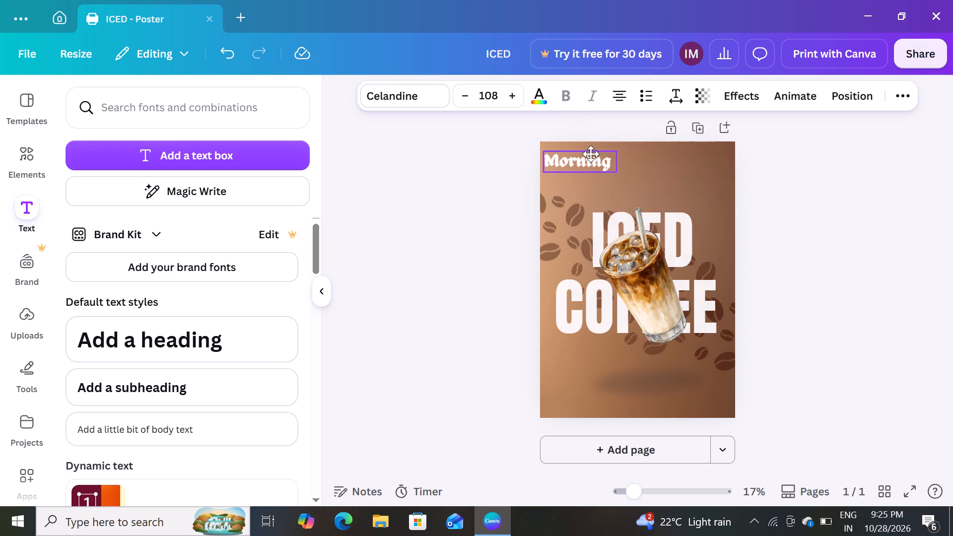
left_click_drag(591, 154, 590, 151)
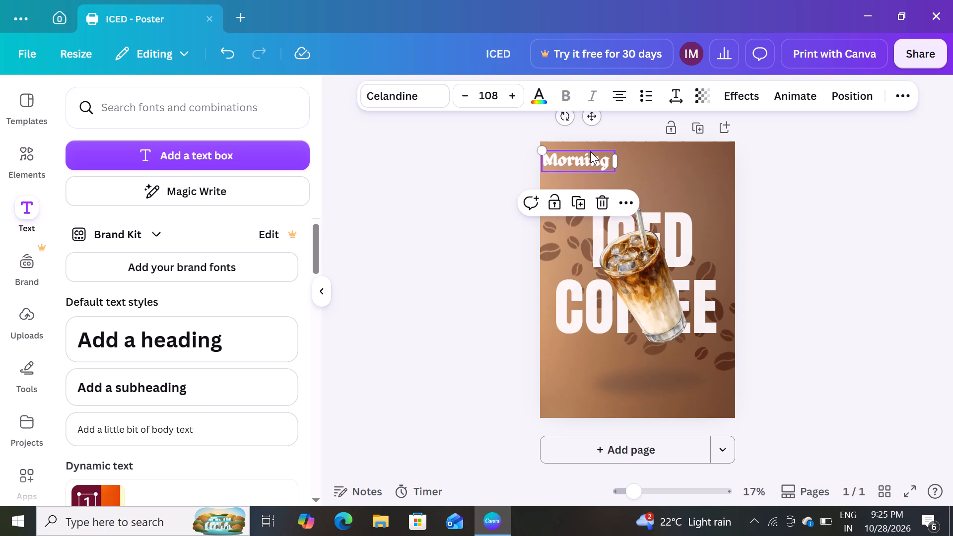
left_click_drag(588, 154, 593, 148)
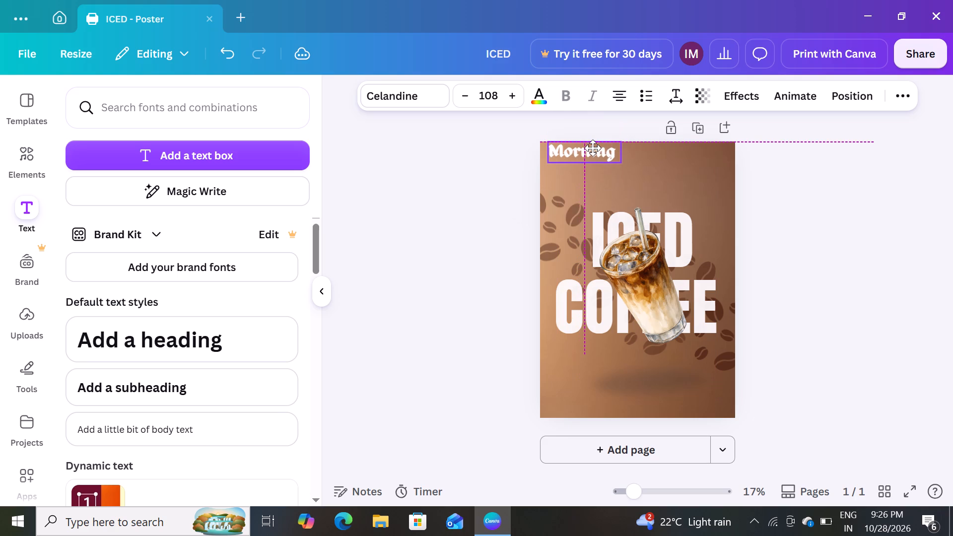
left_click_drag(593, 148, 593, 150)
left_click(476, 159)
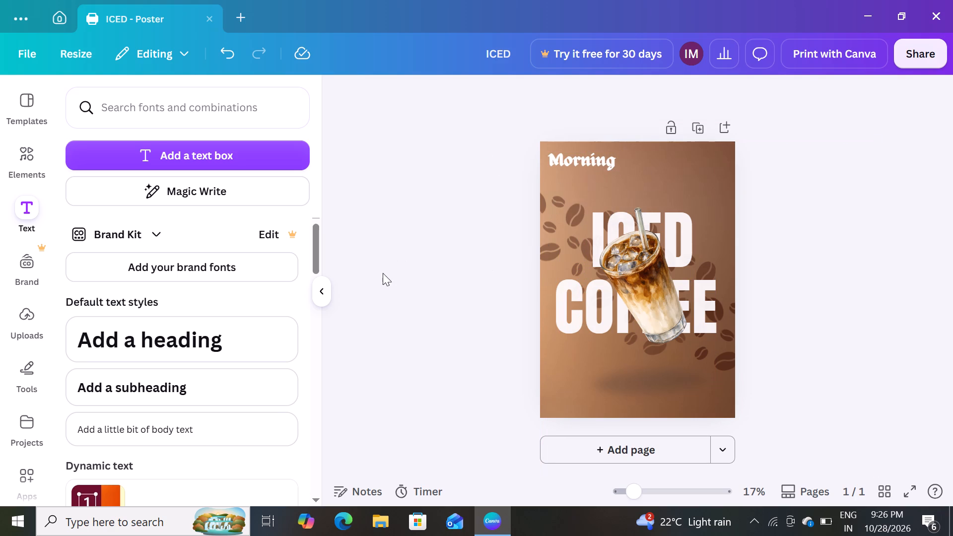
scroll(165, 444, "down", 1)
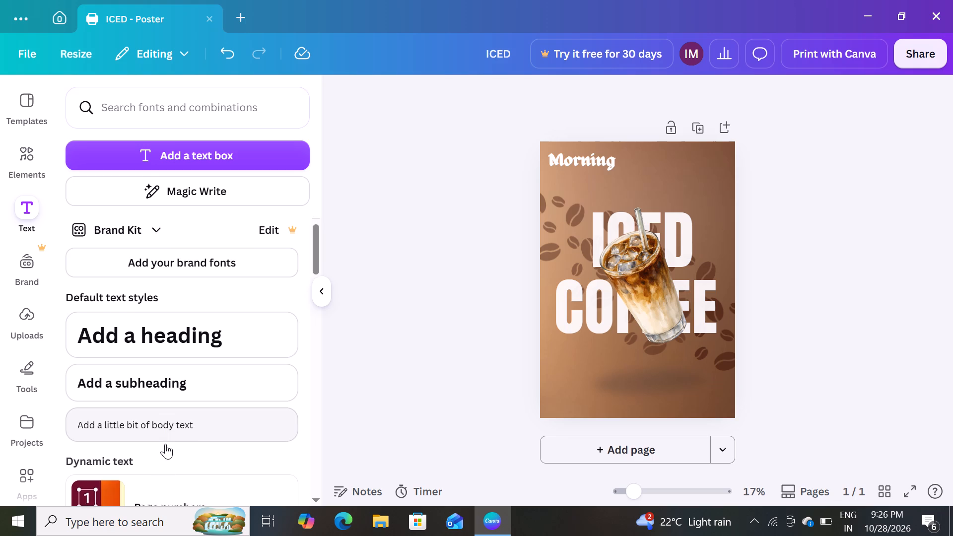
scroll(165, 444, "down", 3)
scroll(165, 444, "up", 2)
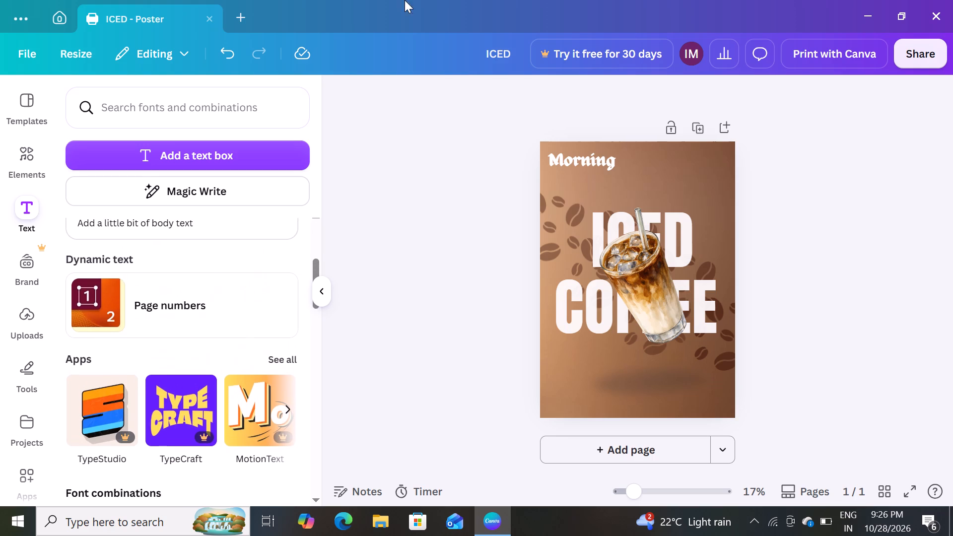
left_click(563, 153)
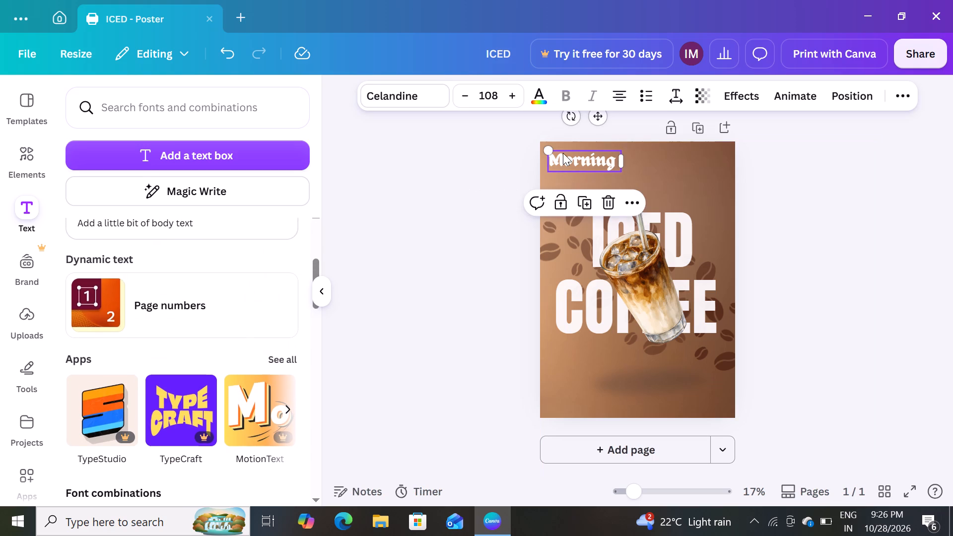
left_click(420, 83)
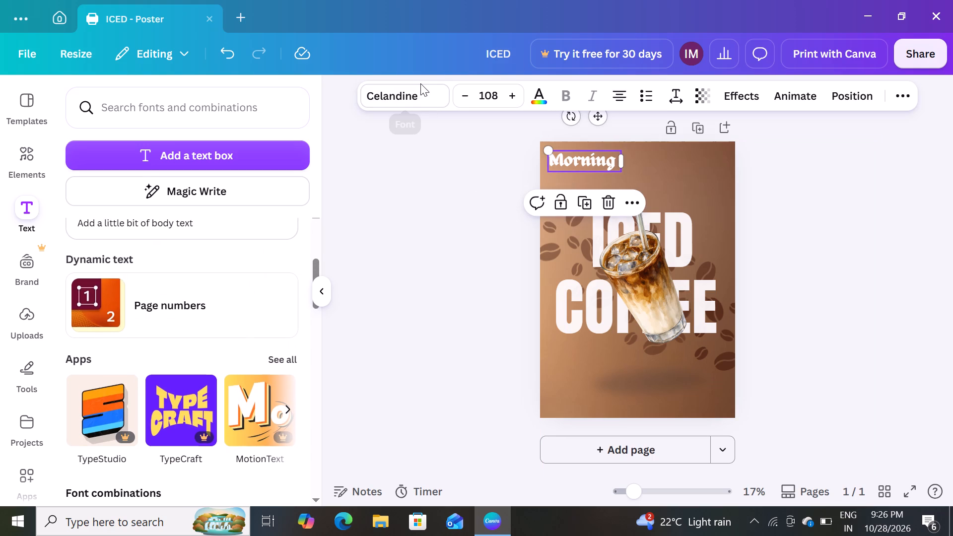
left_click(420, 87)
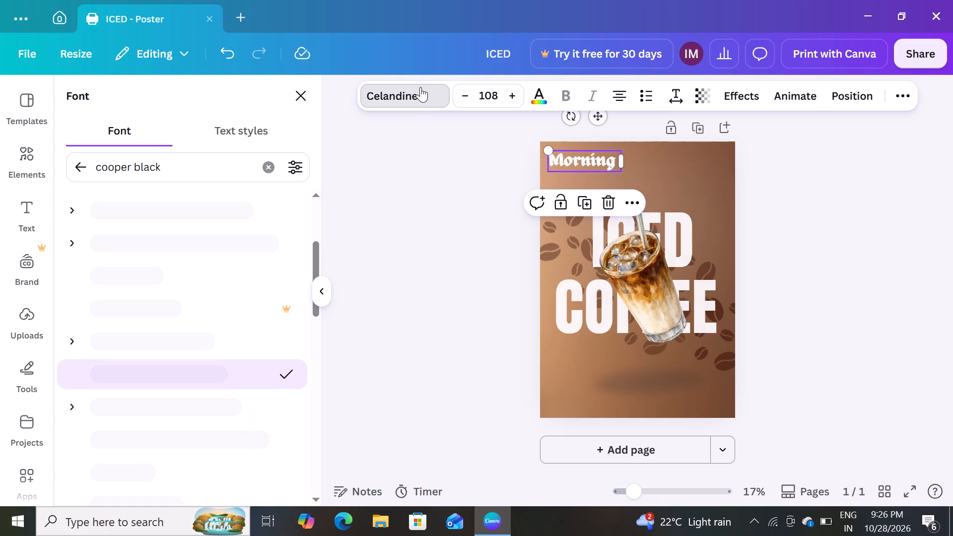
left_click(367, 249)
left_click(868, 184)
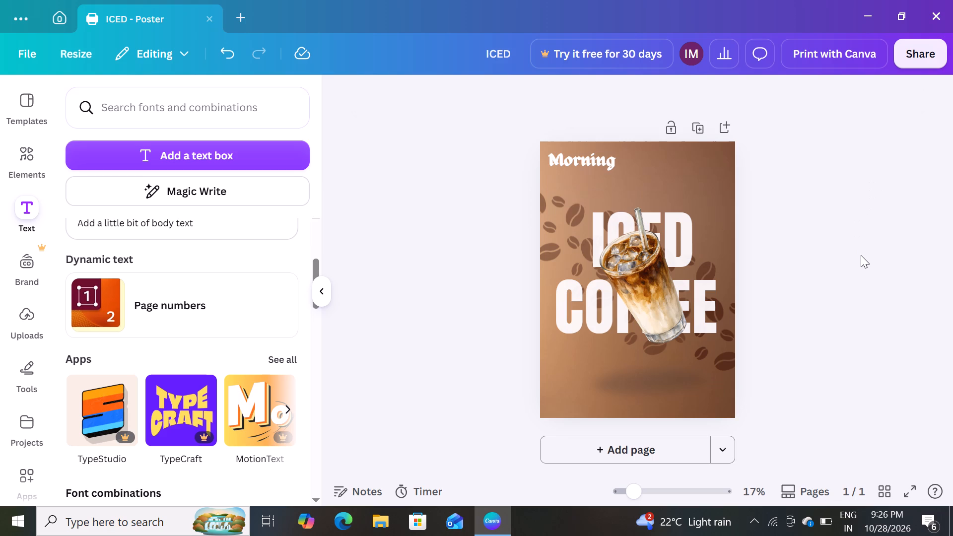
Minimize Canva to show the desktop and refresh it.
left_click(878, 10)
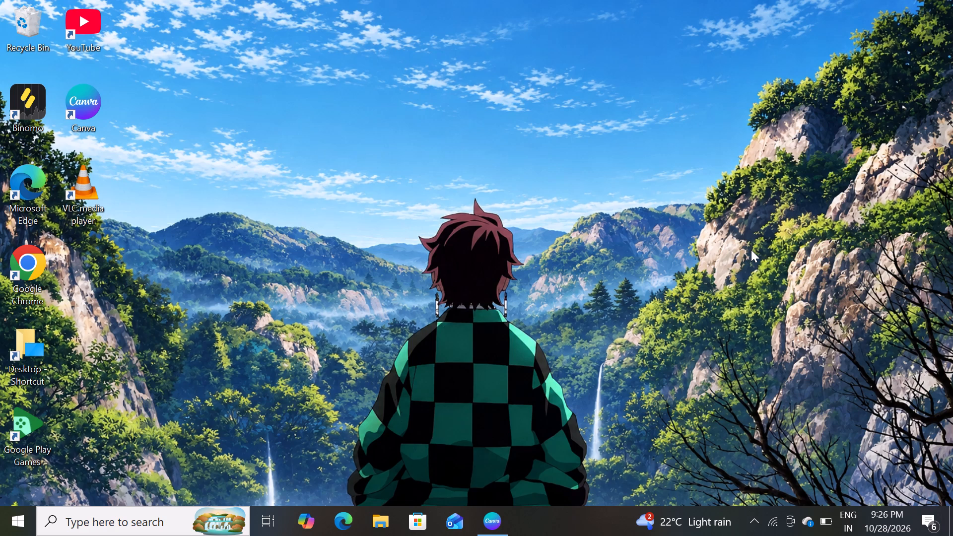
right_click(439, 116)
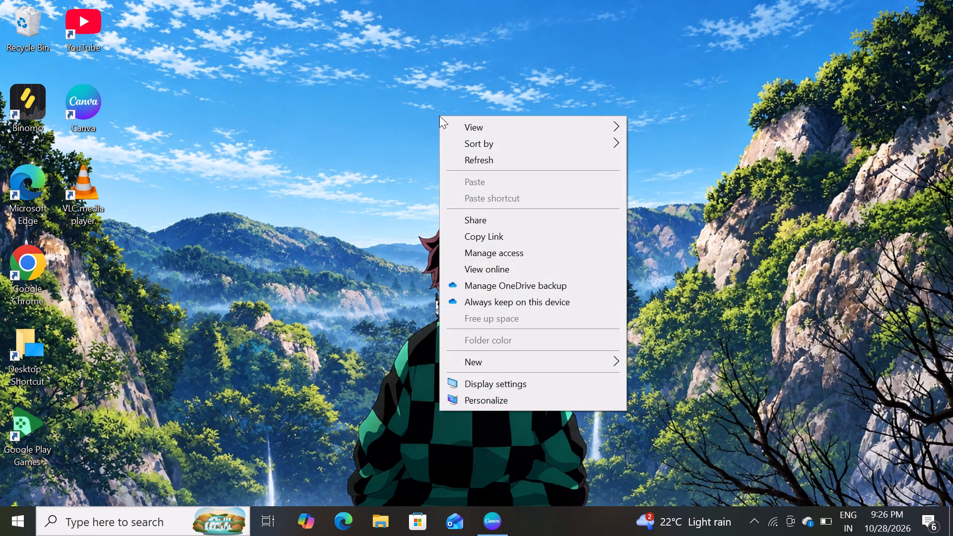
left_click(485, 161)
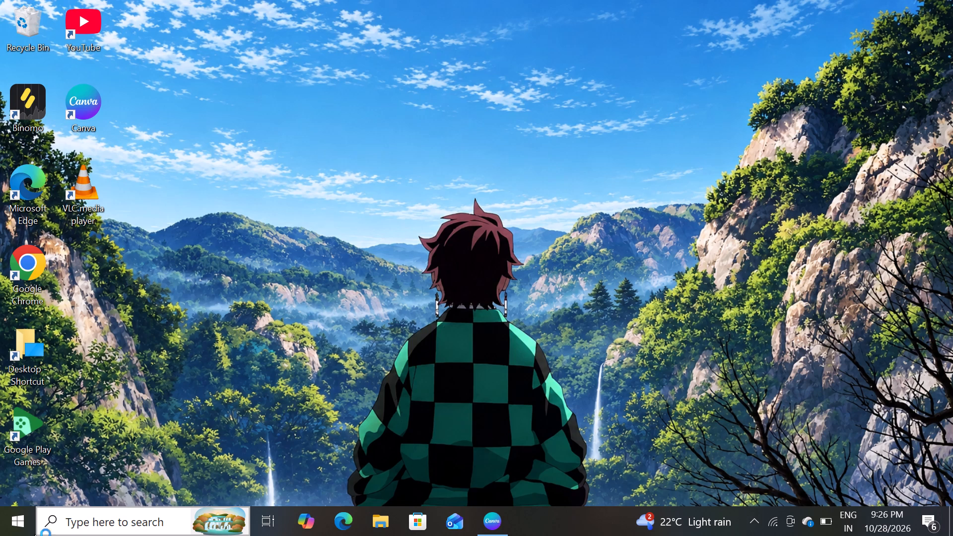
Expand the recently added apps and launch Kuro.
left_click(0, 533)
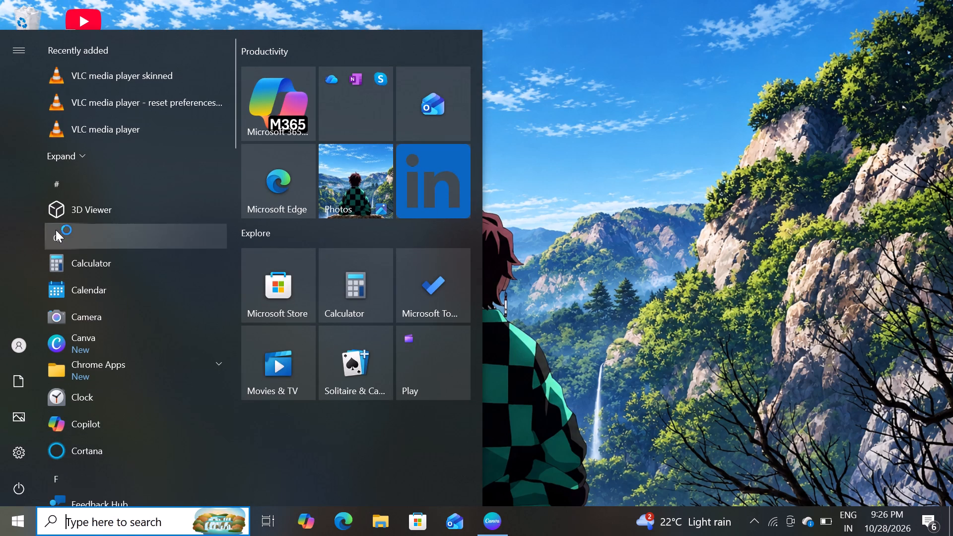
left_click(84, 163)
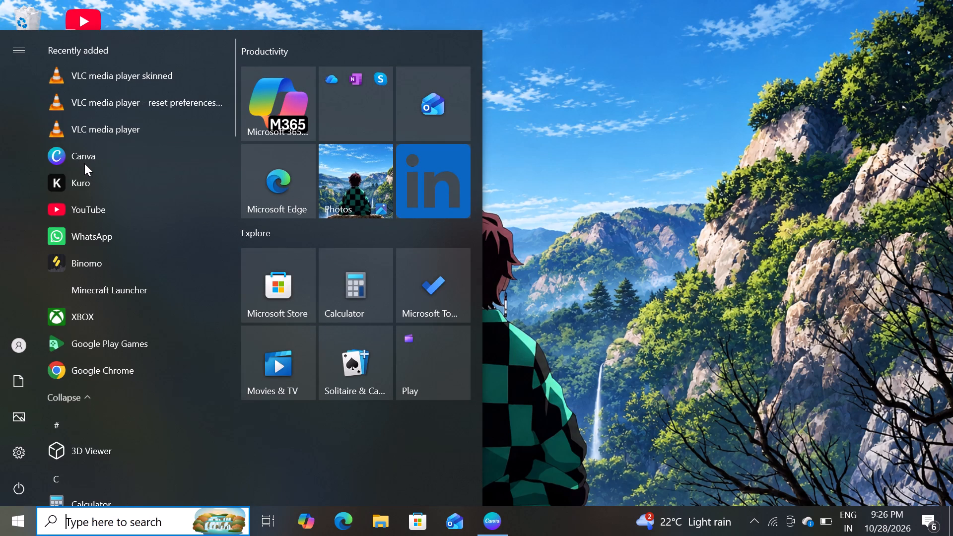
double_click(103, 191)
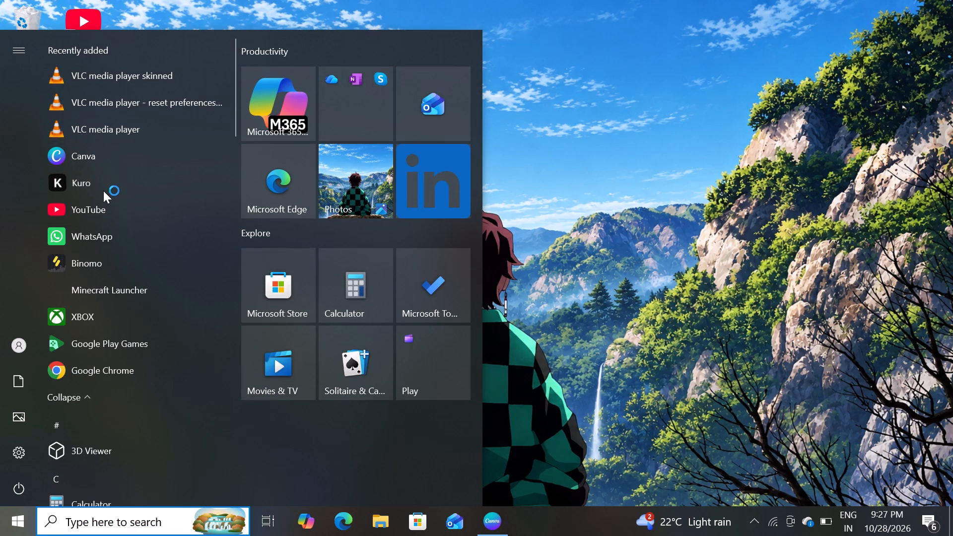